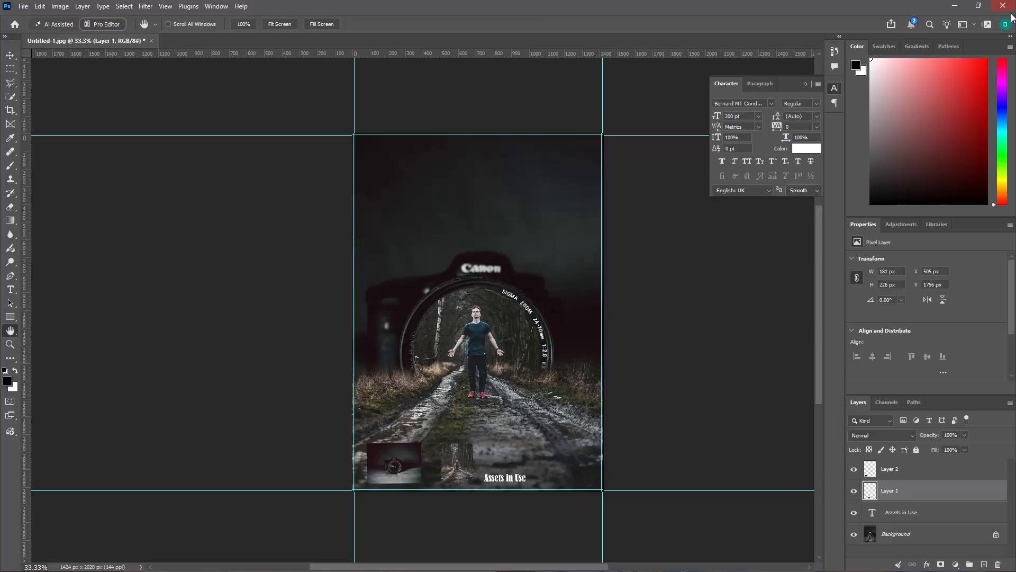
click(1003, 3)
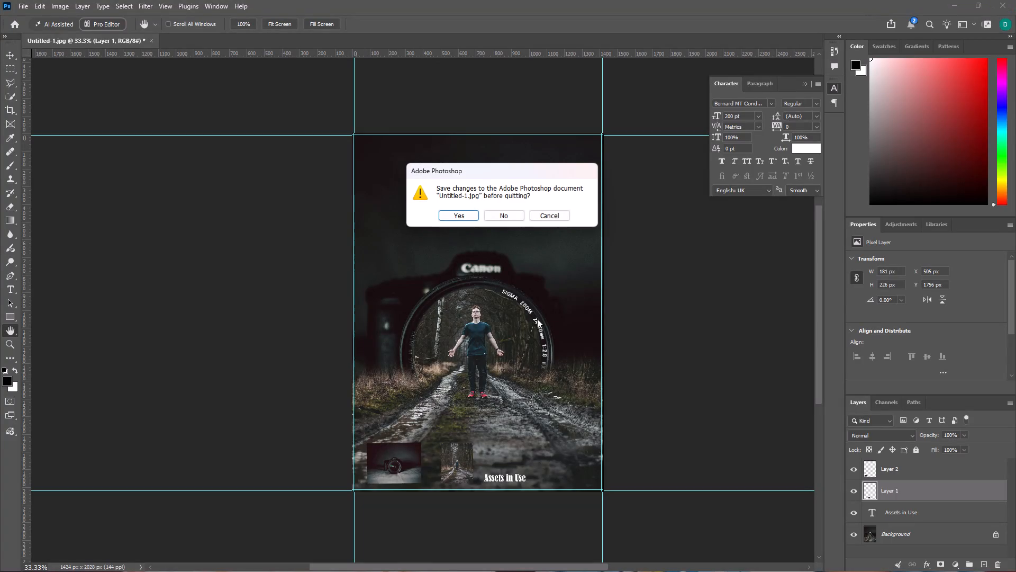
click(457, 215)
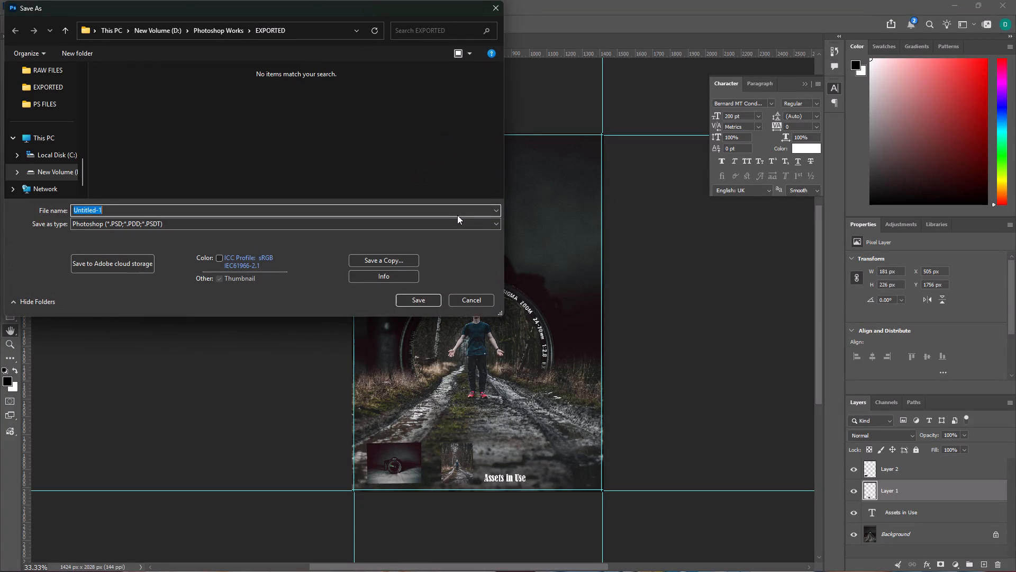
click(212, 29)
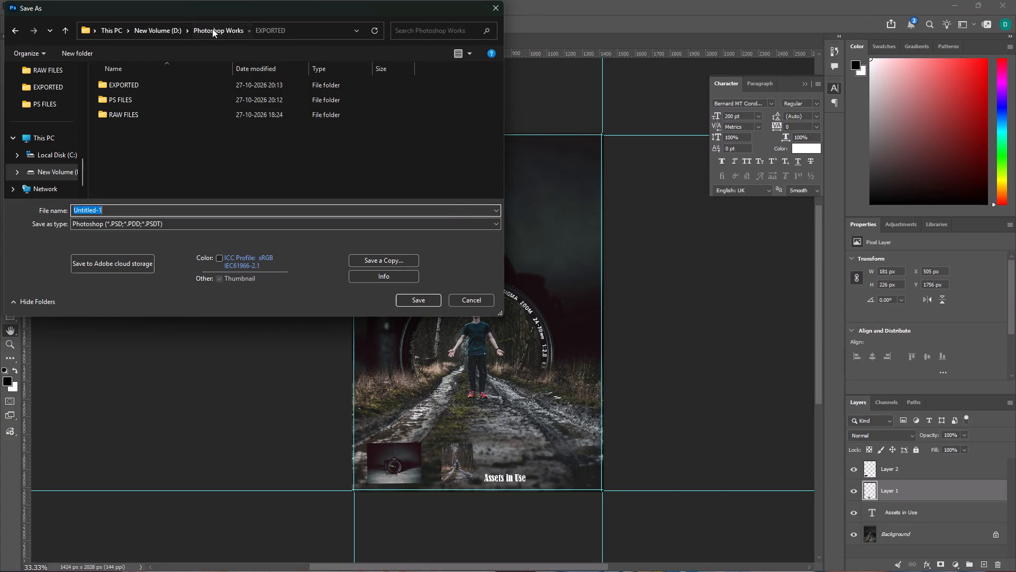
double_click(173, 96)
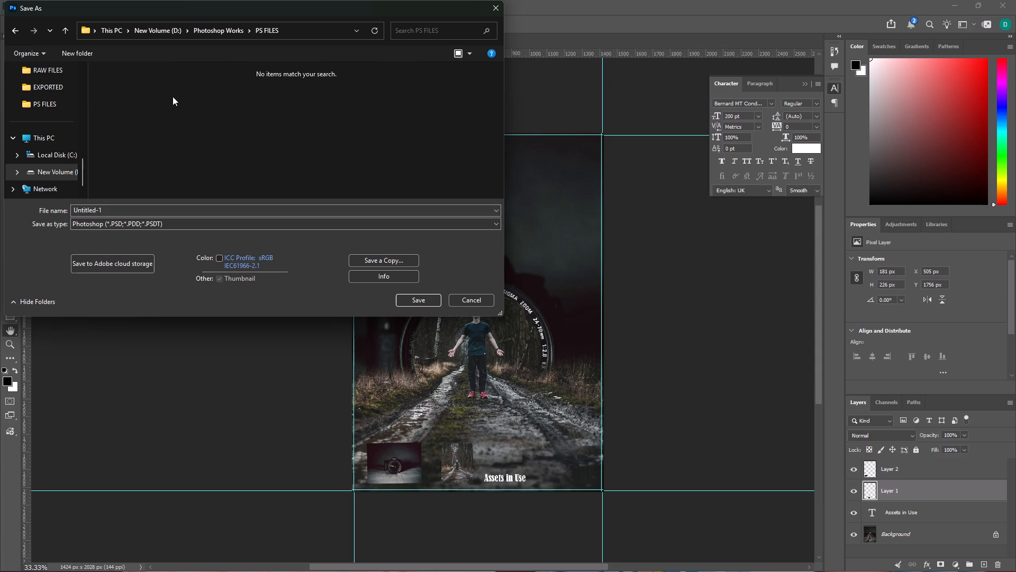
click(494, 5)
Quit the application while the Untitled-1.jpg document is still open.
click(1015, 0)
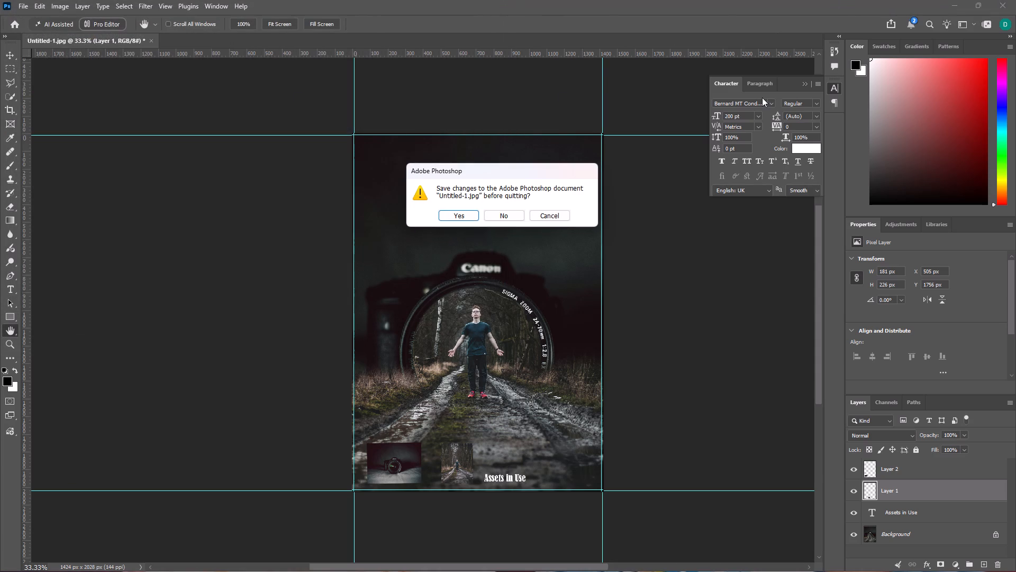
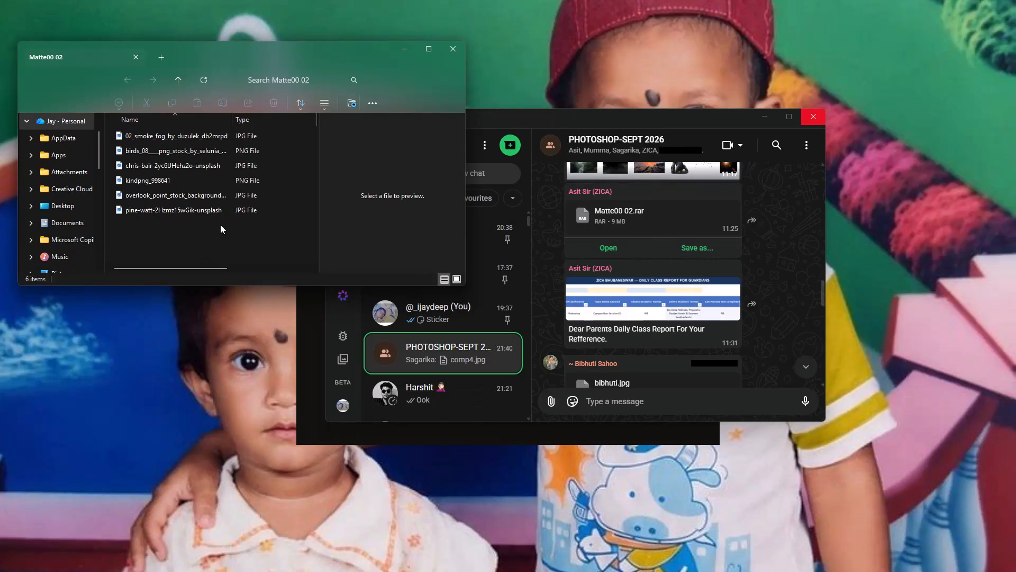
In File Explorer, select the 02_smoke_fog_by_duzulek_db2mrpd JPG file in the Matte00 02 folder to preview it.
click(210, 139)
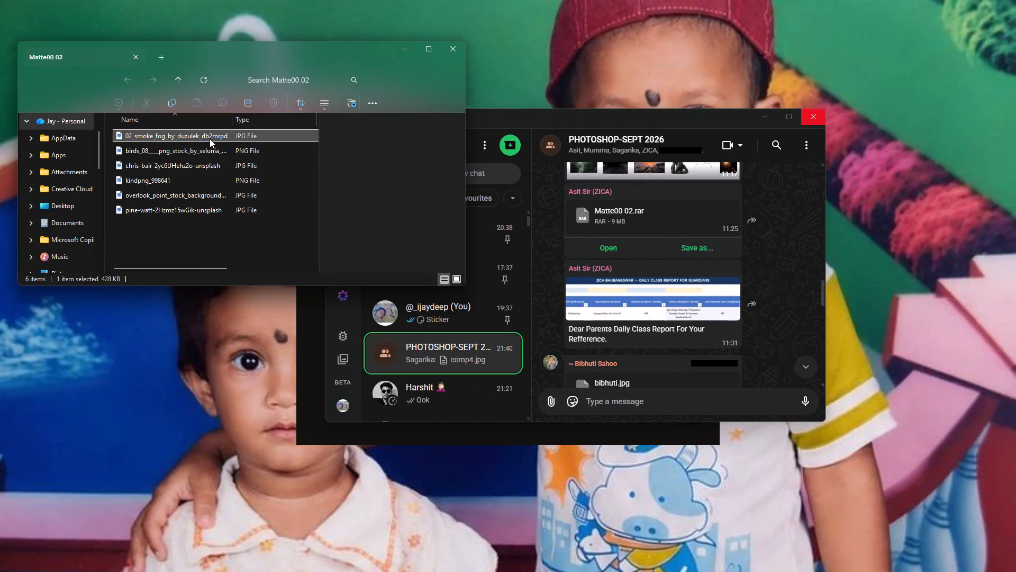
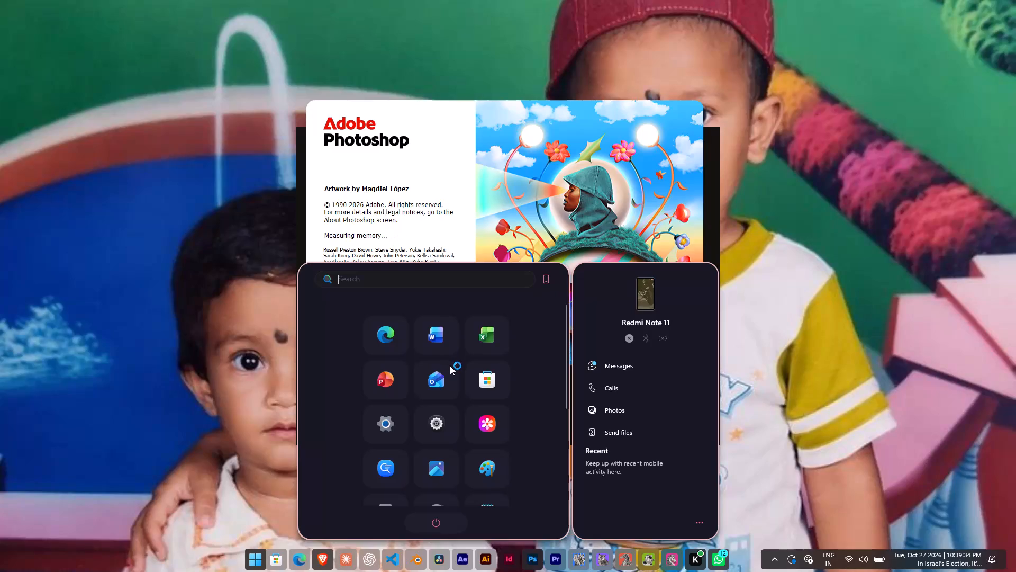
Open a File Explorer window from the pinned apps while Photoshop is loading.
scroll(450, 365, down, 3)
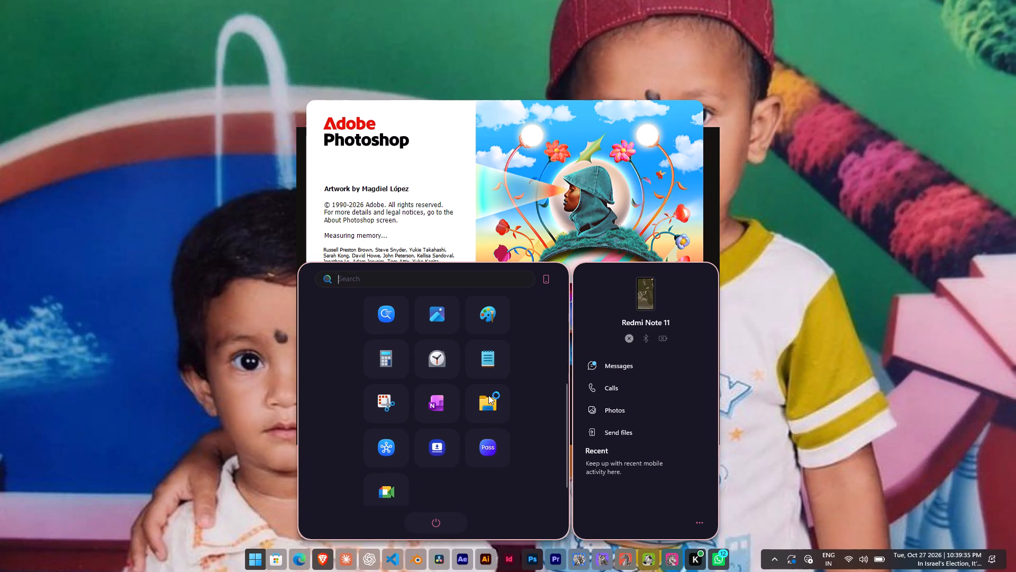
click(486, 399)
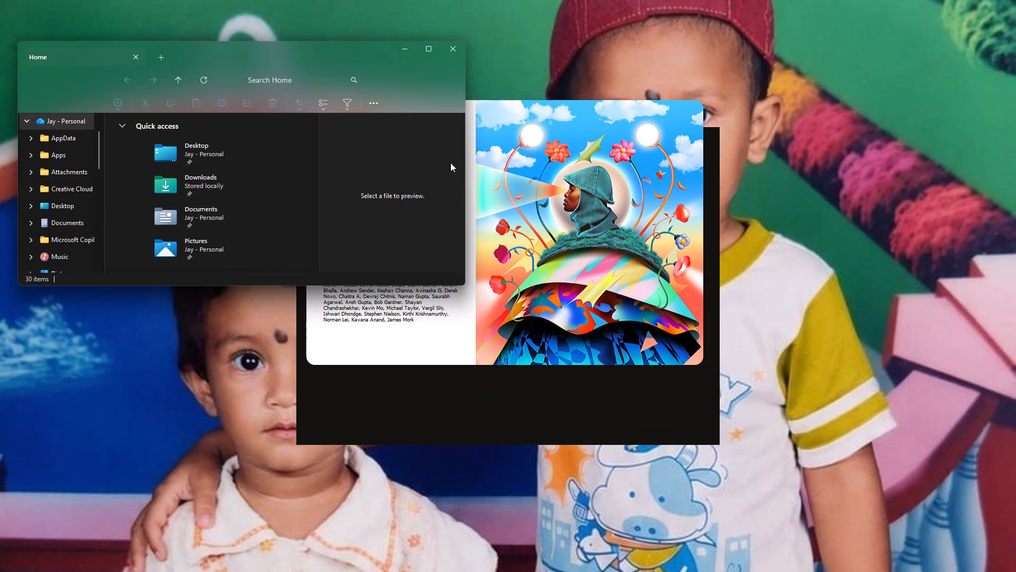
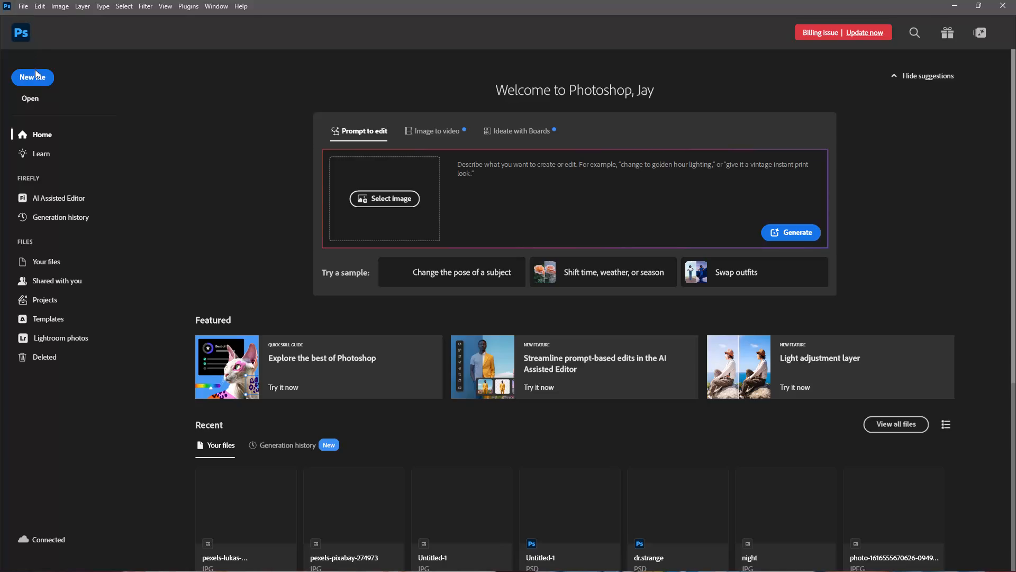
Start a new document from the home screen.
click(33, 77)
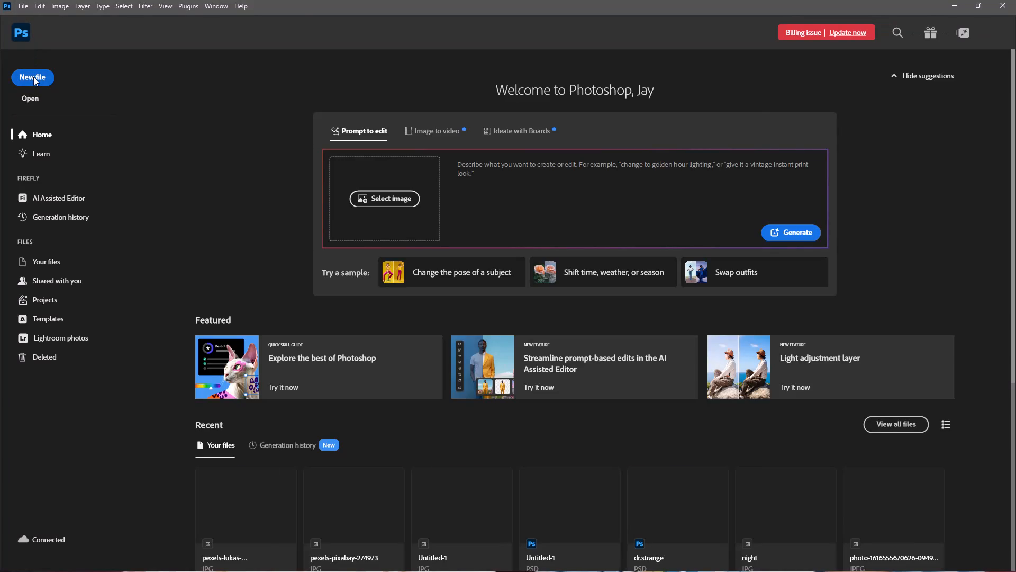
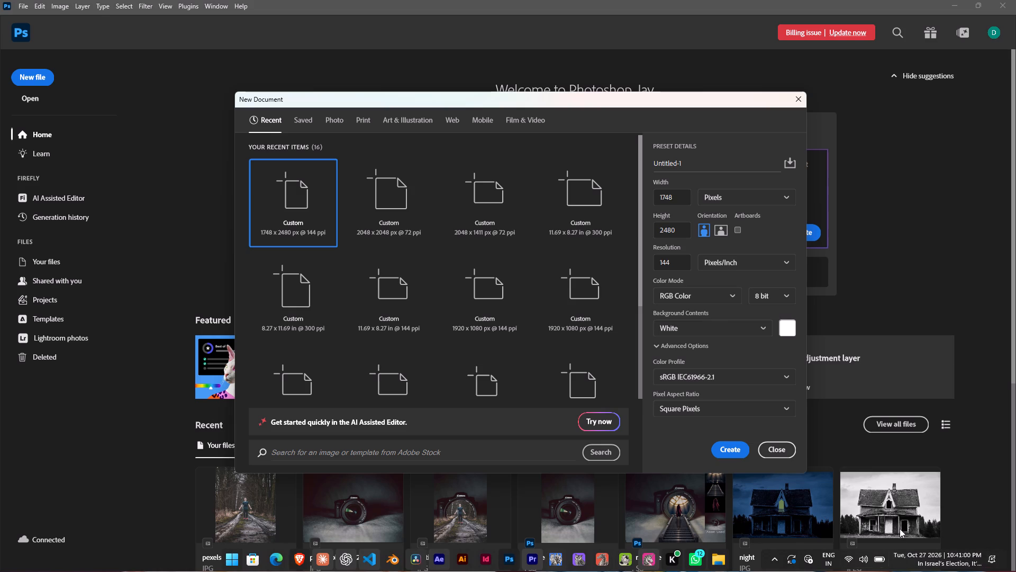
Create a new blank document from the 1748 x 2480 px, 144 ppi recent preset with a white background.
click(721, 451)
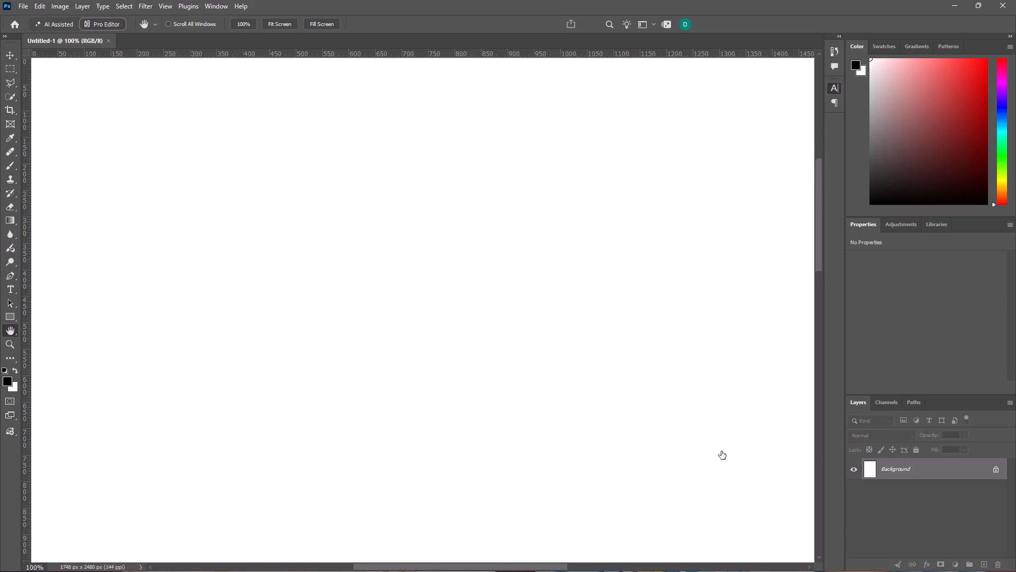
scroll(359, 297, down, 3)
scroll(359, 297, up, 4)
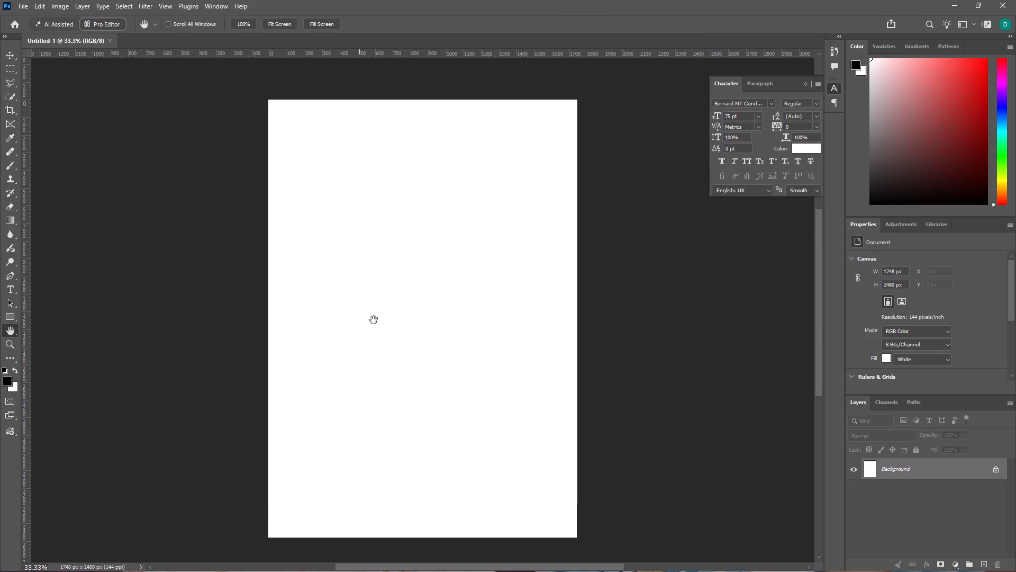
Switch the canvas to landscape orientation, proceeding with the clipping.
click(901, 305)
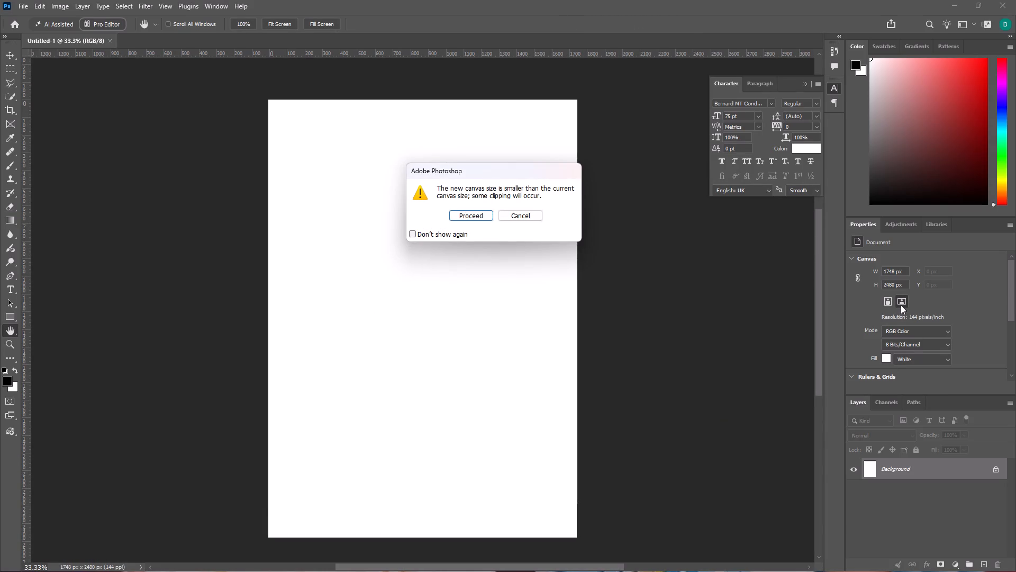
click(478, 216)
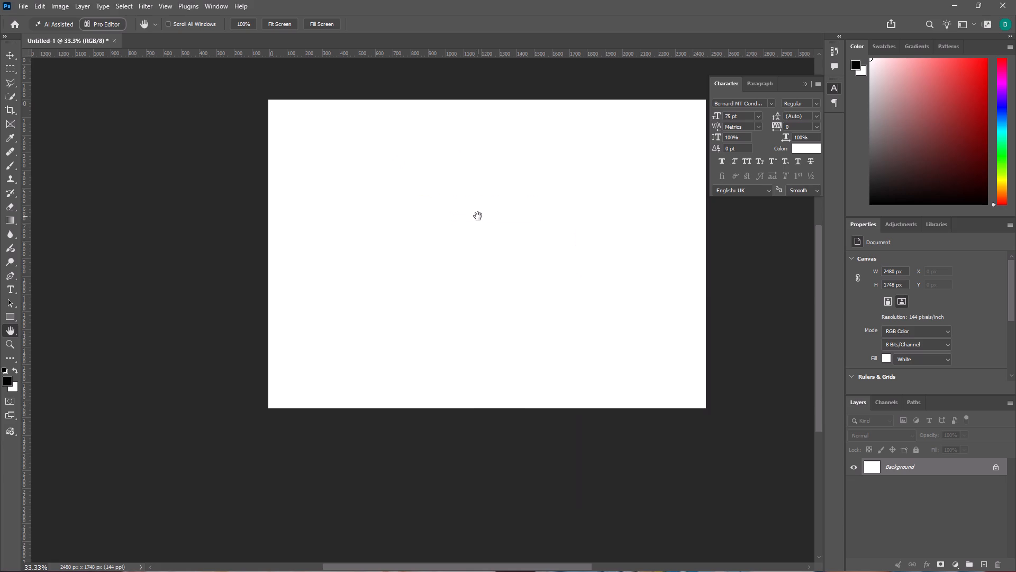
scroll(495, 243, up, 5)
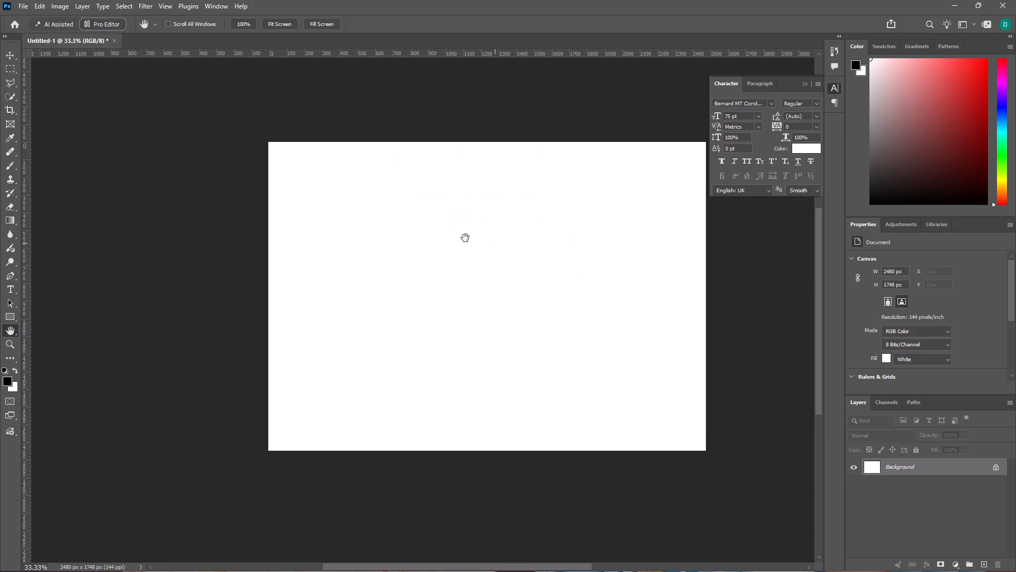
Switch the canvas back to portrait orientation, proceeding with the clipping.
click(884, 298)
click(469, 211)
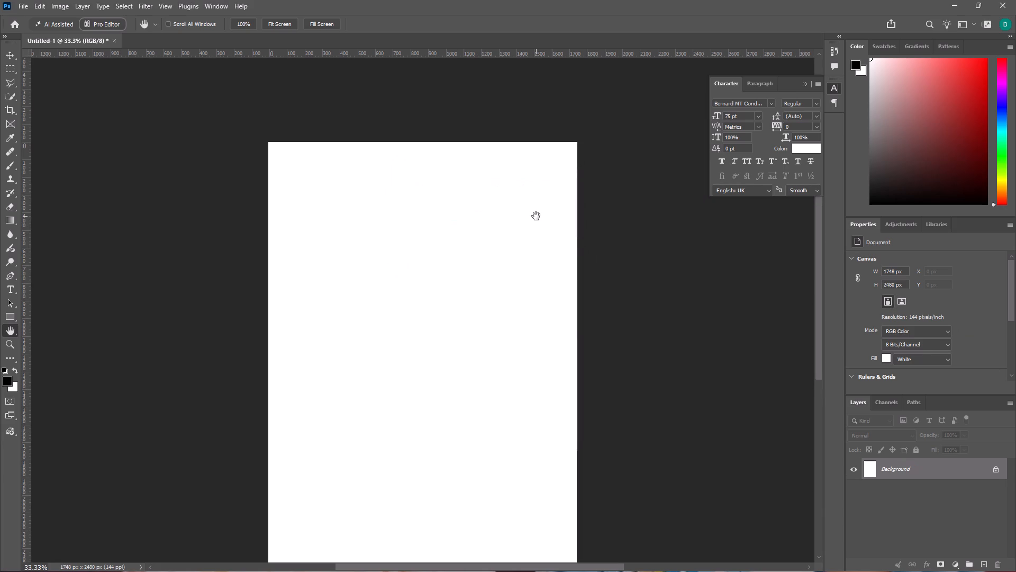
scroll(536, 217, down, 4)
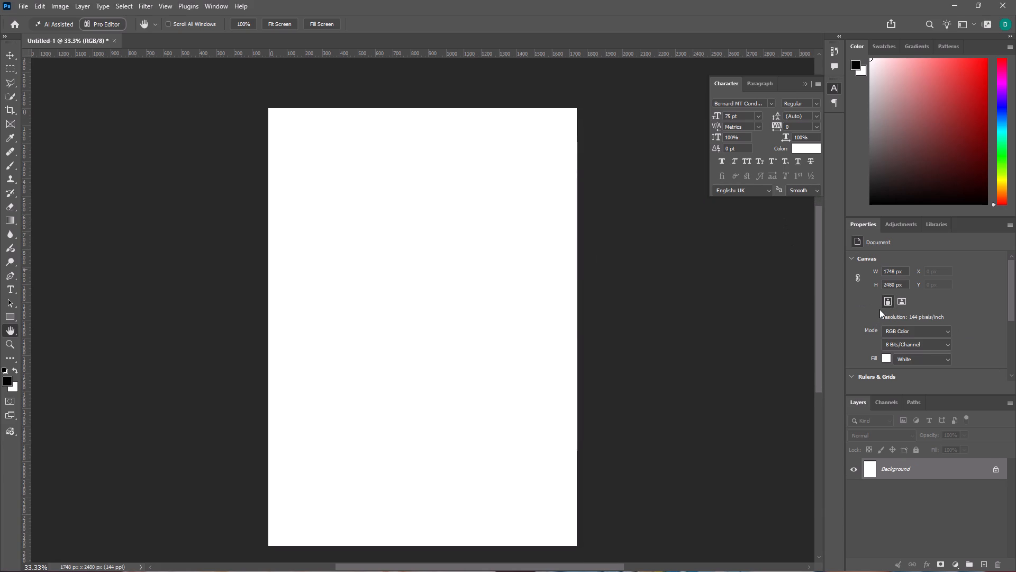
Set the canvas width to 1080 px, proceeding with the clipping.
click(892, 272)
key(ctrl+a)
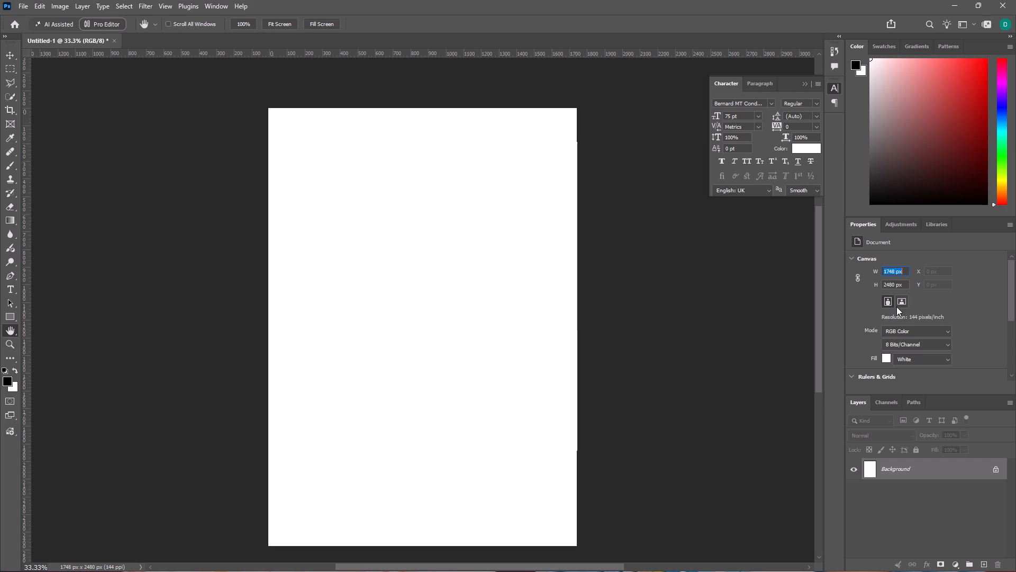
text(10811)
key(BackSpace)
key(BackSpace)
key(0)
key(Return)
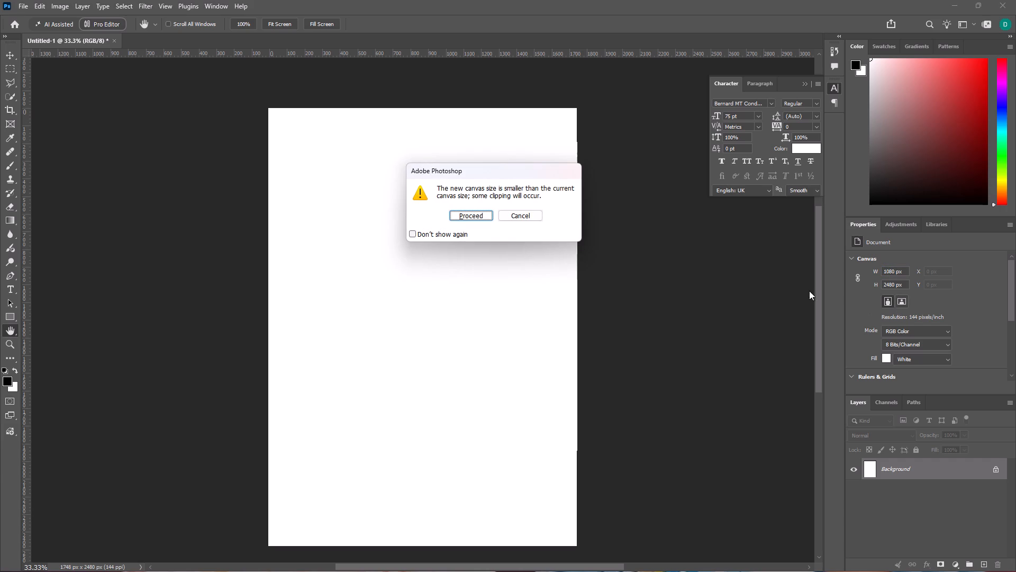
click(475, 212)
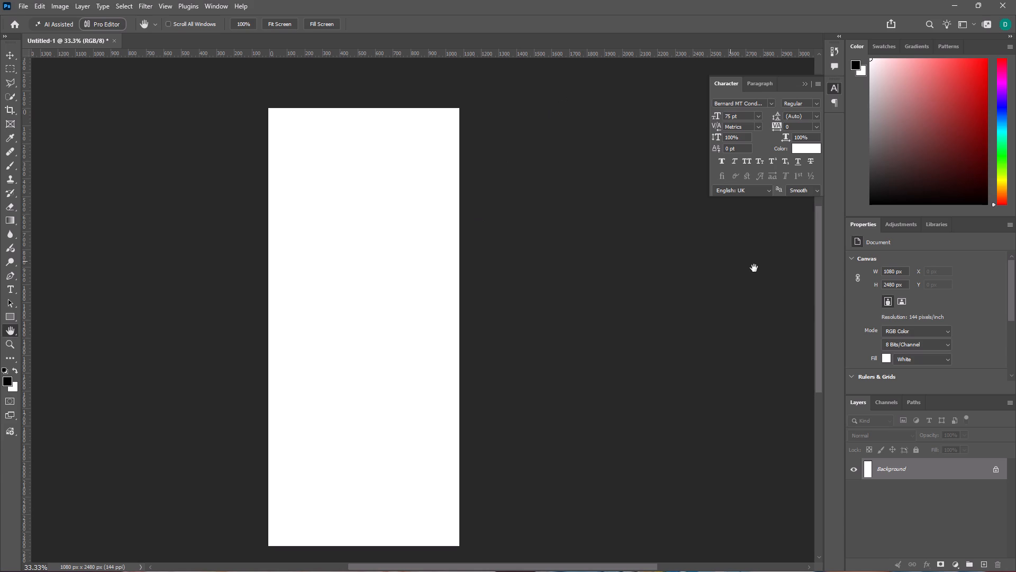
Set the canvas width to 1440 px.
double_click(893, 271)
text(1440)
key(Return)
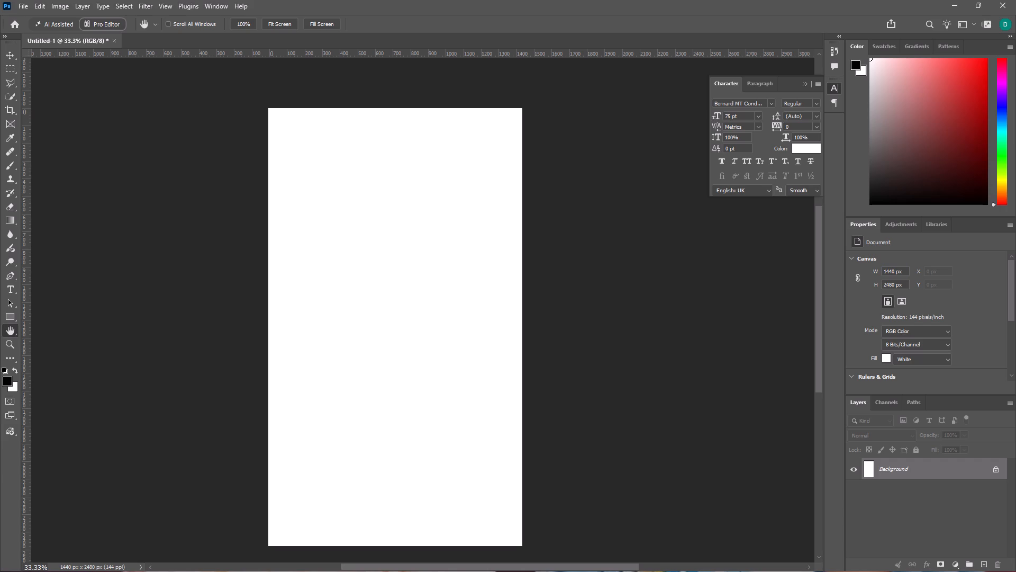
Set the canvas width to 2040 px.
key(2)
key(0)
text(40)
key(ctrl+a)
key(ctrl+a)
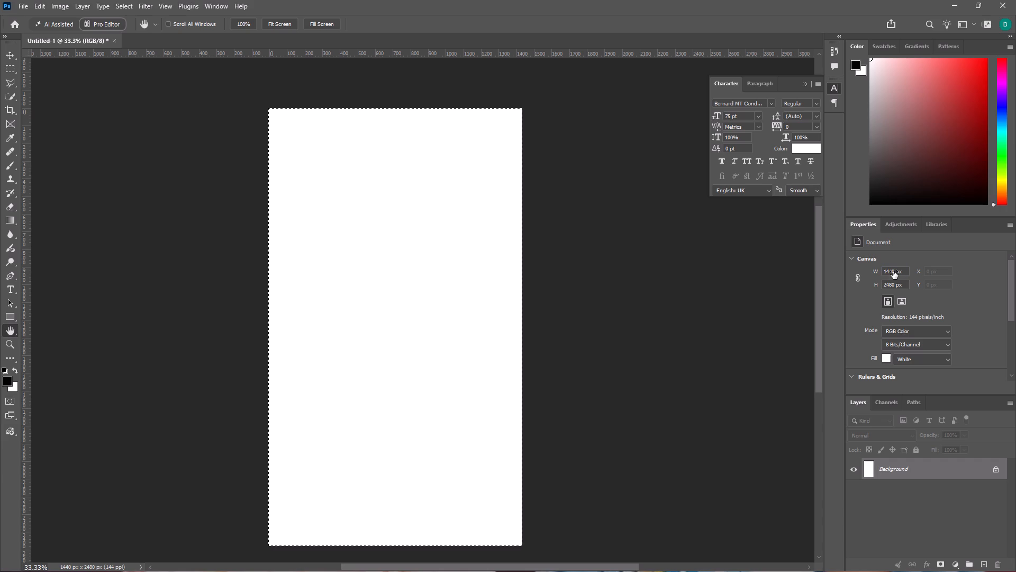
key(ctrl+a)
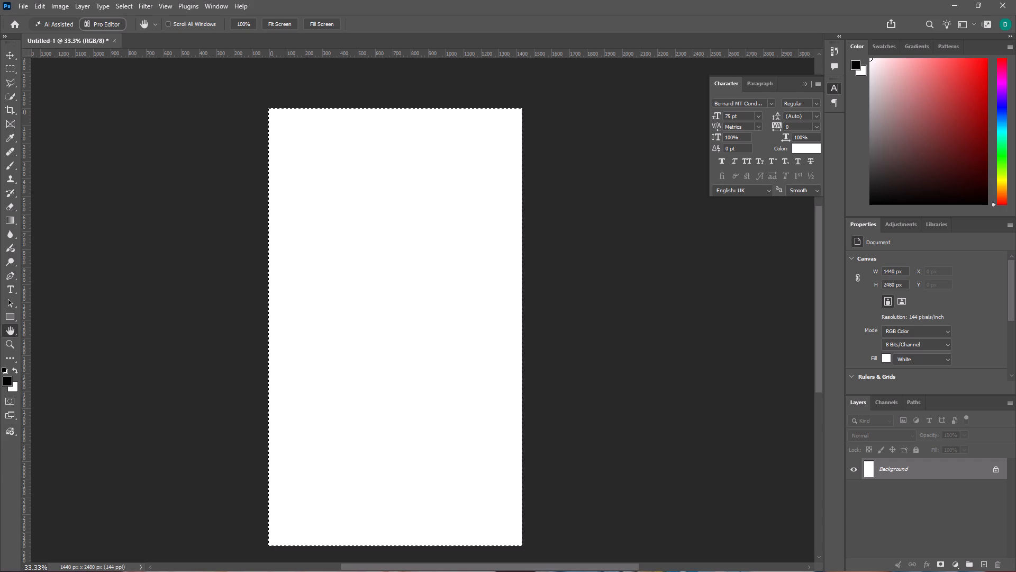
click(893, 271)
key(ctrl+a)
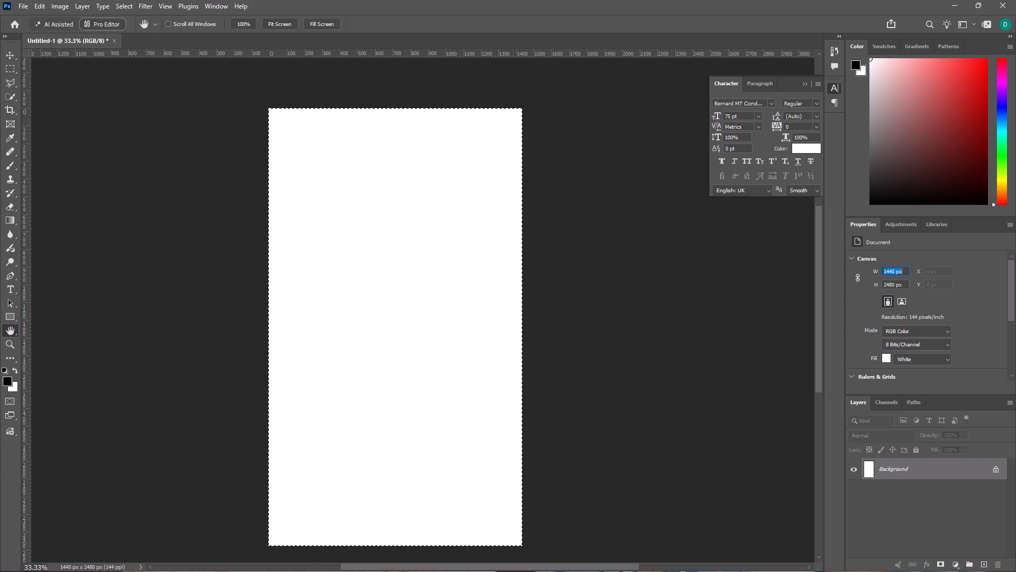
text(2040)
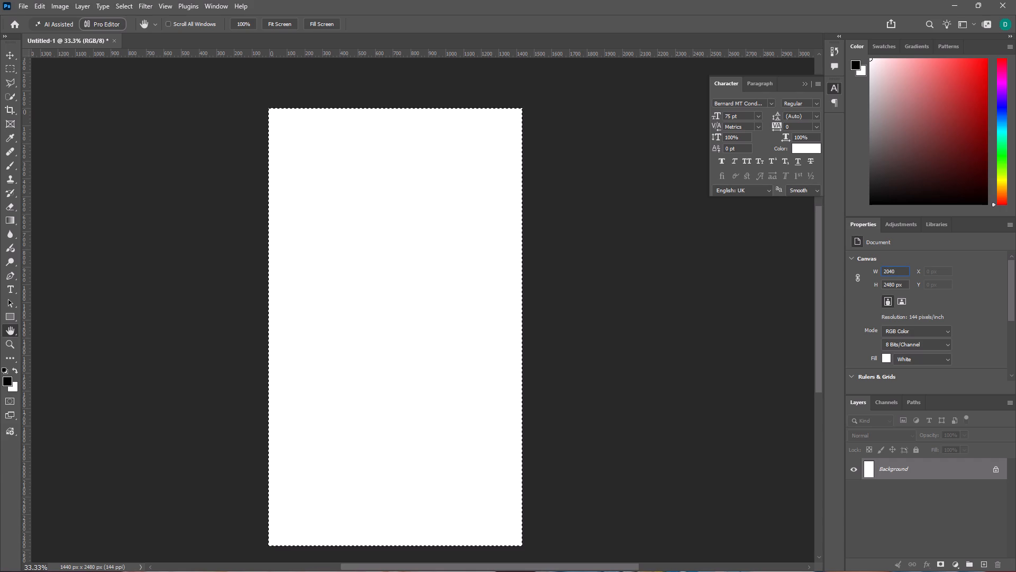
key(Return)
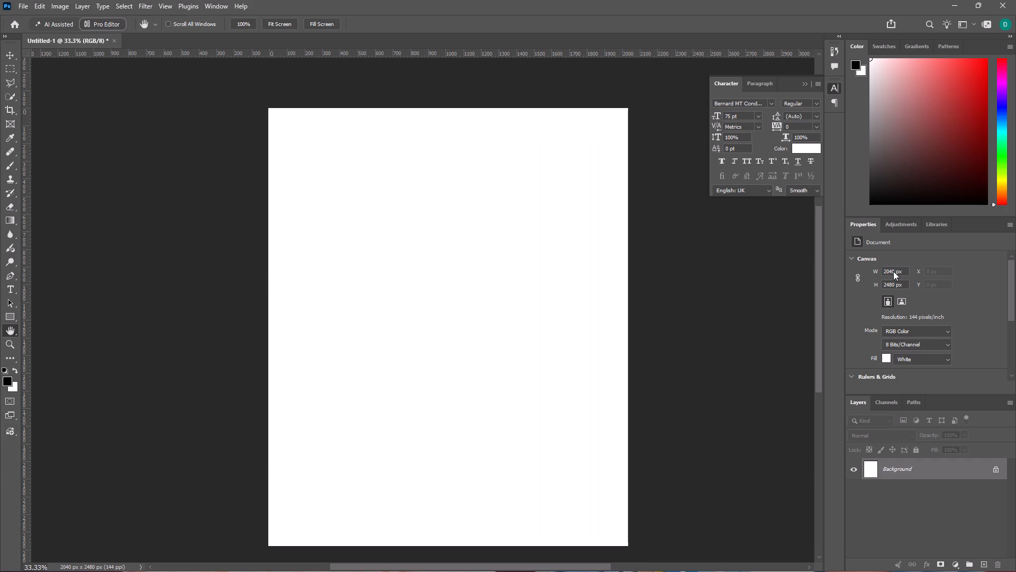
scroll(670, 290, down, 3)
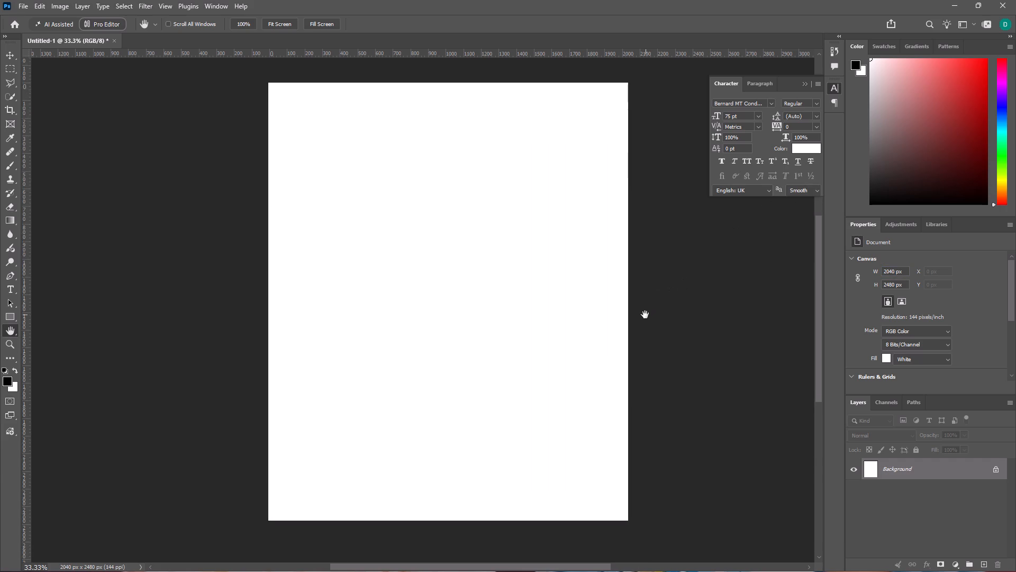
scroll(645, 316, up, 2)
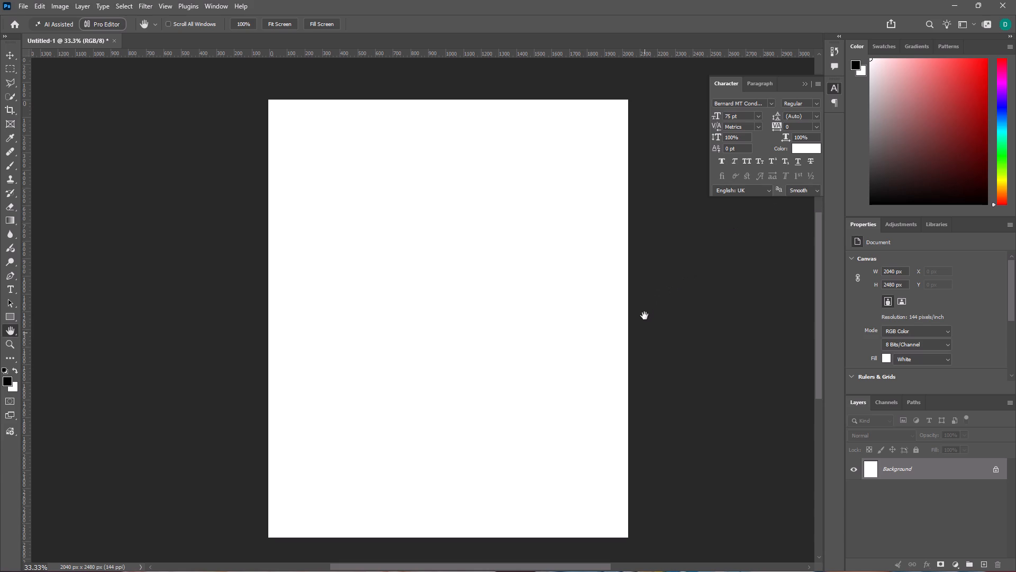
Set the canvas width to 2080 px.
double_click(893, 269)
text(2080)
key(Return)
scroll(675, 415, down, 1)
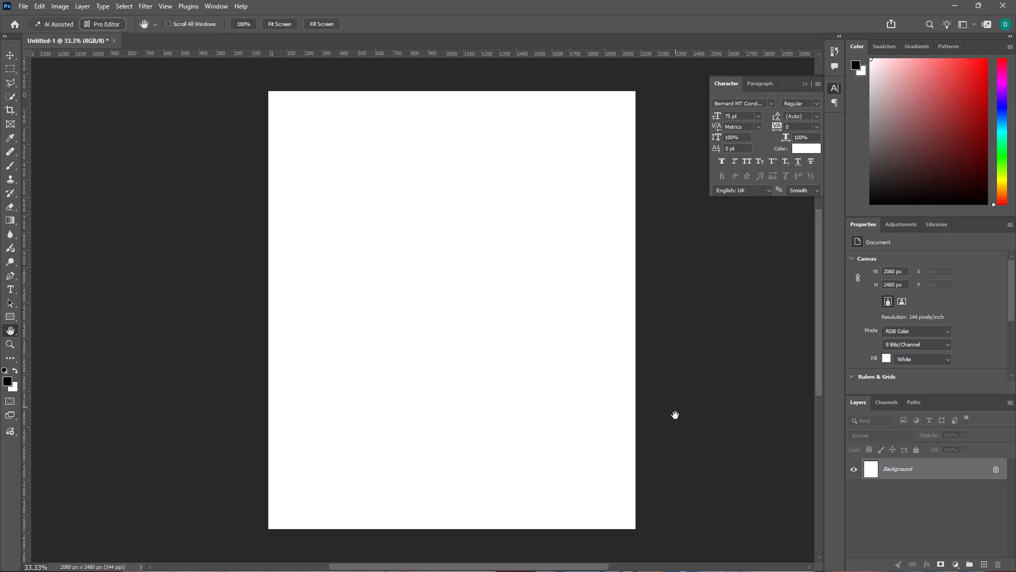
scroll(675, 415, up, 1)
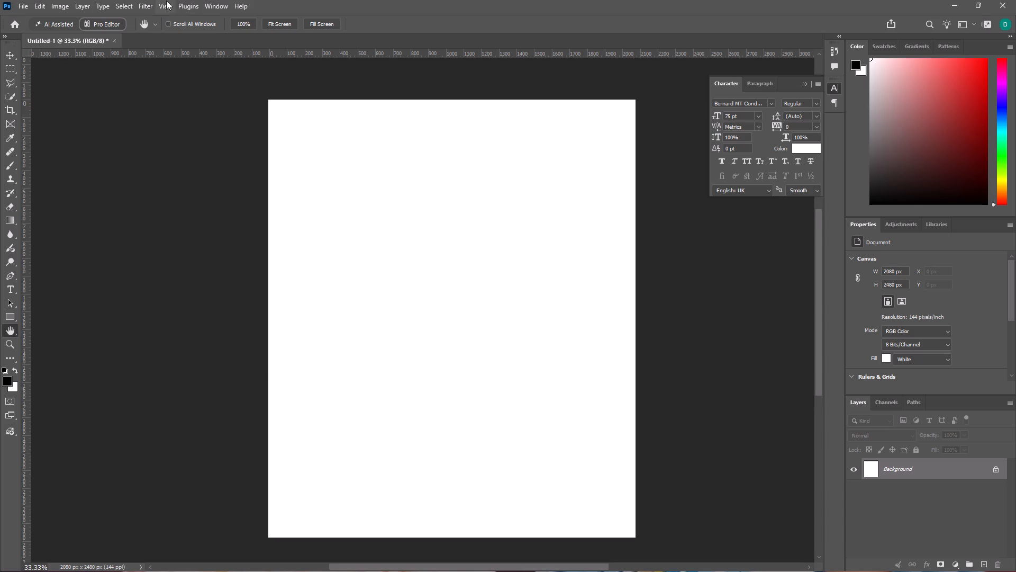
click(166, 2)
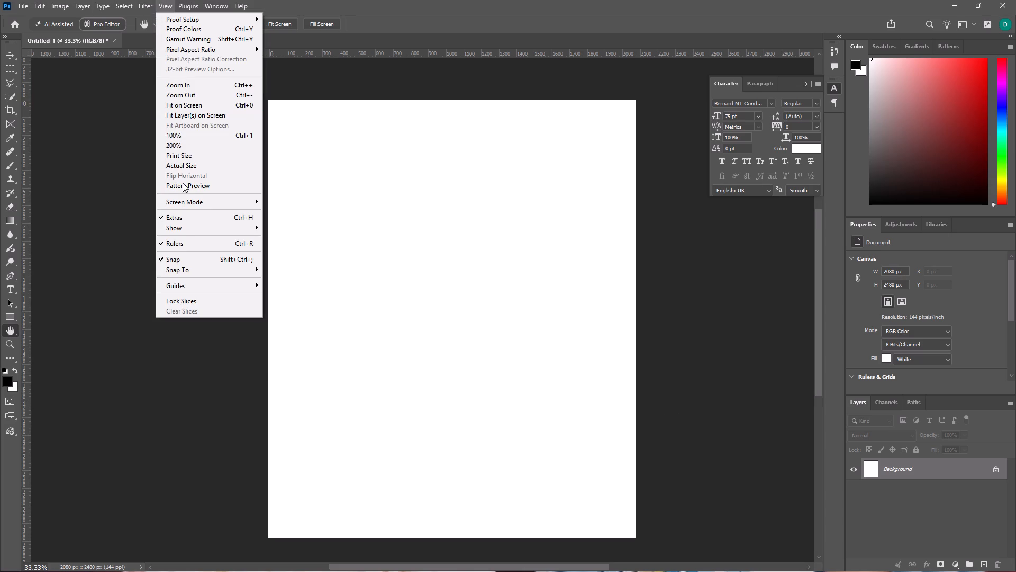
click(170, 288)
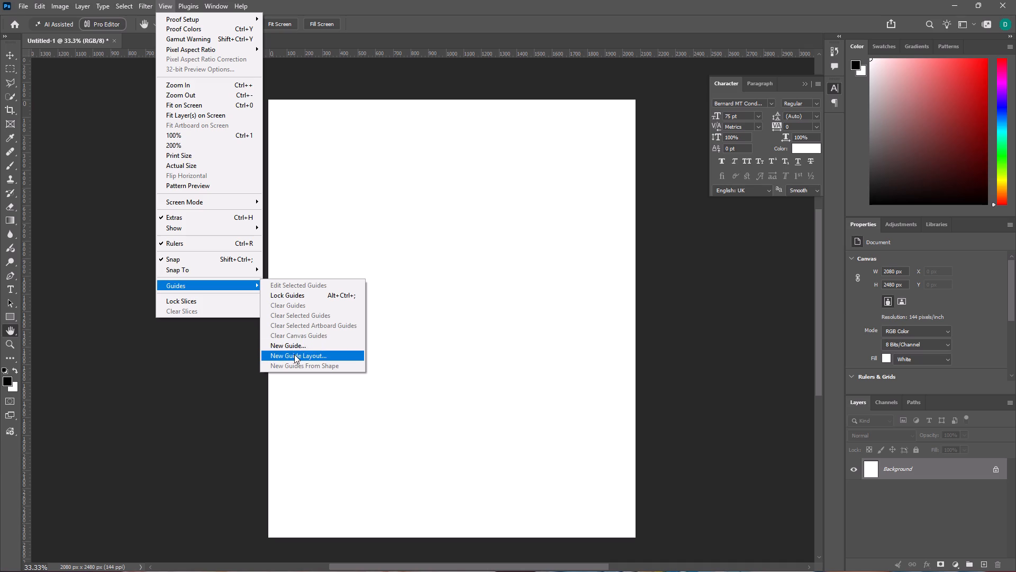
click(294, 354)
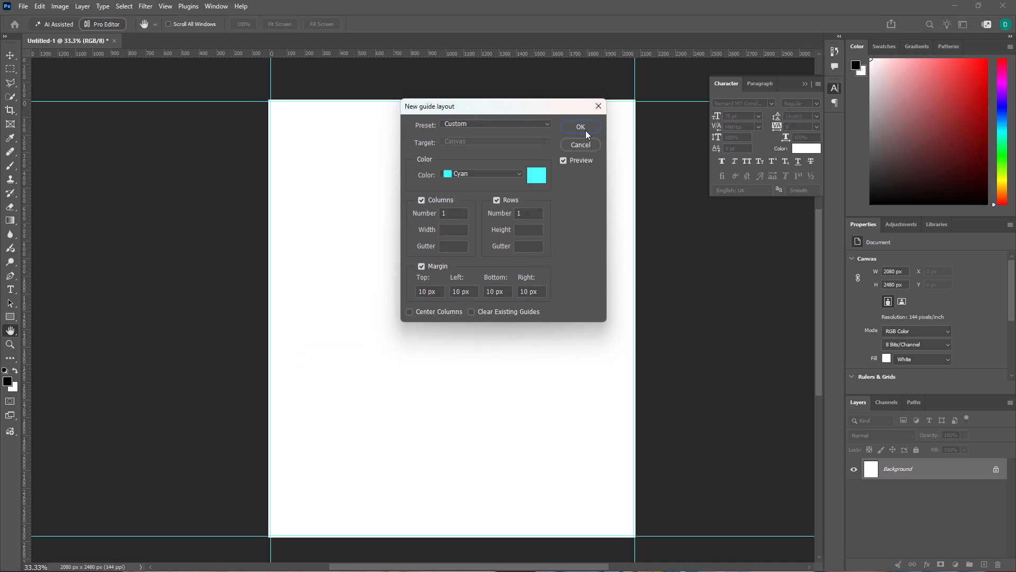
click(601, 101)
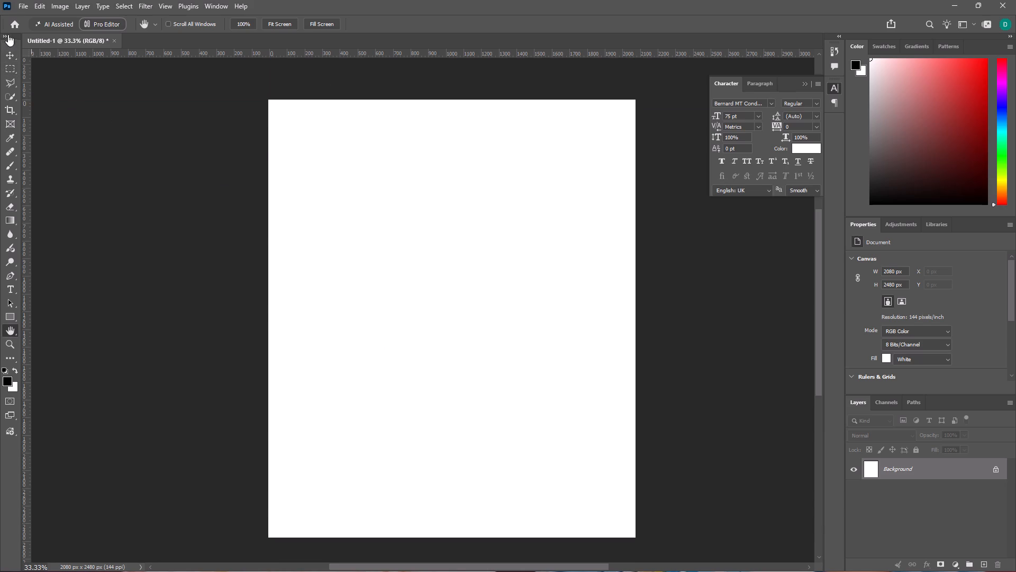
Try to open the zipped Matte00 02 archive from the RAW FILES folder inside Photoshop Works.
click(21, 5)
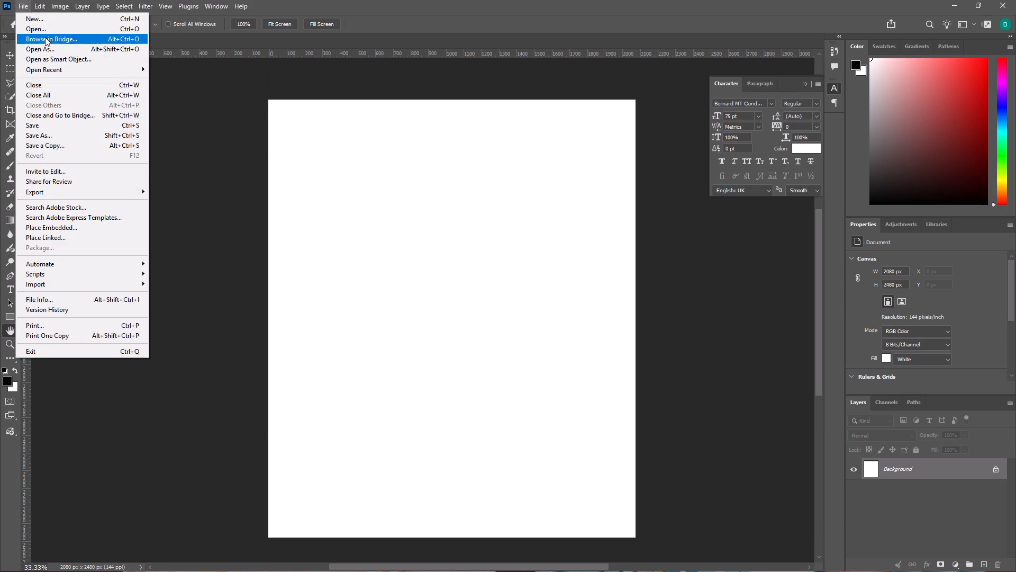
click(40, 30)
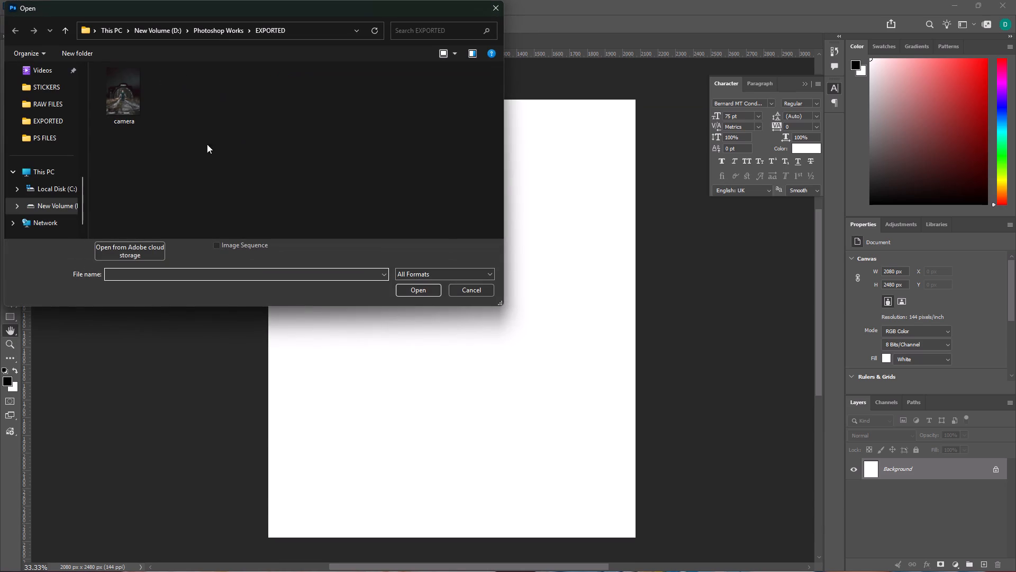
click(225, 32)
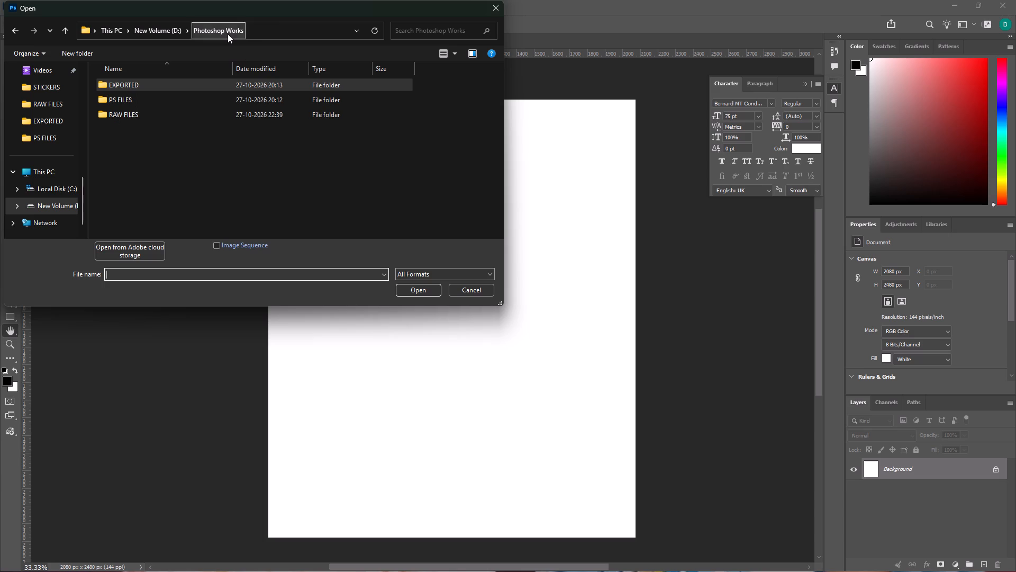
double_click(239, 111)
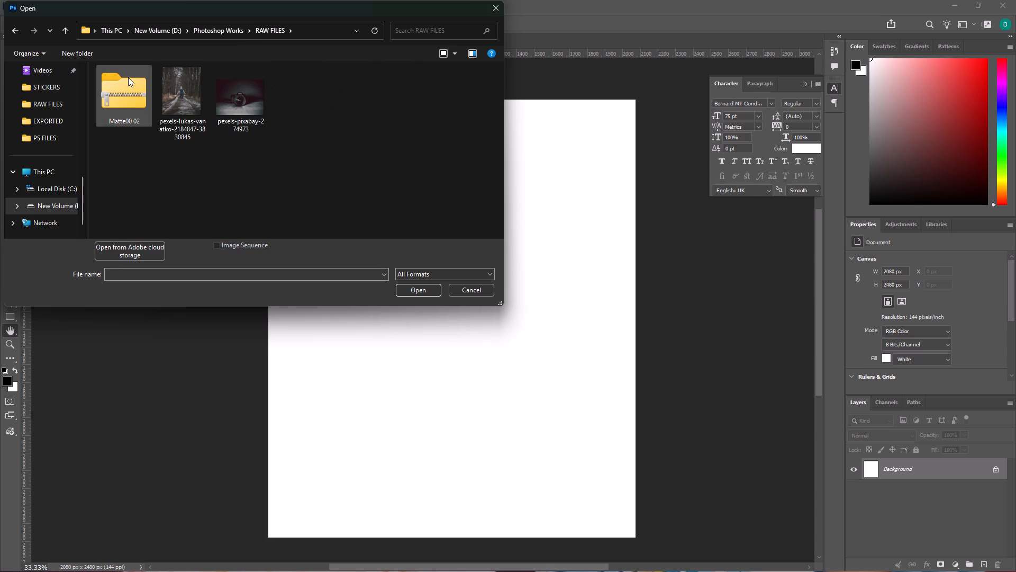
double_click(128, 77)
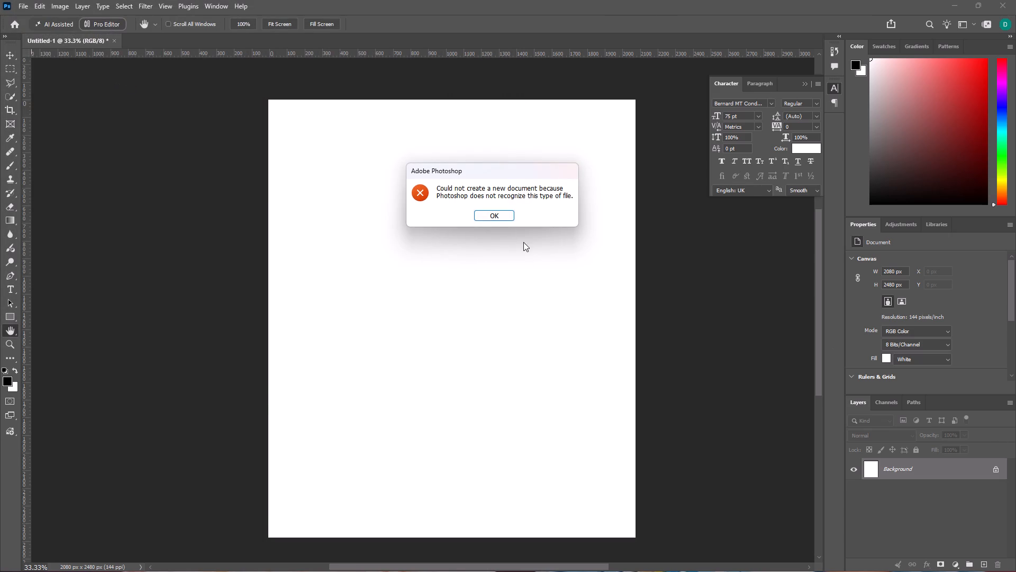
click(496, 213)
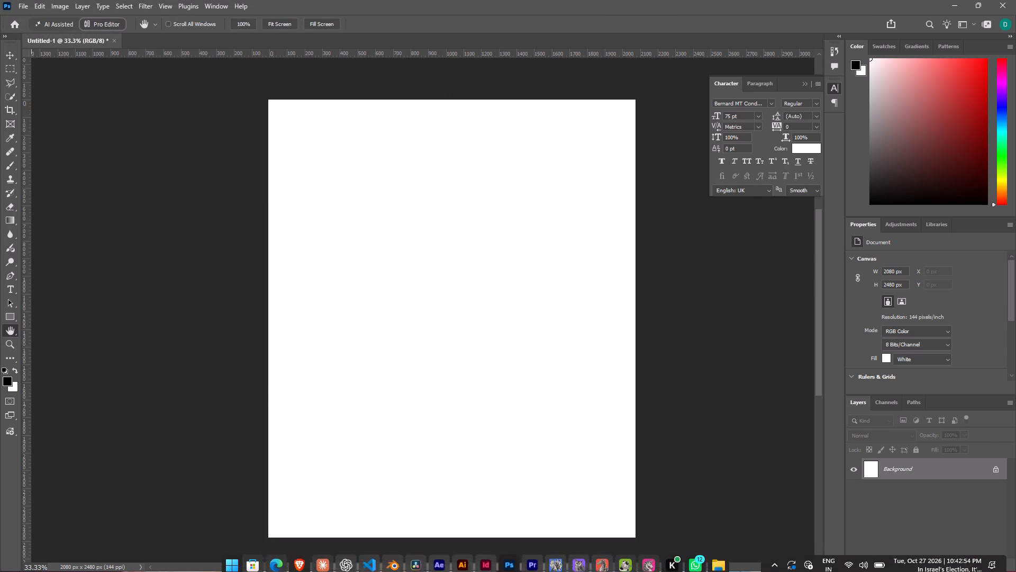
In File Explorer, extract the Matte00 02 archive in D:\Photoshop Works\RAW FILES to its default Matte00 02 folder, then close the extracted folder's window.
click(720, 569)
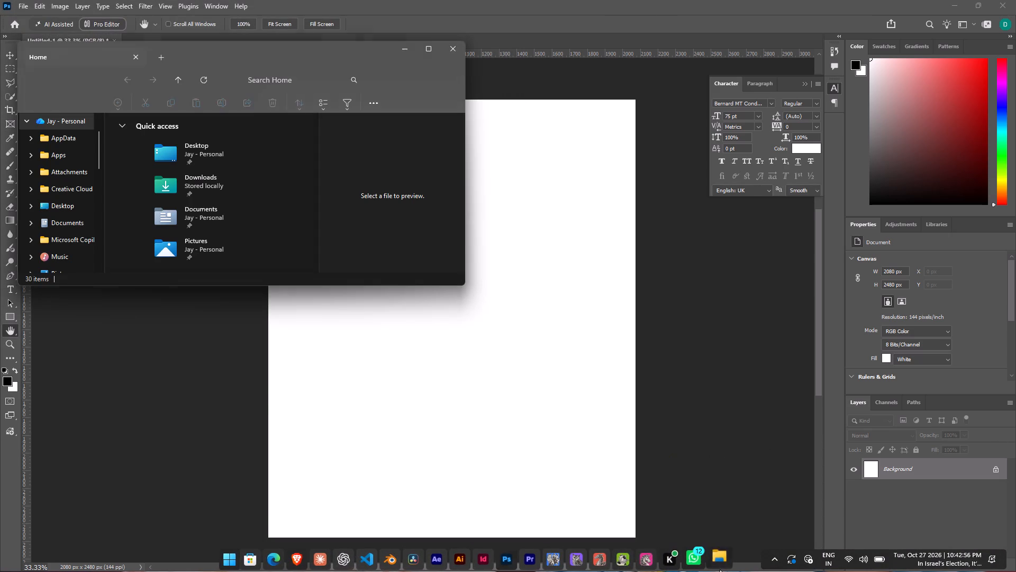
scroll(92, 208, down, 13)
click(77, 223)
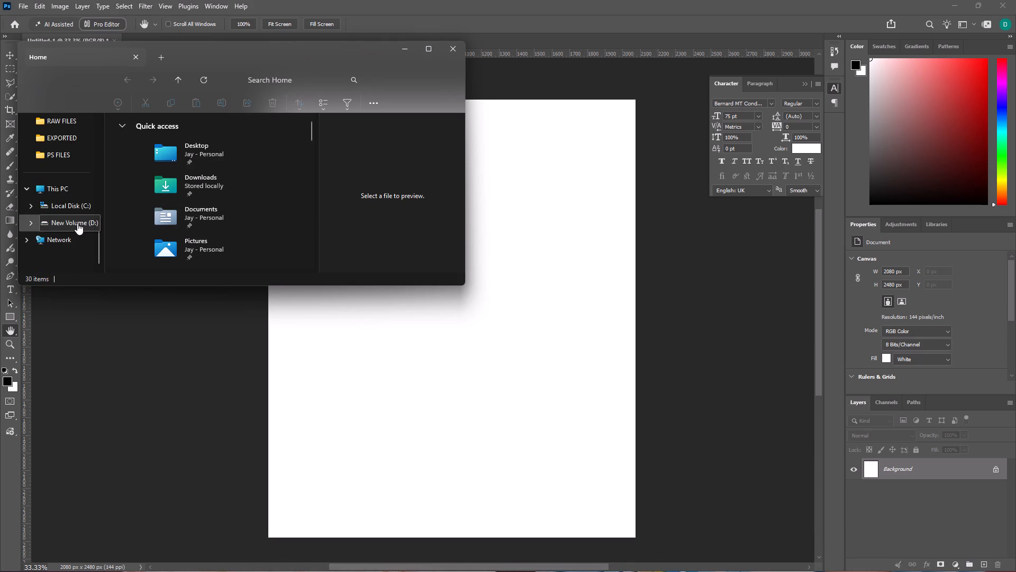
scroll(162, 227, down, 3)
scroll(159, 217, up, 1)
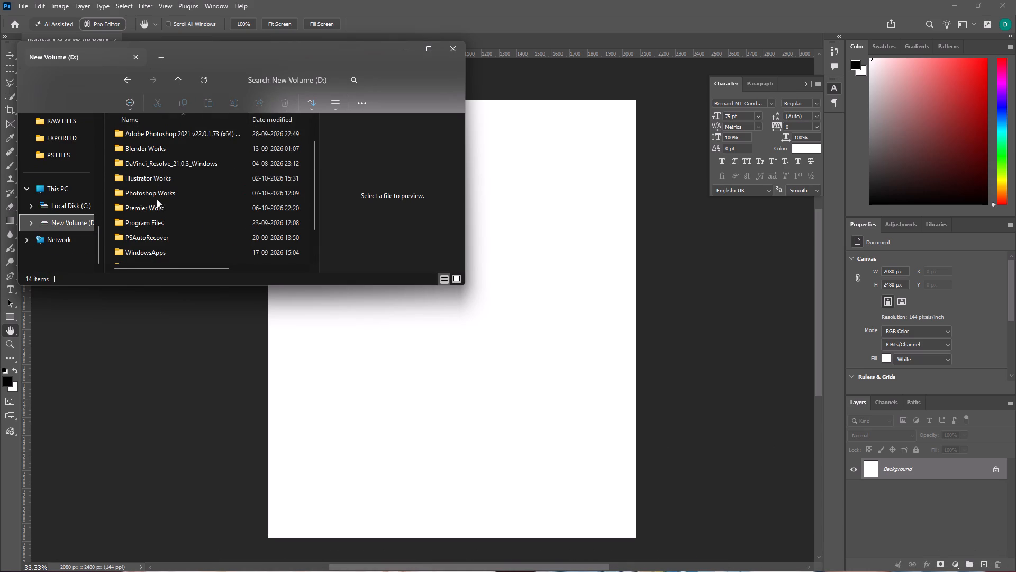
double_click(153, 198)
double_click(138, 157)
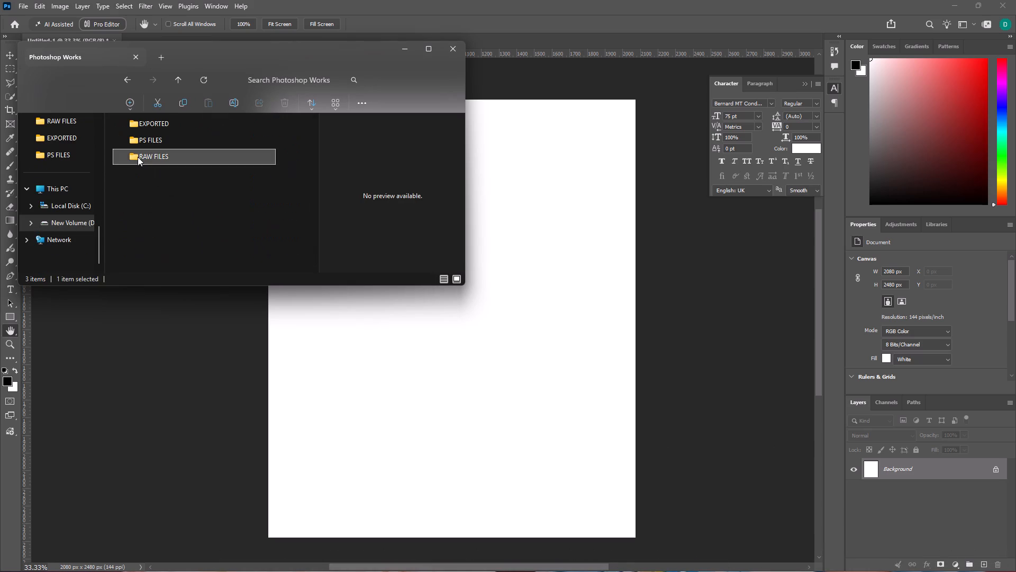
click(157, 162)
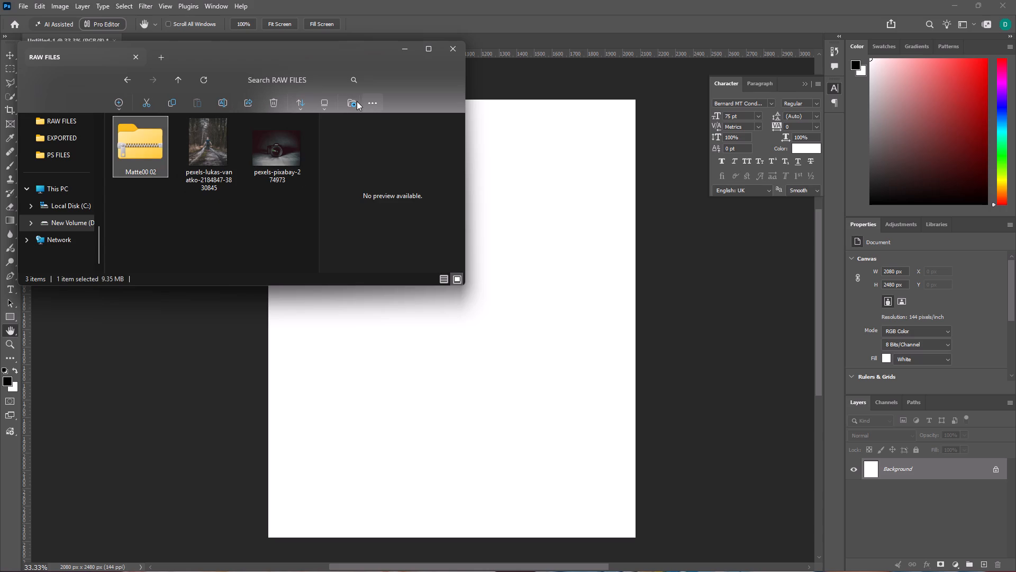
click(352, 100)
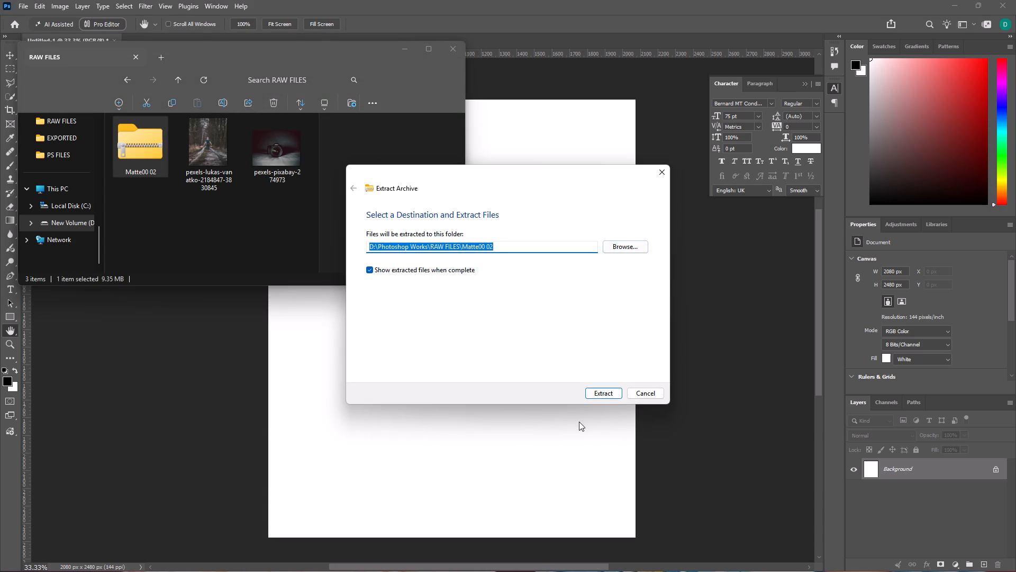
click(598, 390)
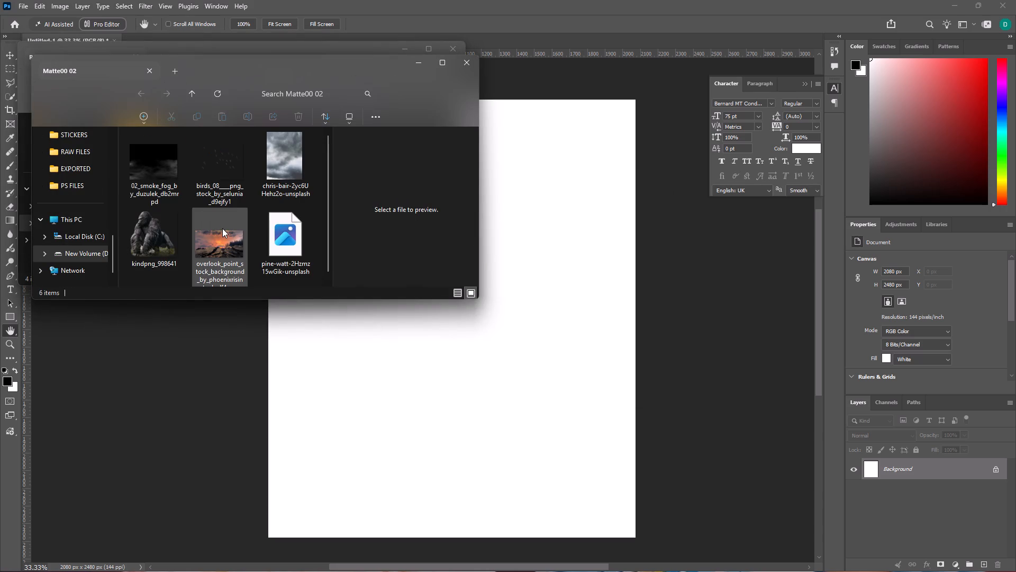
scroll(223, 225, down, 2)
scroll(222, 225, up, 7)
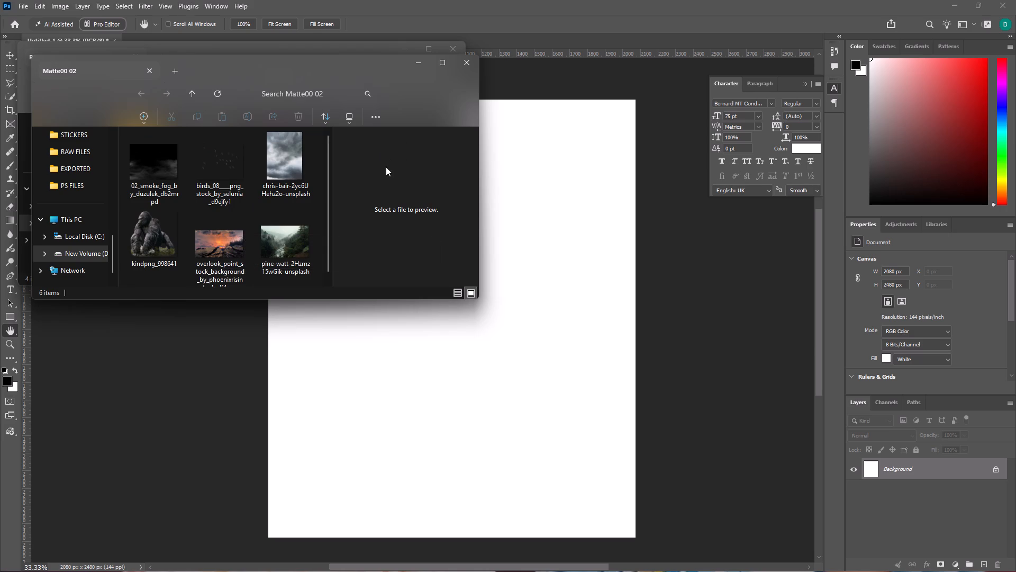
click(470, 69)
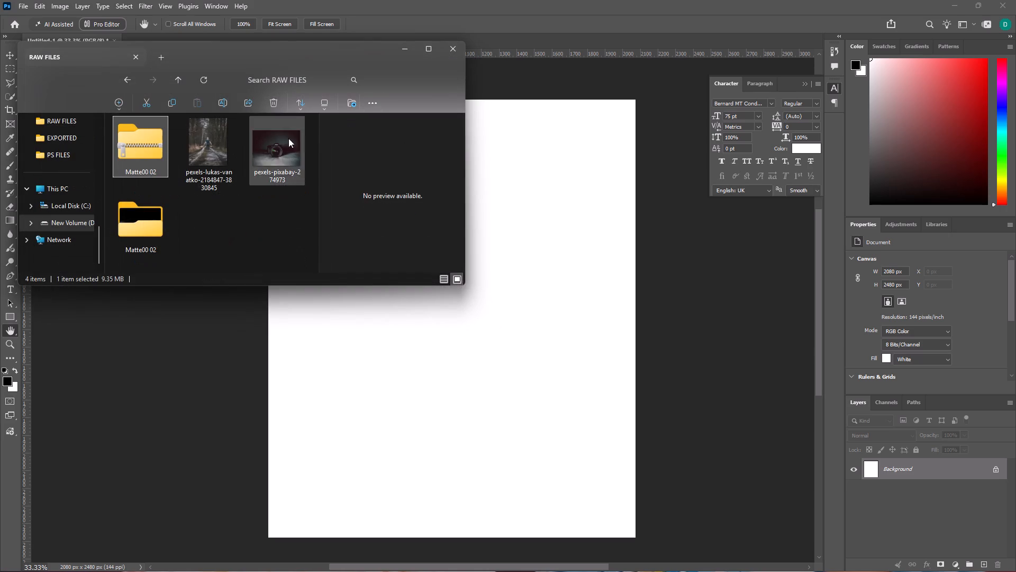
Delete the zipped Matte00 02 archive from RAW FILES, keeping the extracted folder, and close File Explorer.
click(276, 109)
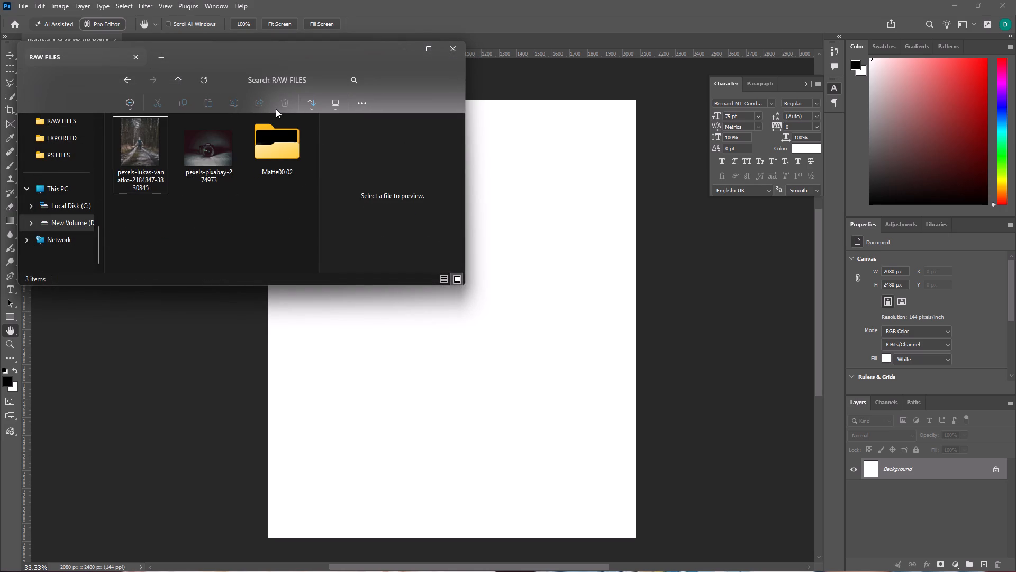
click(288, 158)
click(444, 52)
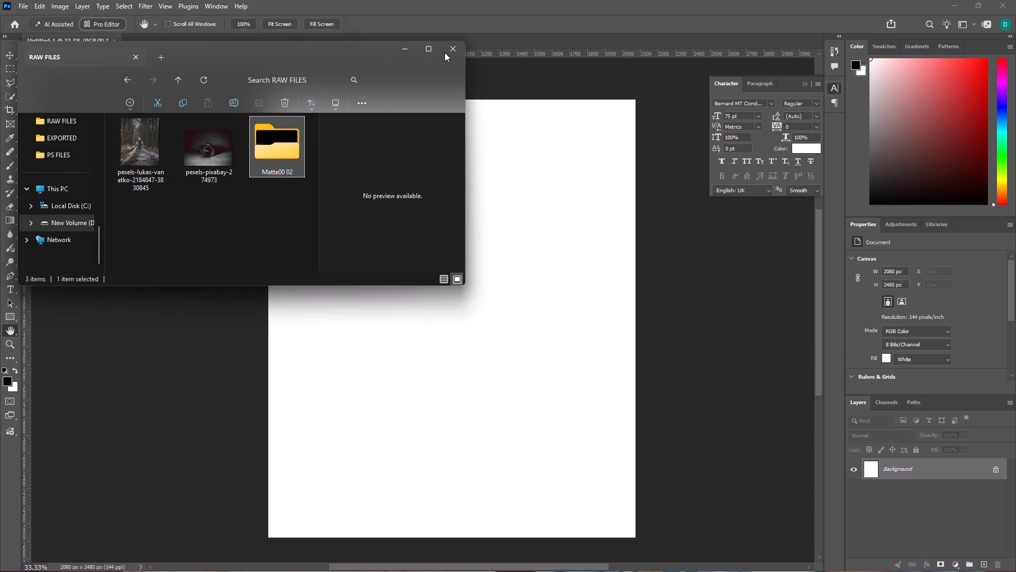
Back in Photoshop, open the 02_smoke_fog image from the extracted Matte00 02 folder.
click(19, 5)
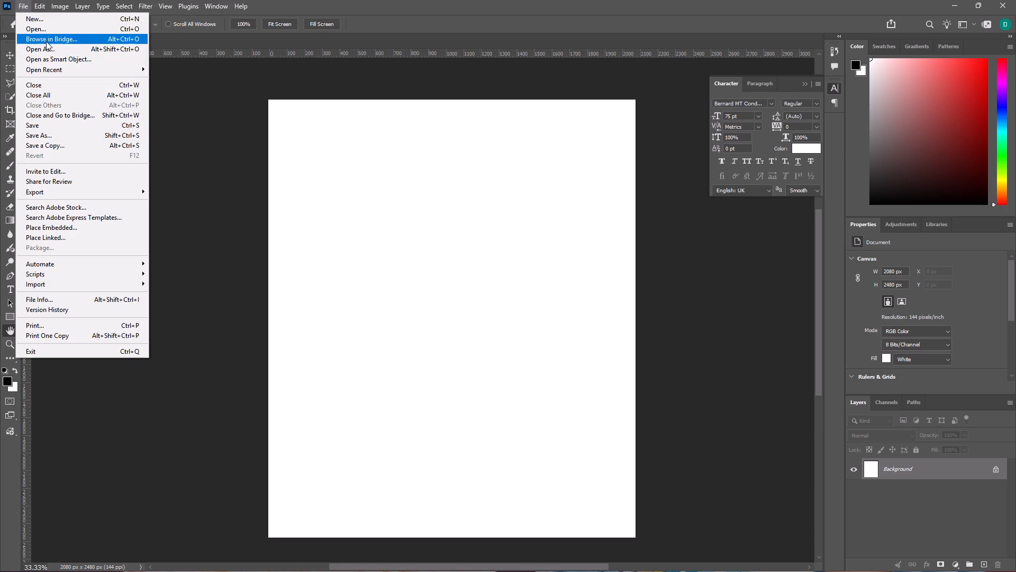
click(41, 31)
double_click(133, 114)
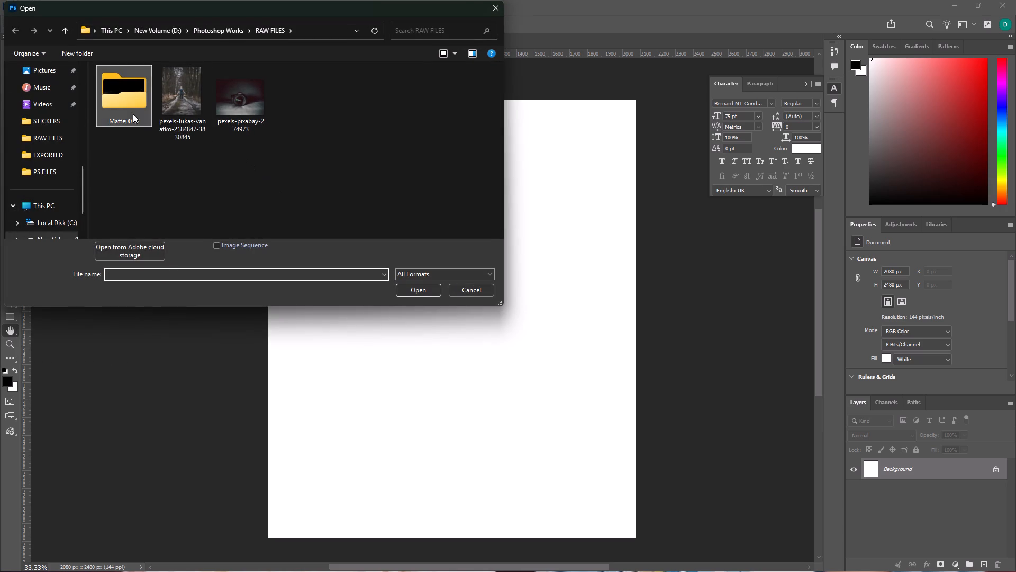
click(136, 124)
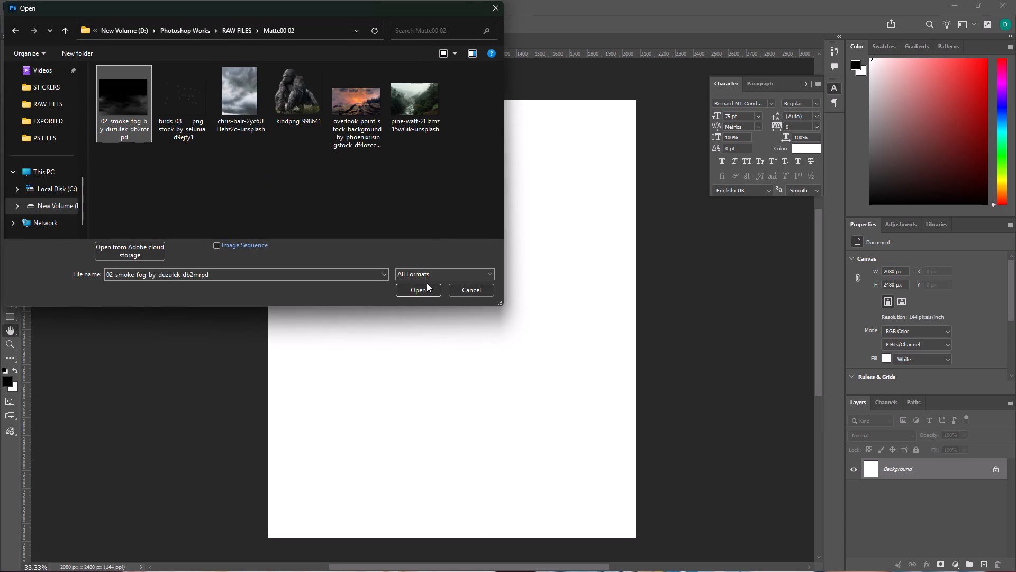
click(427, 283)
click(421, 288)
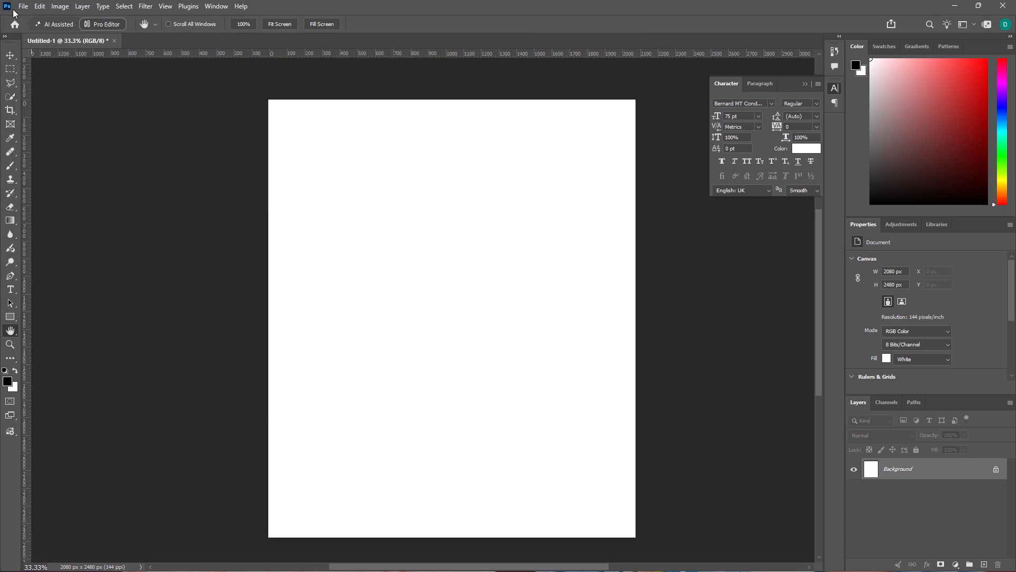
Open the birds_08 PNG stock image from the Matte00 02 folder.
click(22, 3)
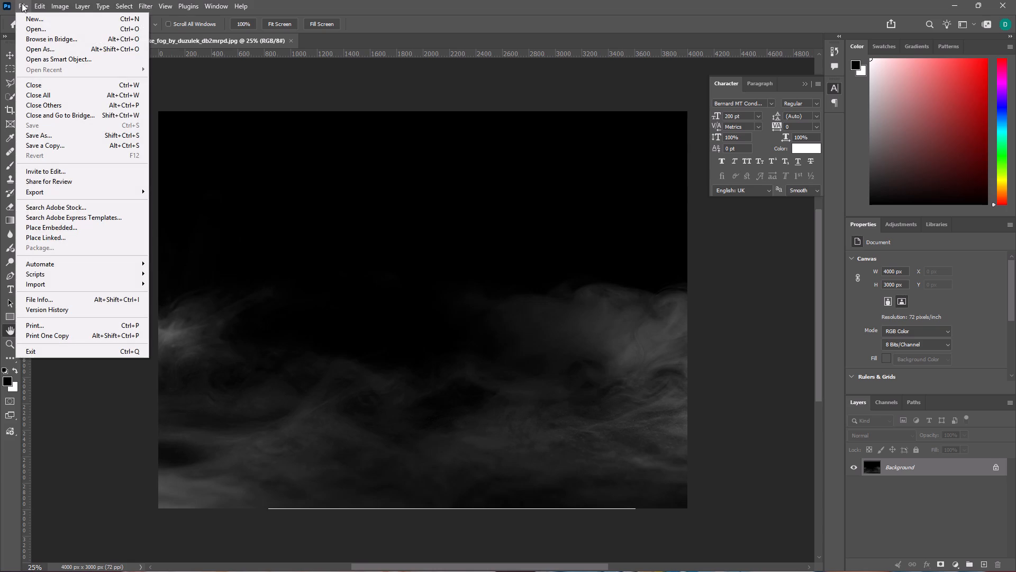
click(31, 32)
click(186, 118)
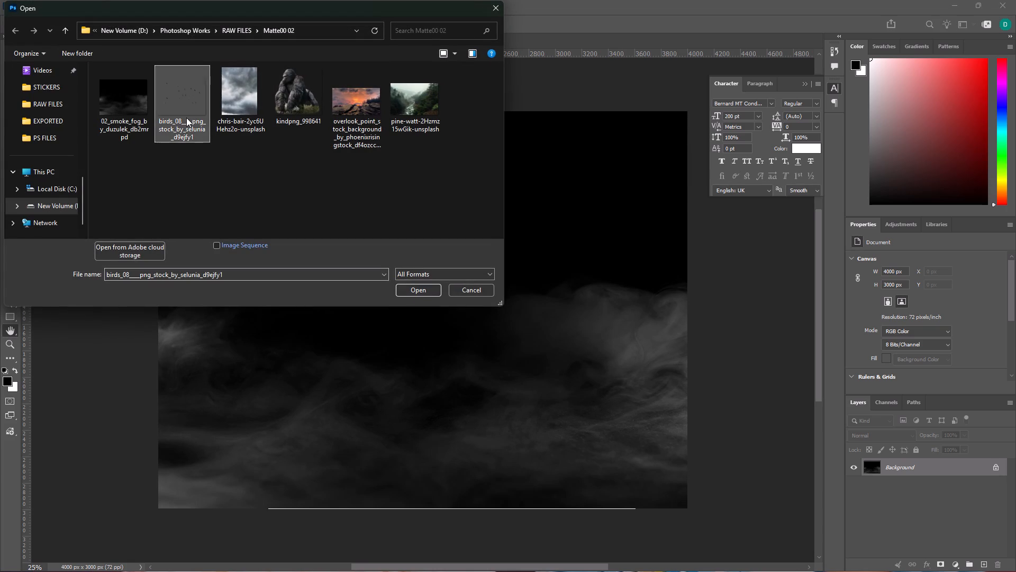
click(406, 290)
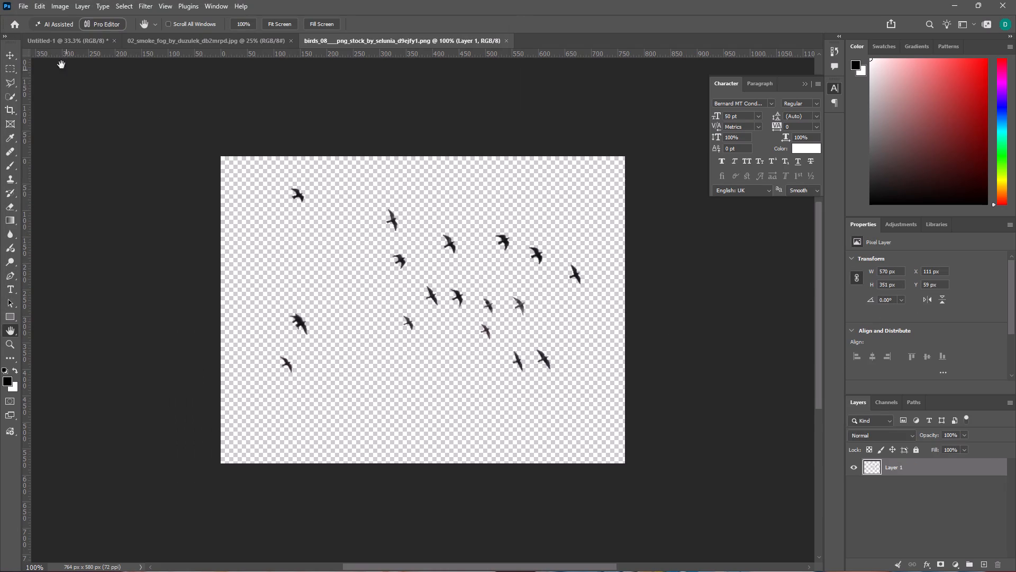
Open the cloudy sky Unsplash photo from the Matte00 02 folder.
click(27, 6)
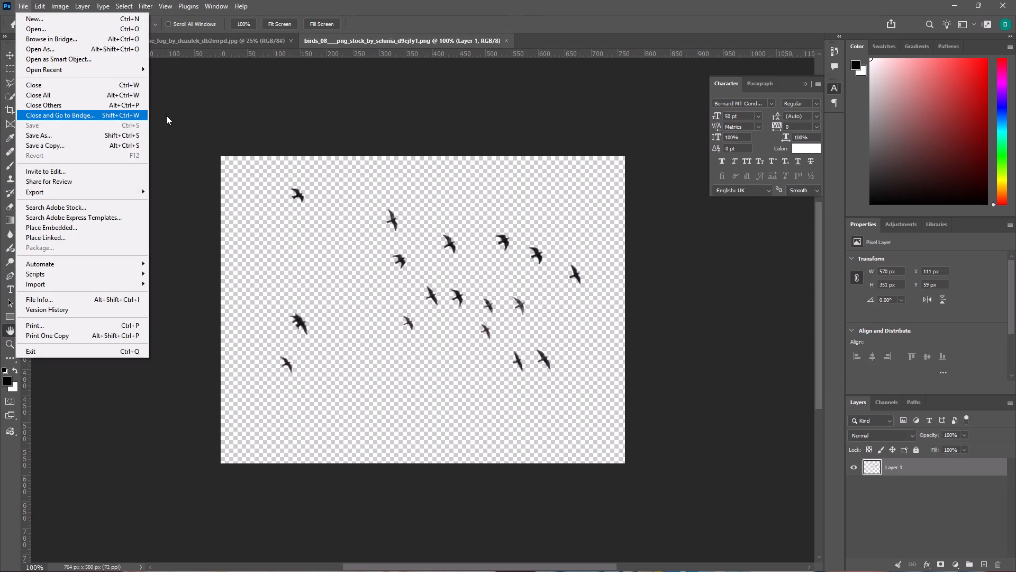
click(33, 29)
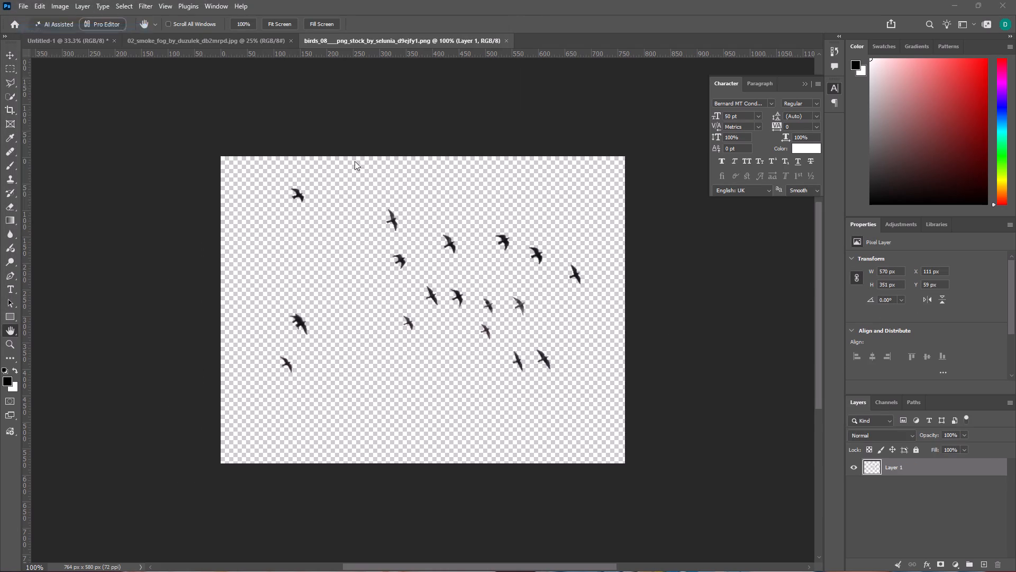
click(286, 111)
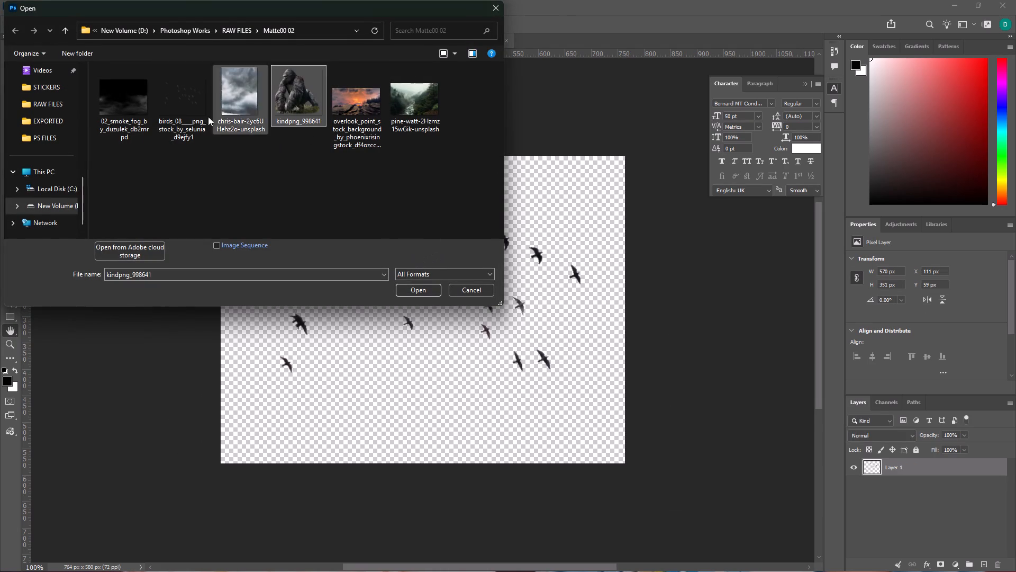
click(248, 124)
click(399, 290)
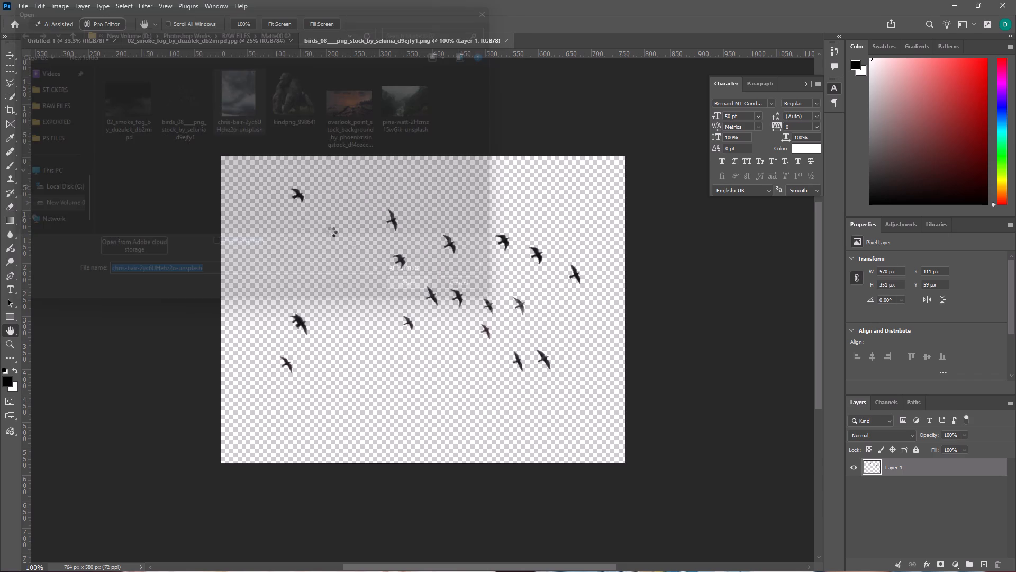
Open the overlook_point_stock_background sunset image from the Matte00 02 folder.
click(26, 0)
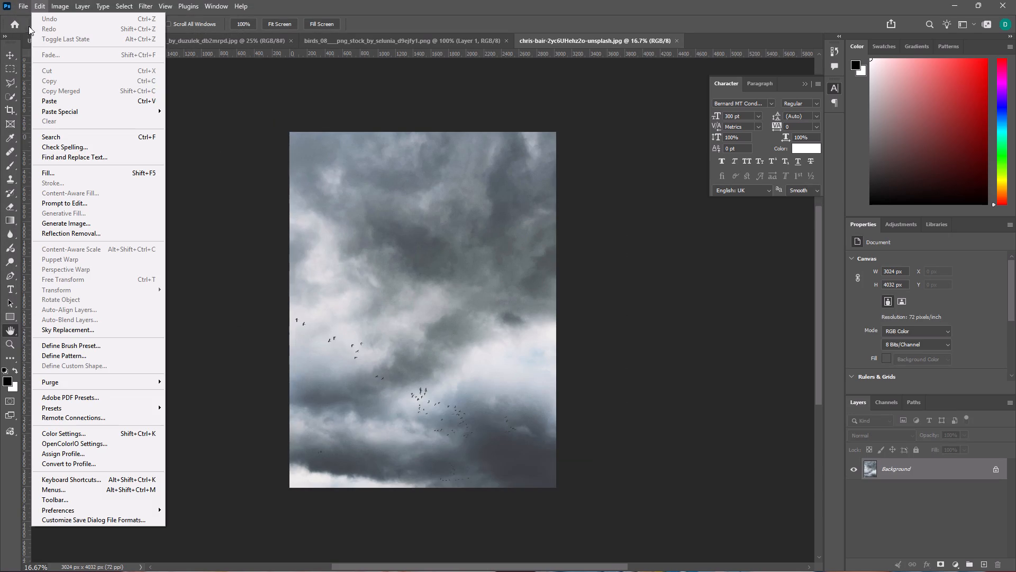
click(25, 31)
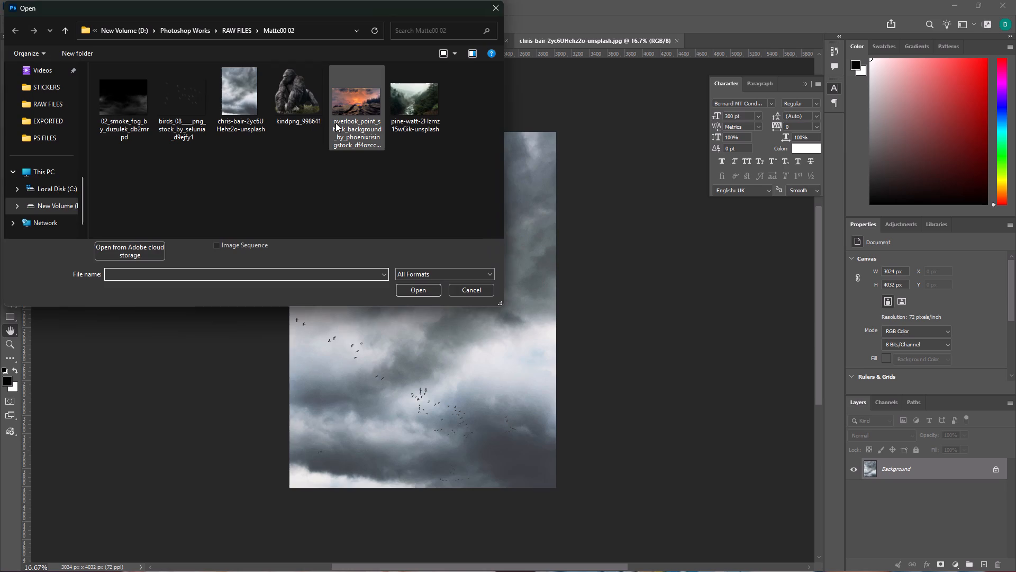
click(336, 123)
click(430, 285)
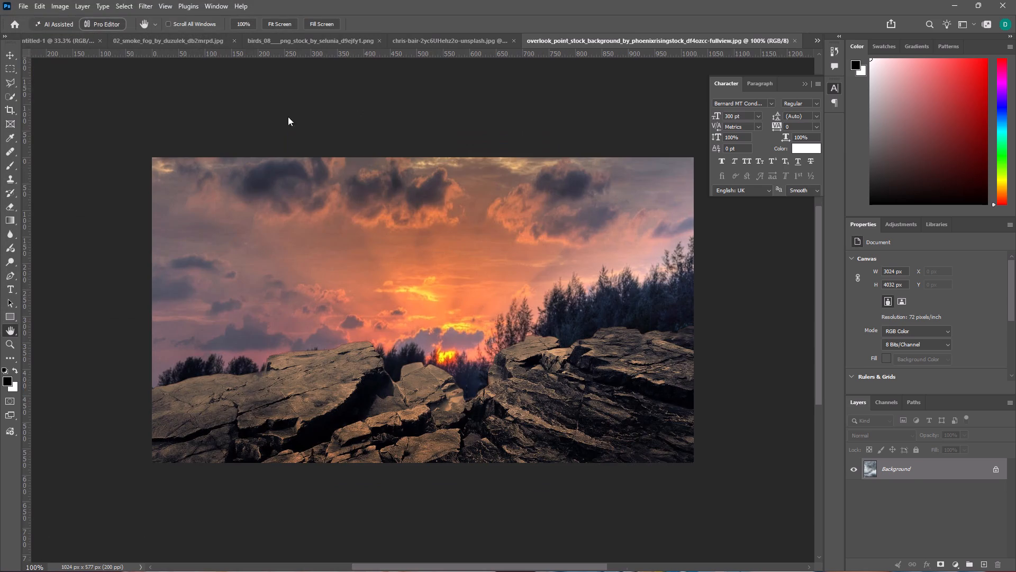
Open the misty pine forest river Unsplash photo from the Matte00 02 folder.
click(21, 4)
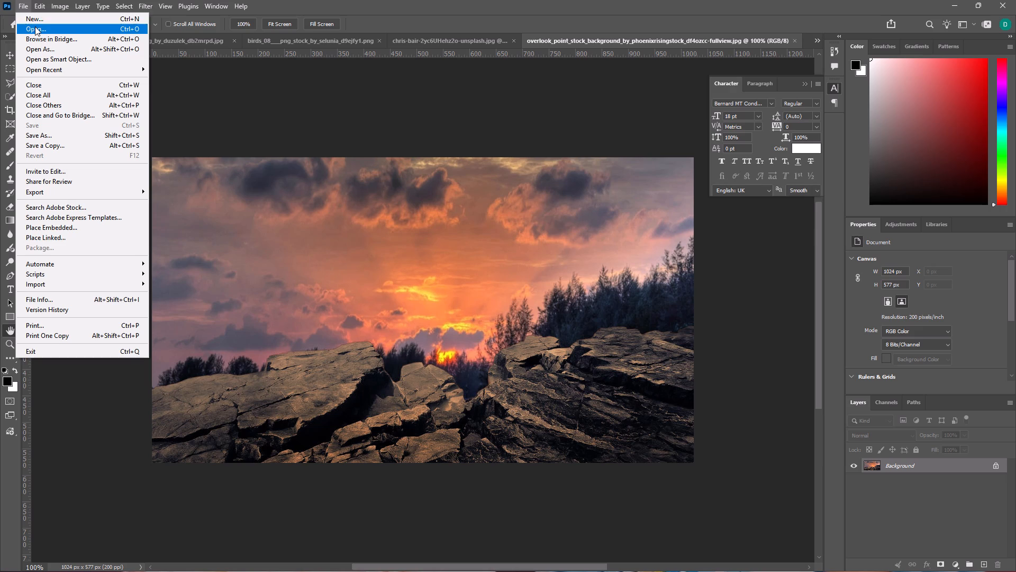
click(35, 26)
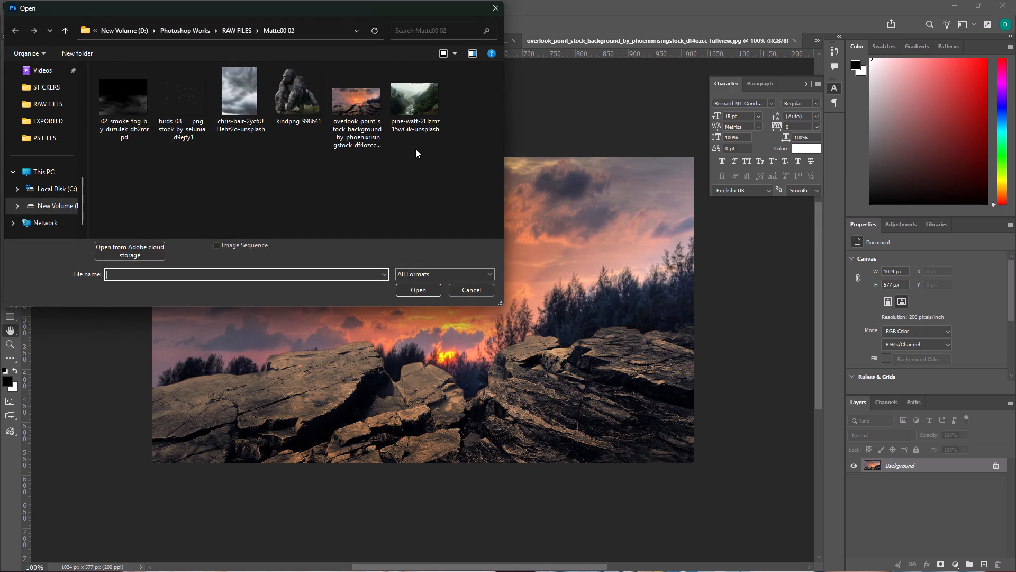
click(415, 149)
click(427, 134)
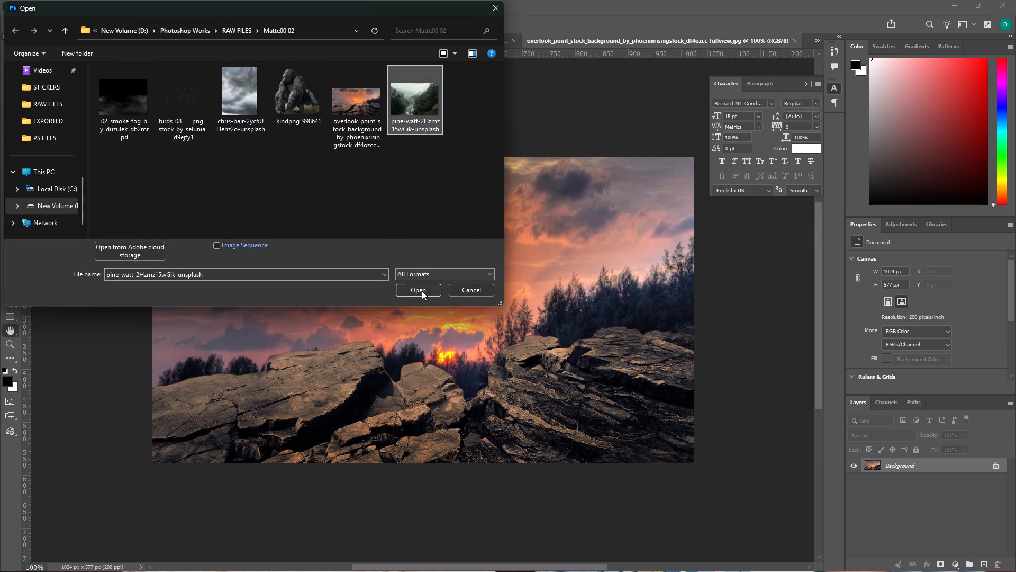
click(421, 291)
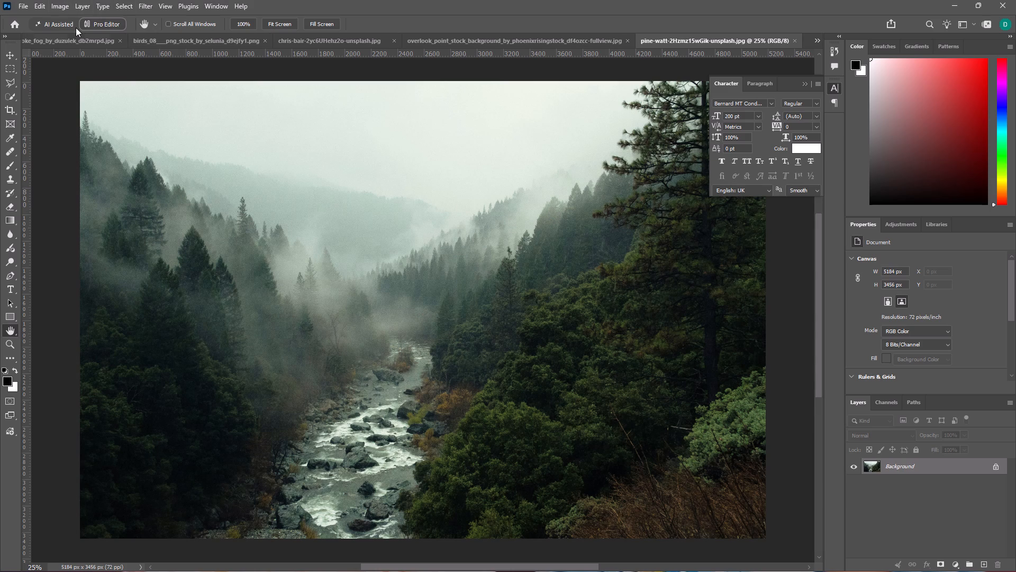
Open the kindpng_998641 gorilla image from the Matte00 02 folder.
click(19, 0)
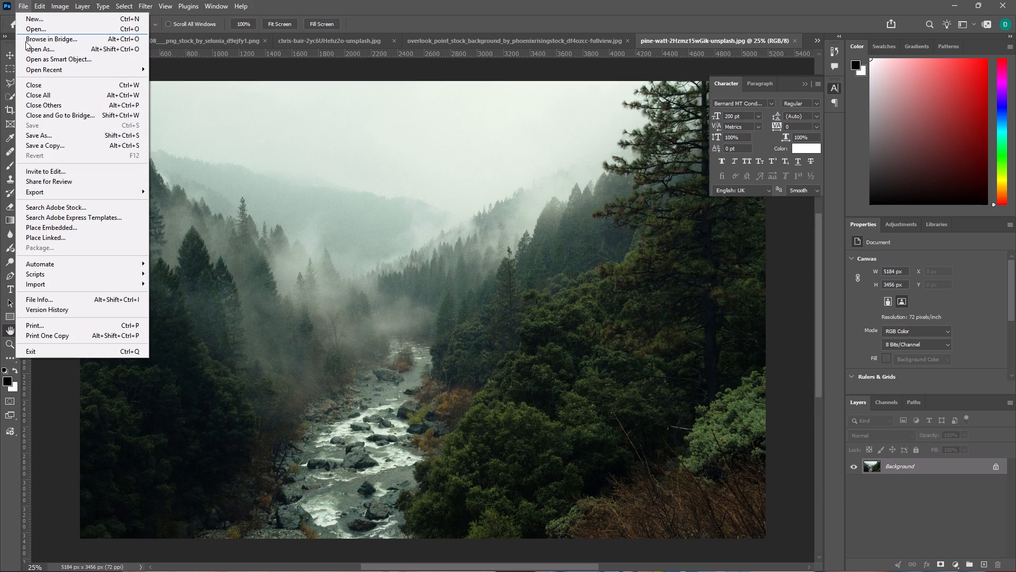
click(37, 26)
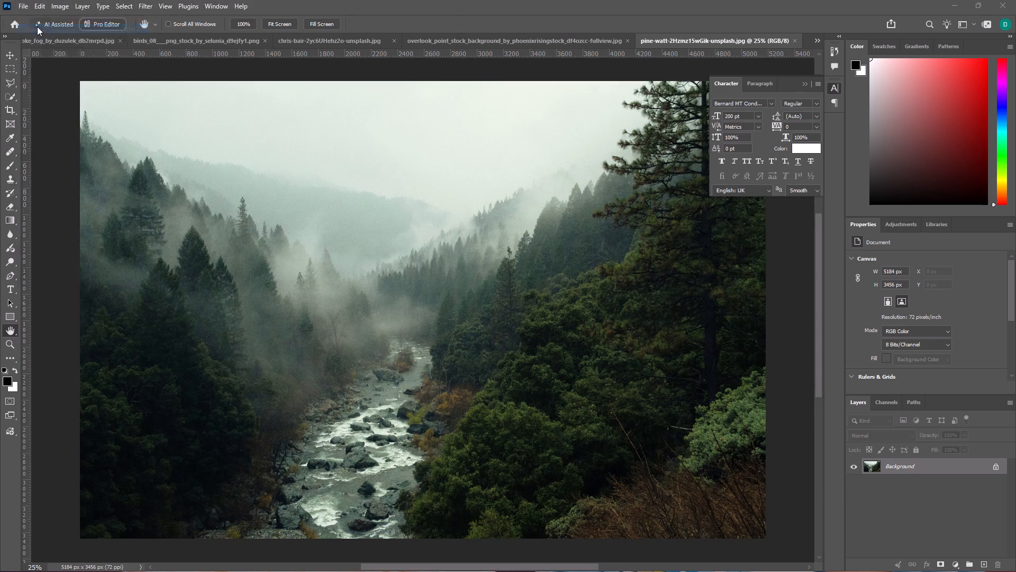
click(290, 105)
click(419, 285)
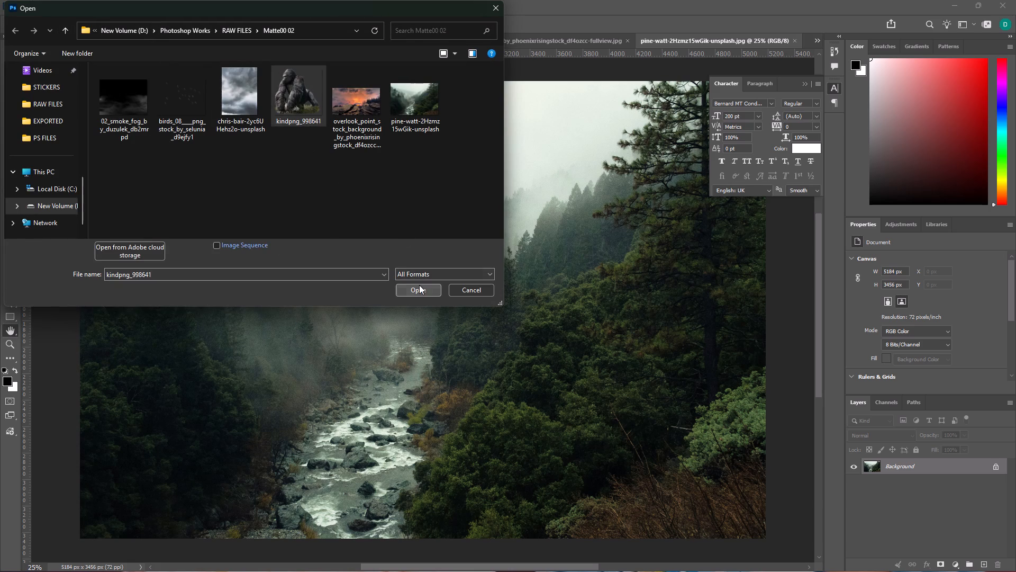
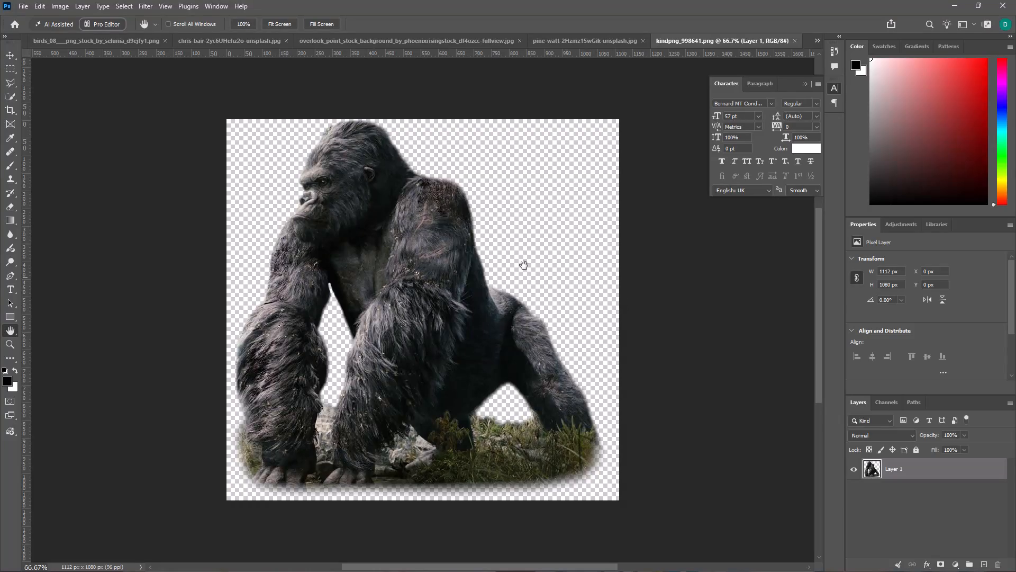
Move the 02_smoke_fog document to the end of the open document order, after the gorilla image.
click(47, 34)
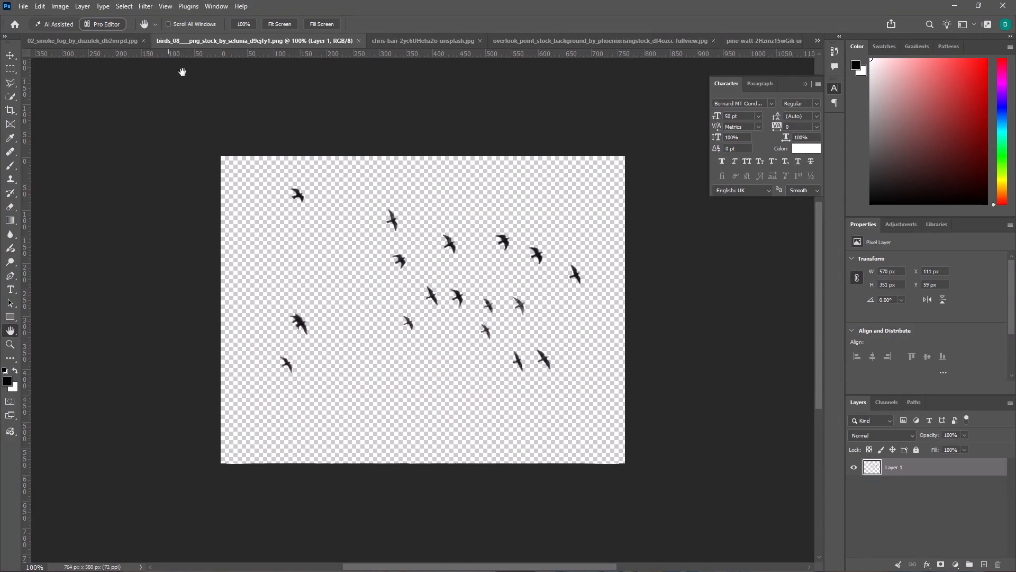
scroll(46, 37, up, 3)
click(46, 37)
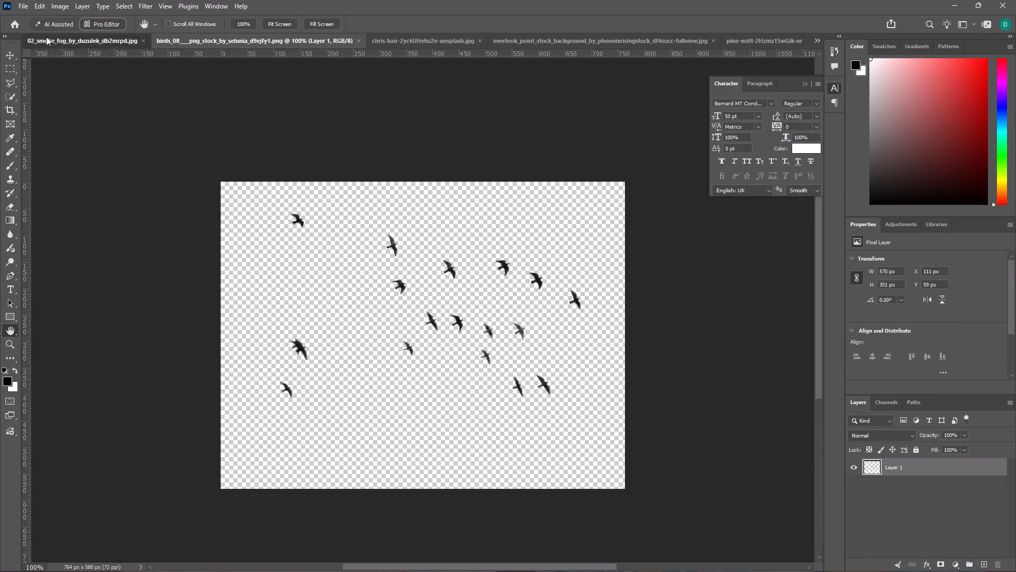
click(46, 37)
drag(45, 37, 77, 48)
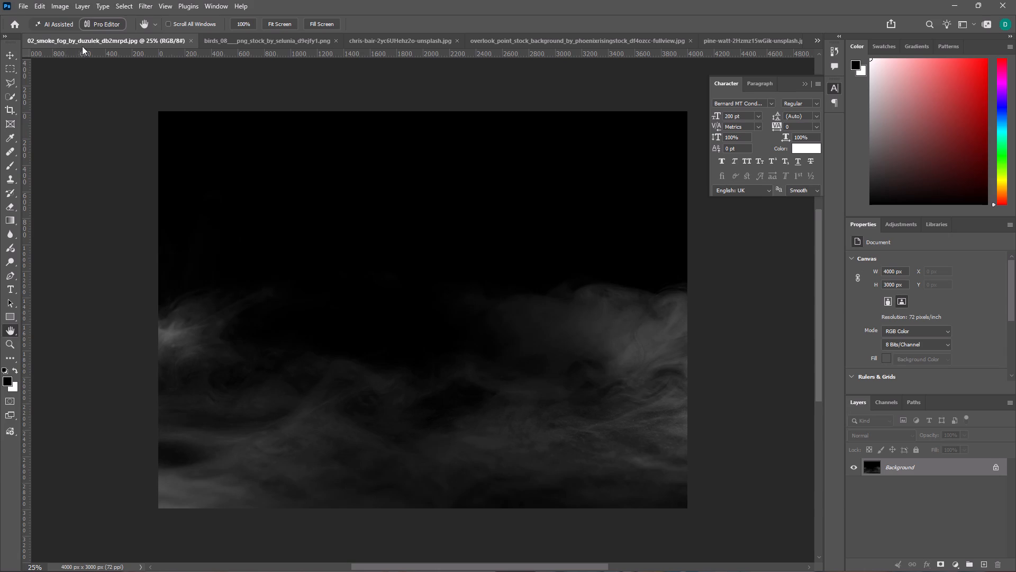
drag(90, 43, 99, 48)
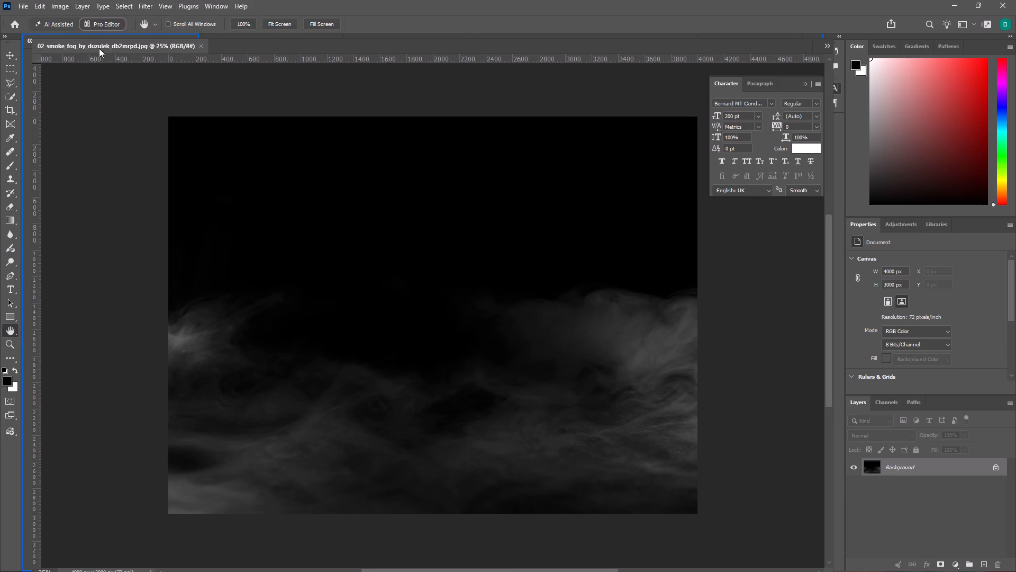
drag(99, 48, 95, 47)
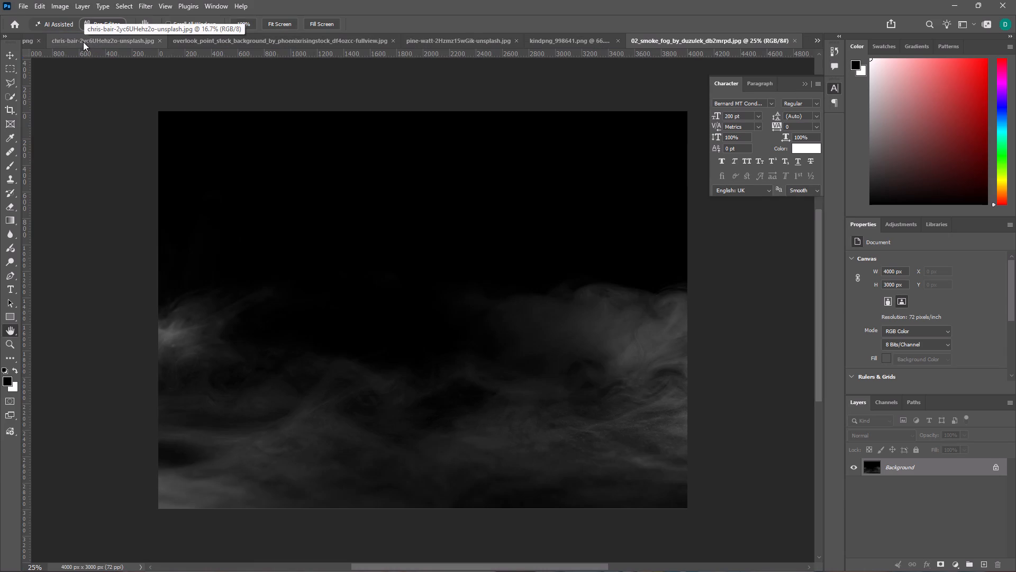
Look through the open birds, cloudy sky, blank canvas and overlook sunset documents.
click(31, 40)
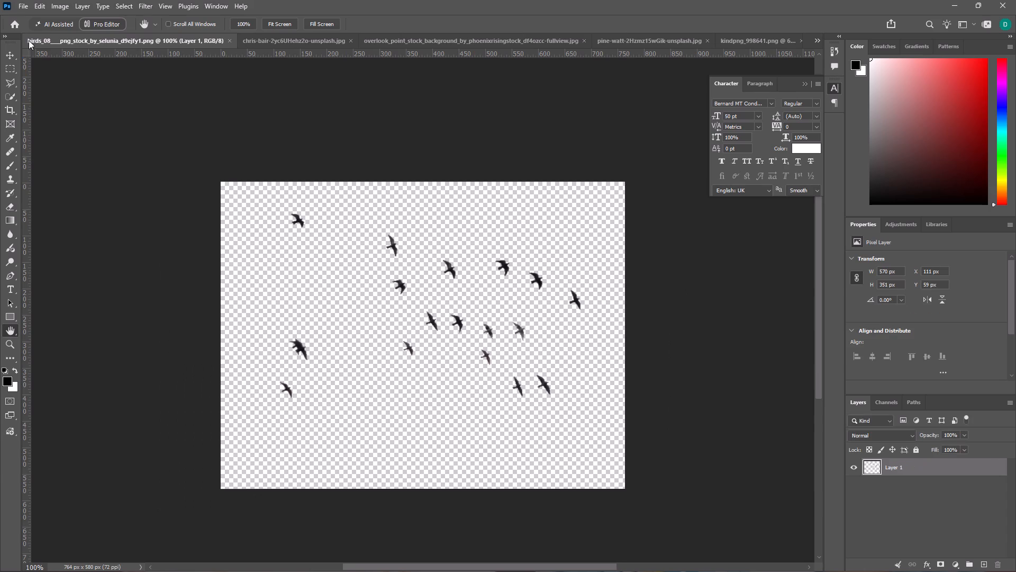
click(266, 41)
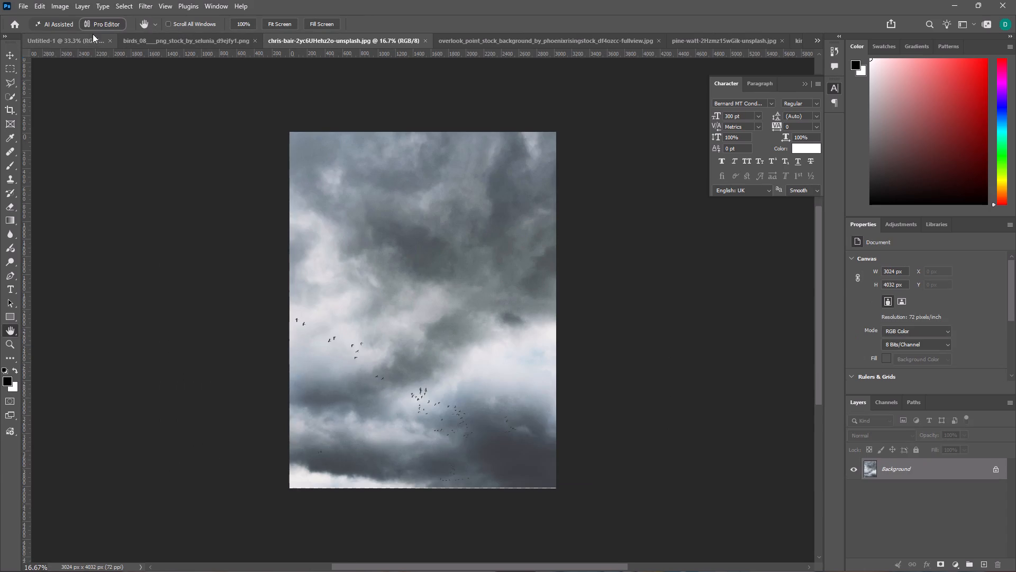
click(50, 37)
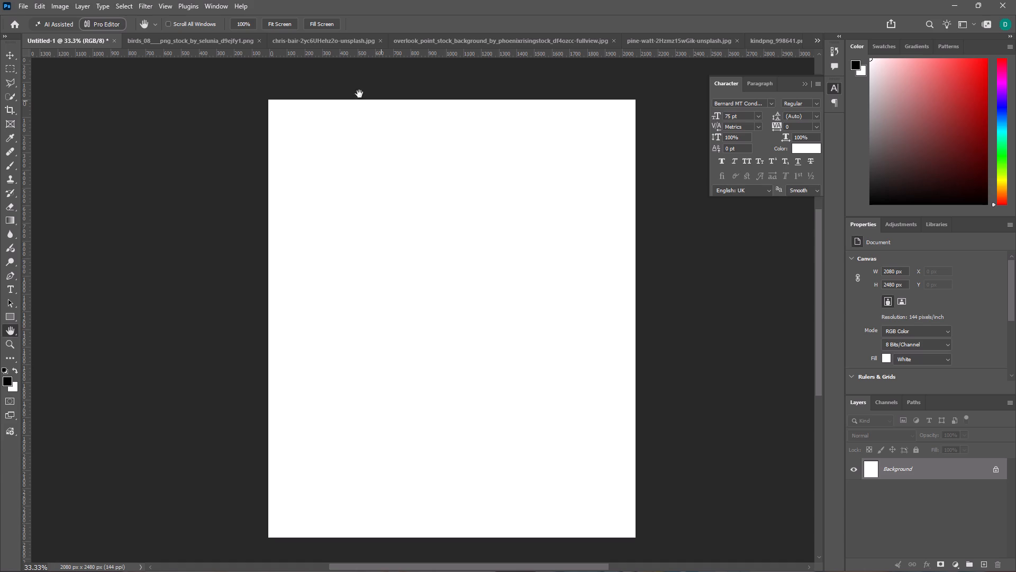
click(142, 32)
click(341, 46)
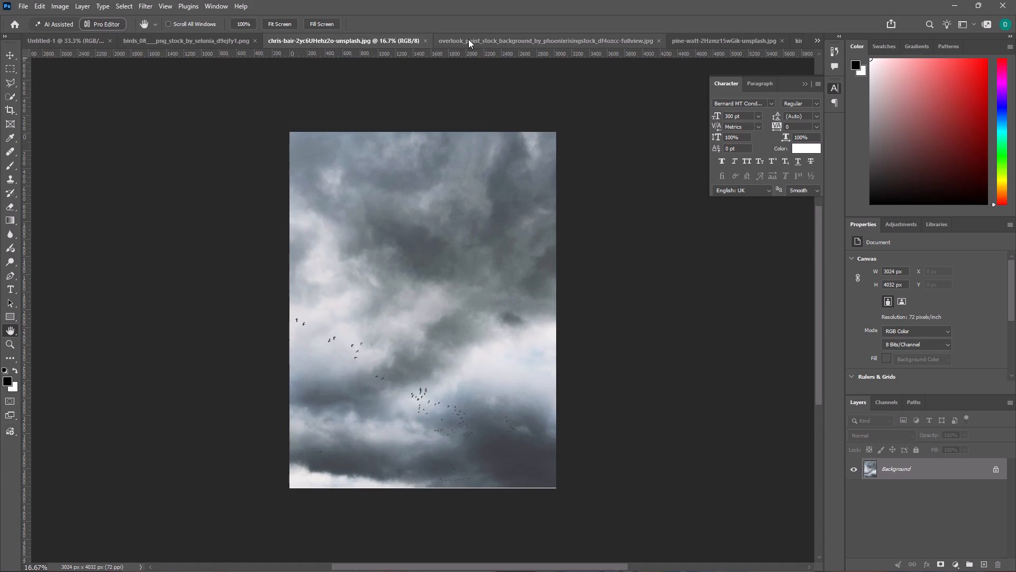
click(468, 39)
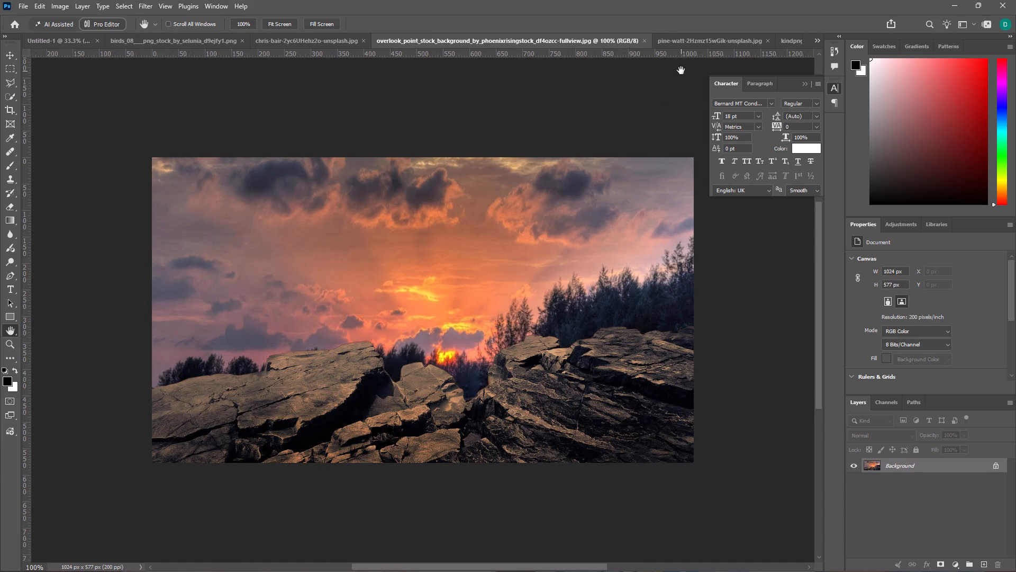
Select the entire misty pine forest river photo with the Rectangular Marquee and copy it.
click(678, 48)
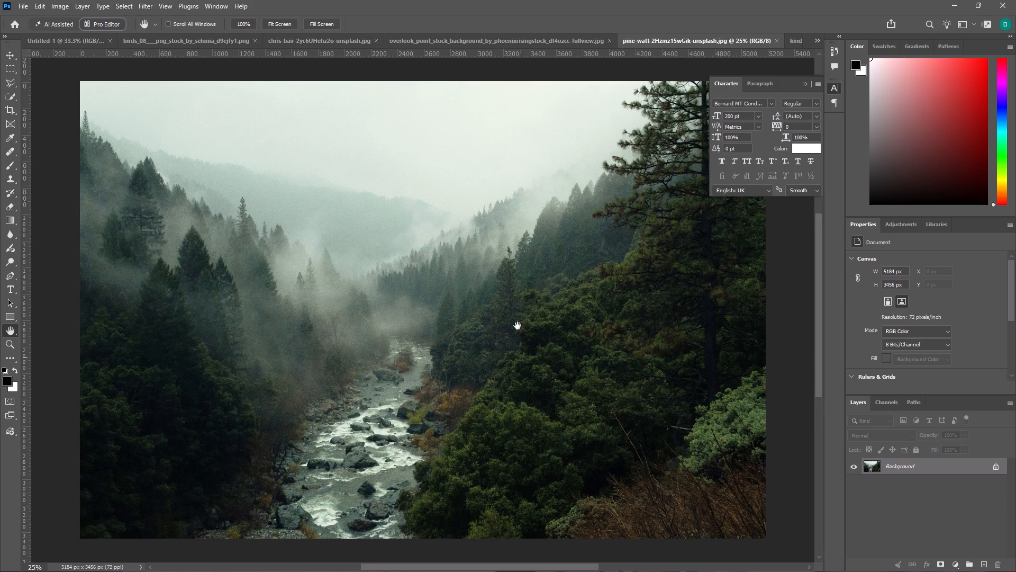
click(1, 73)
click(4, 70)
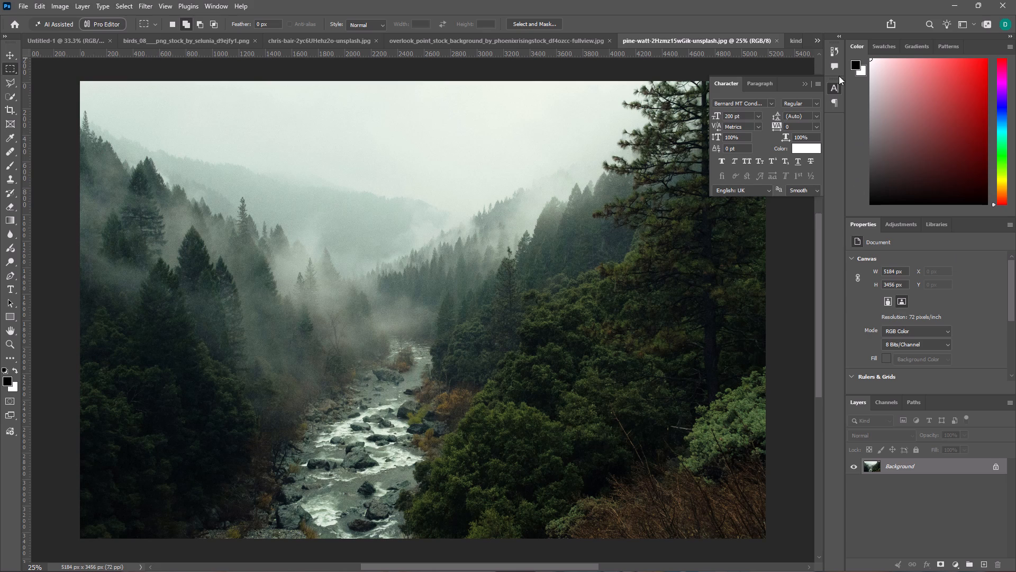
click(830, 91)
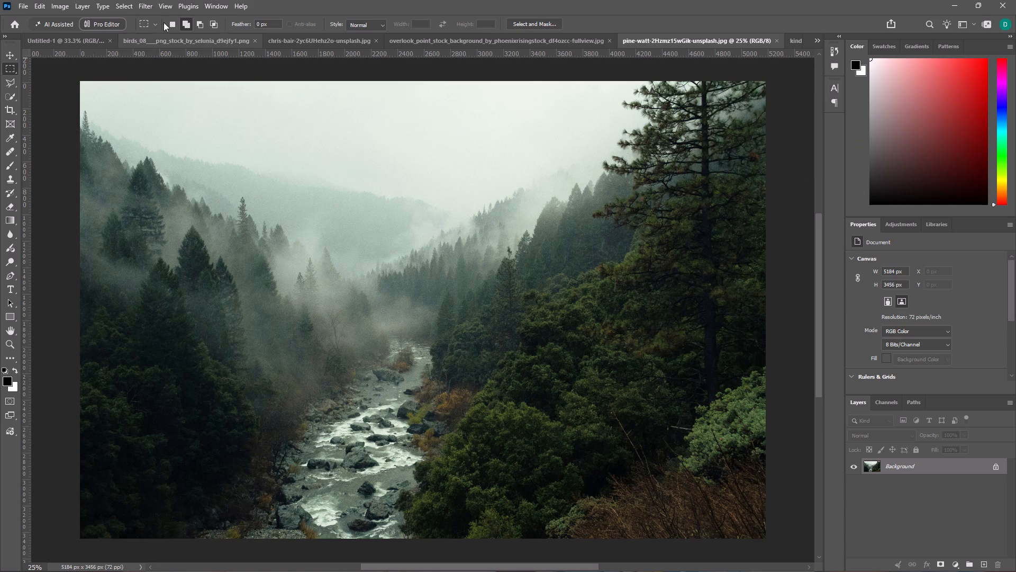
drag(69, 73, 672, 562)
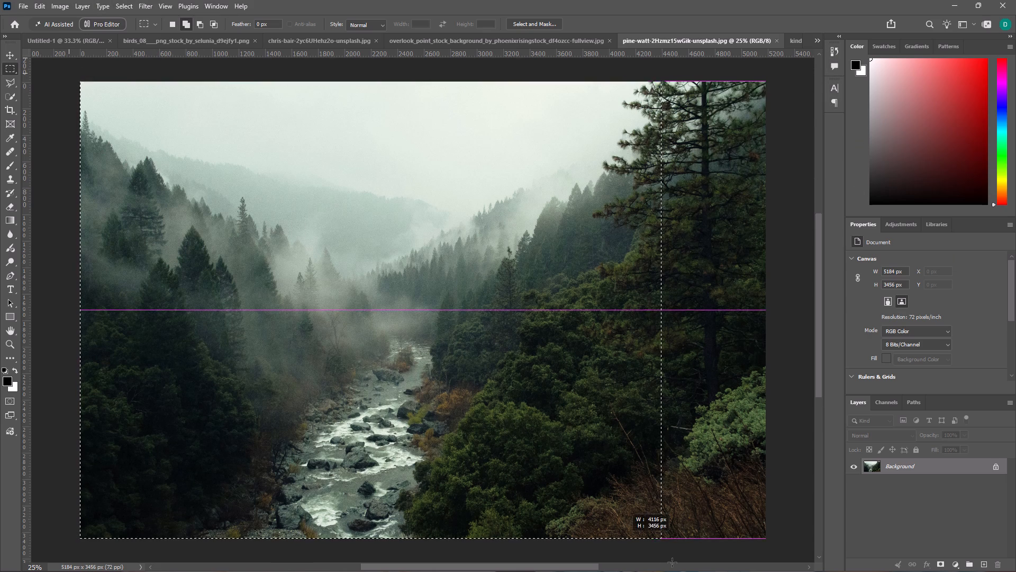
drag(672, 562, 773, 530)
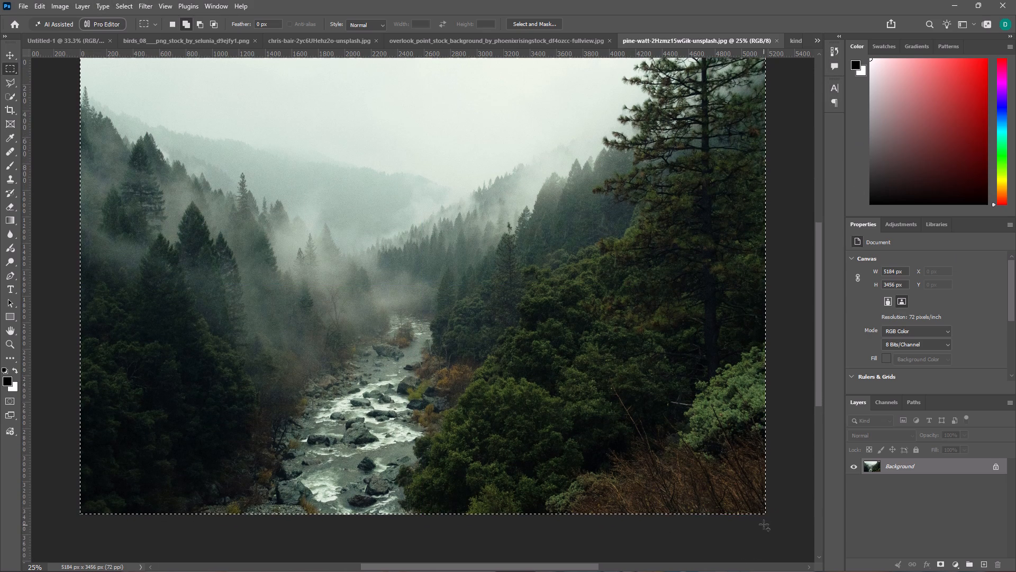
key(ctrl+c)
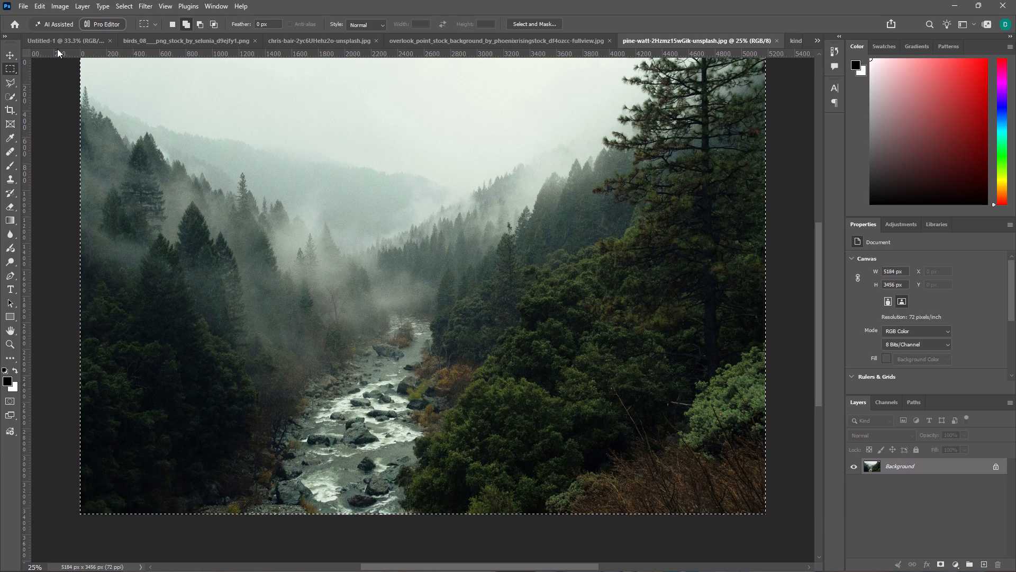
Place a horizontal guide across the blank Untitled-1 canvas, about three quarters of the way down.
click(56, 43)
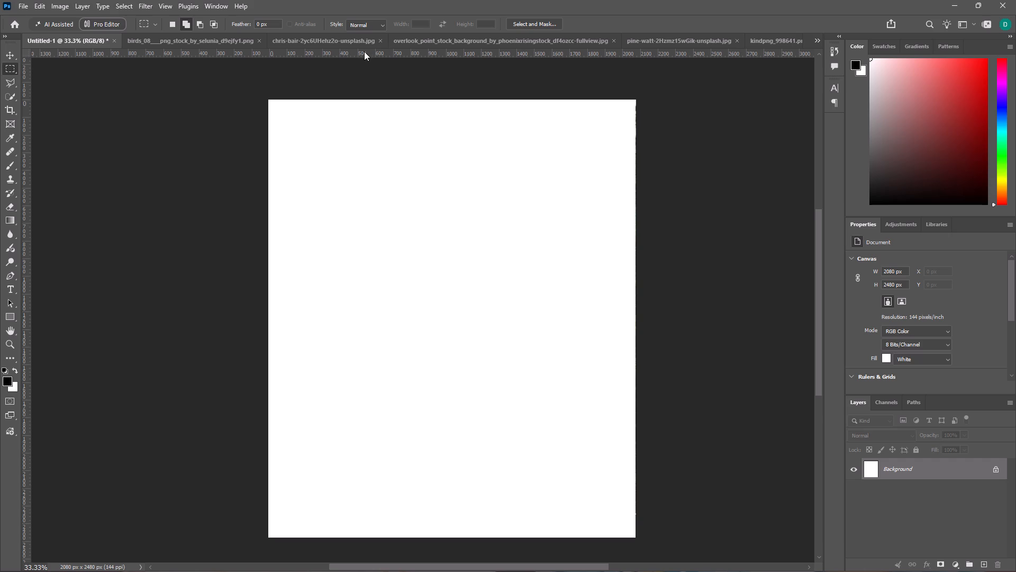
drag(365, 51, 367, 456)
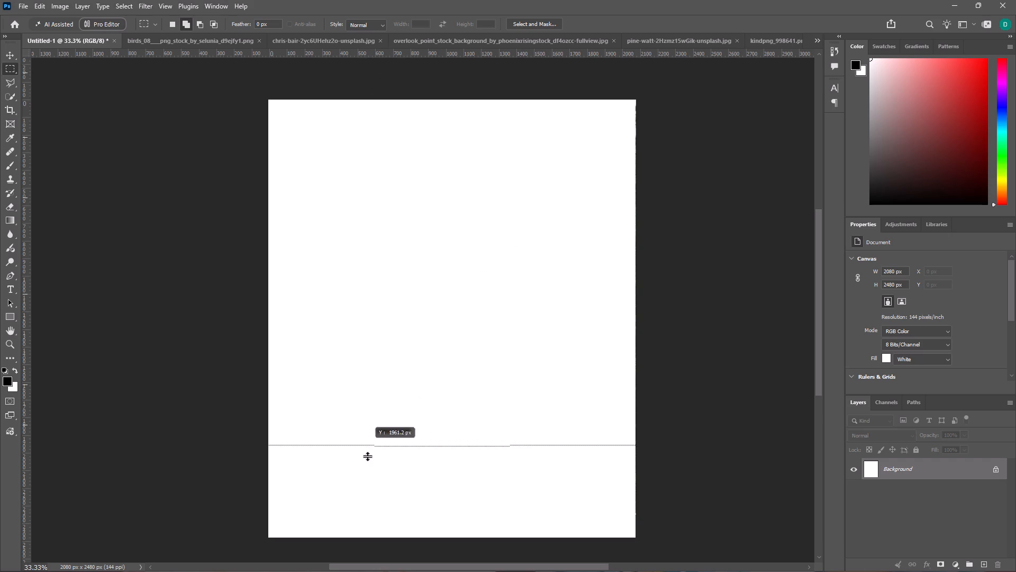
drag(367, 456, 359, 432)
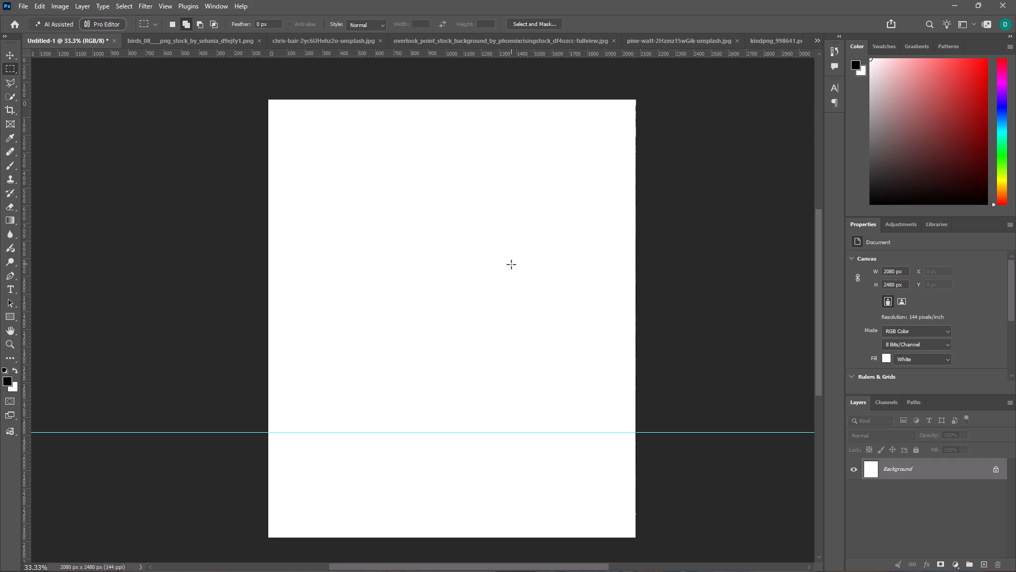
Paste the copied forest river photo into Untitled-1 as a new layer.
key(ctrl+v)
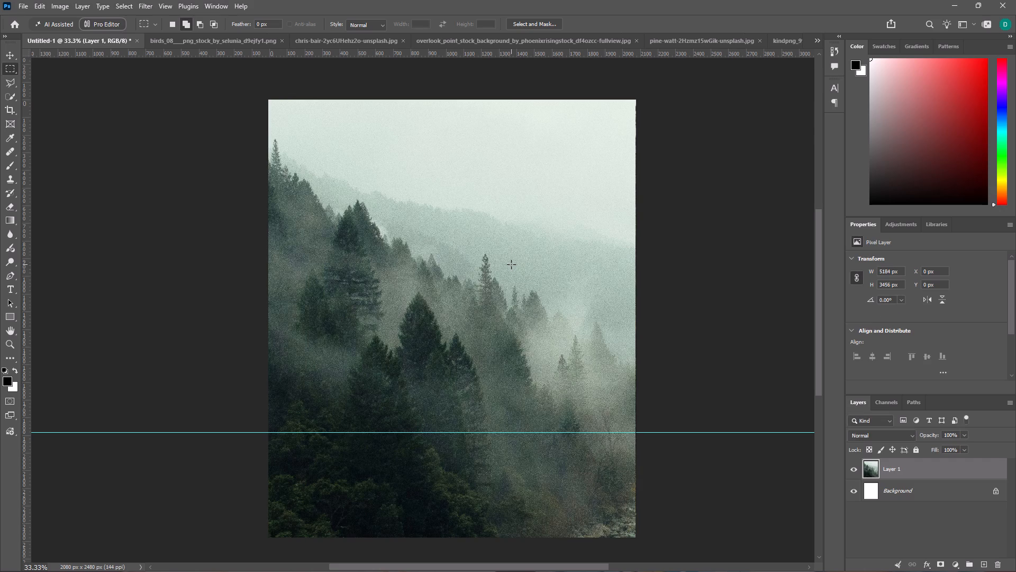
Scale the forest layer proportionally to about 40.18% so it spans the canvas width, aligned with the canvas's top edge.
key(ctrl+t)
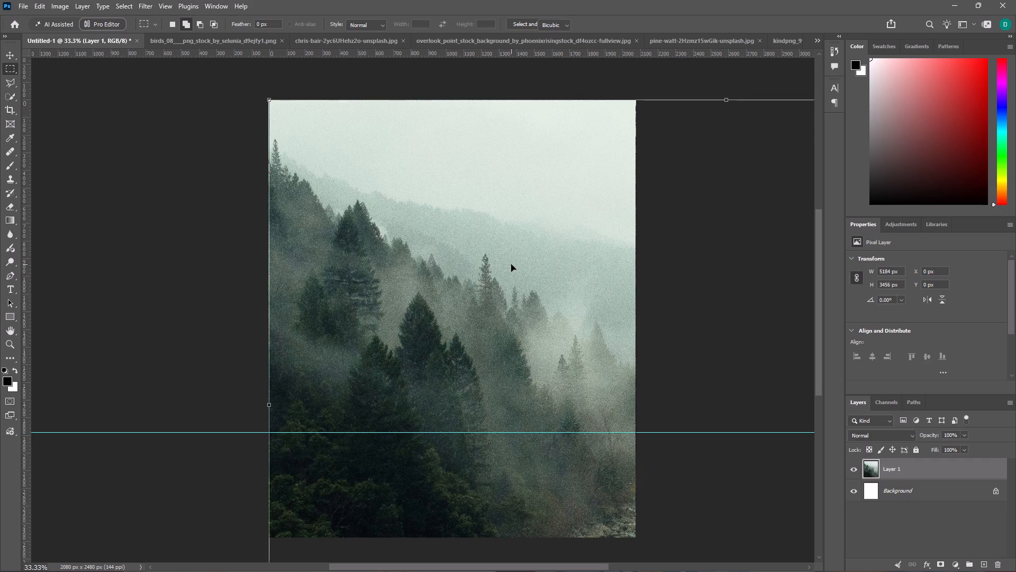
scroll(695, 221, down, 4)
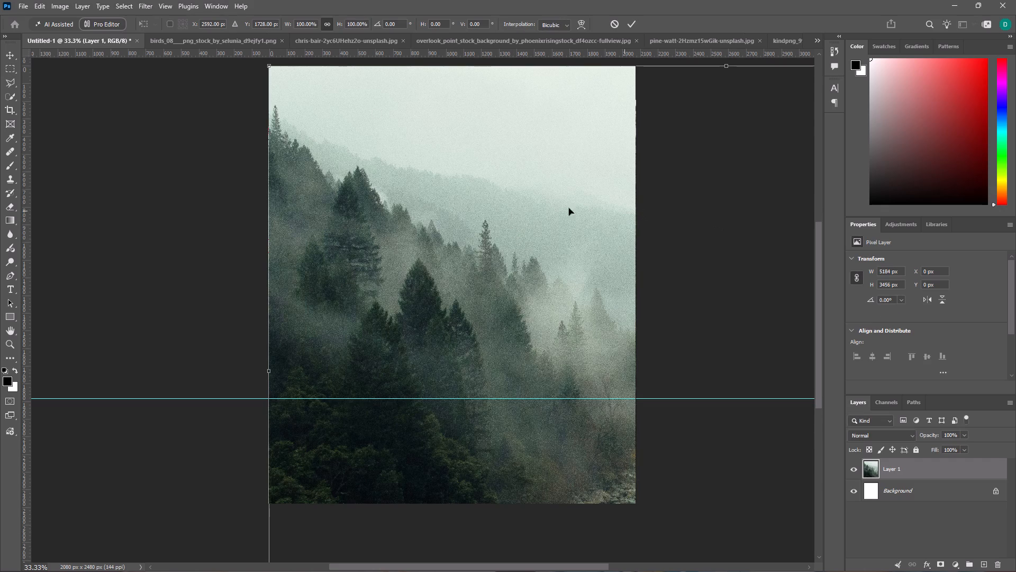
scroll(369, 126, up, 3)
key(h)
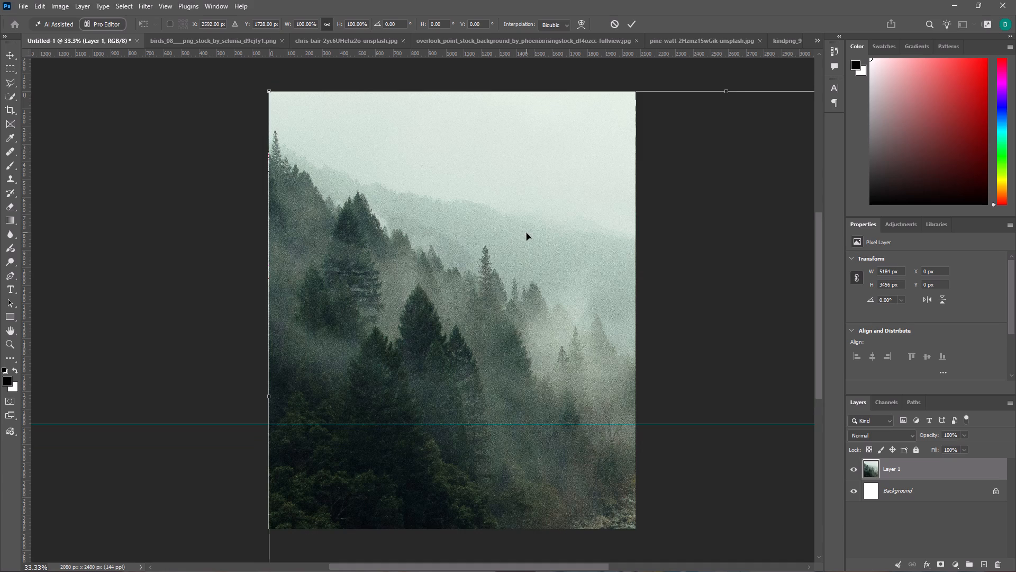
key(ctrl+minus)
key(ctrl+minus)
key(ctrl+minus)
key(ctrl+minus)
key(ctrl+minus)
key(ctrl+minus)
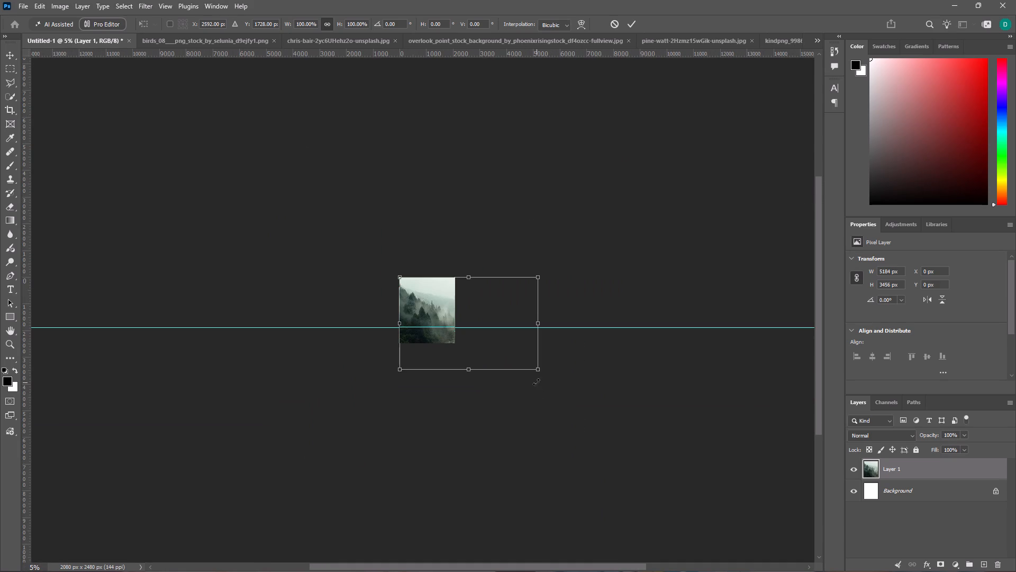
drag(539, 370, 454, 308)
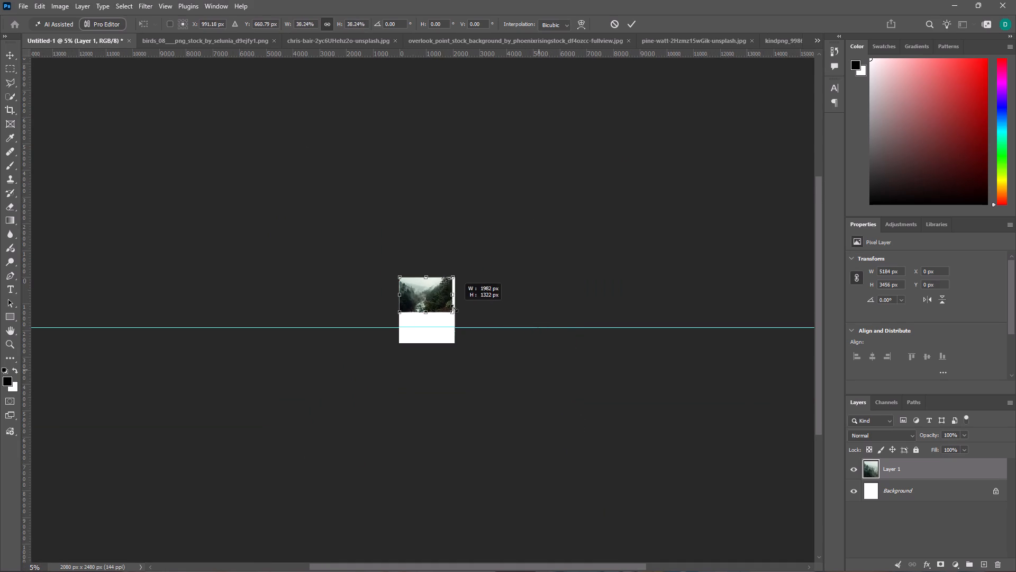
drag(454, 308, 457, 315)
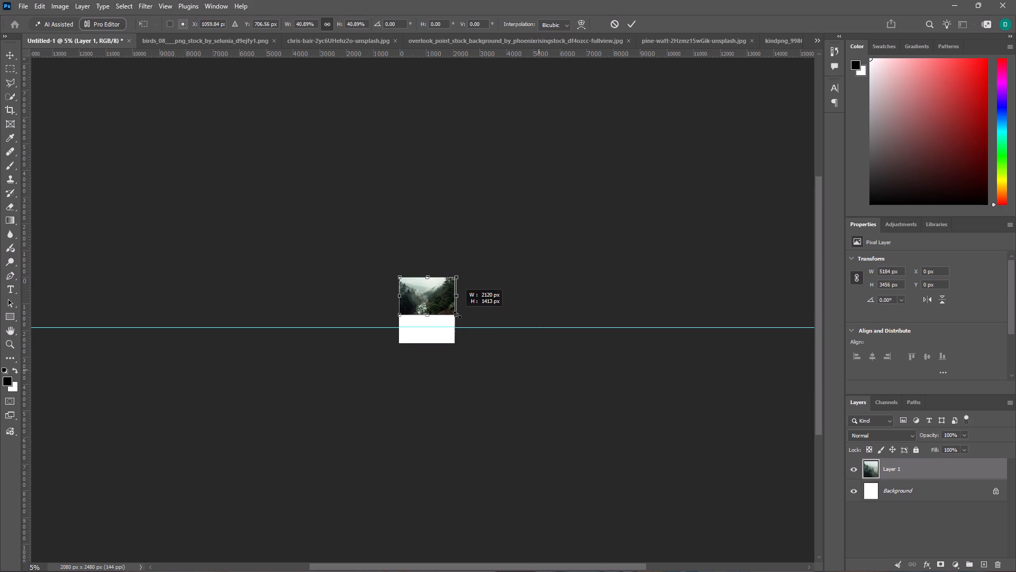
drag(457, 315, 456, 314)
key(ctrl+v)
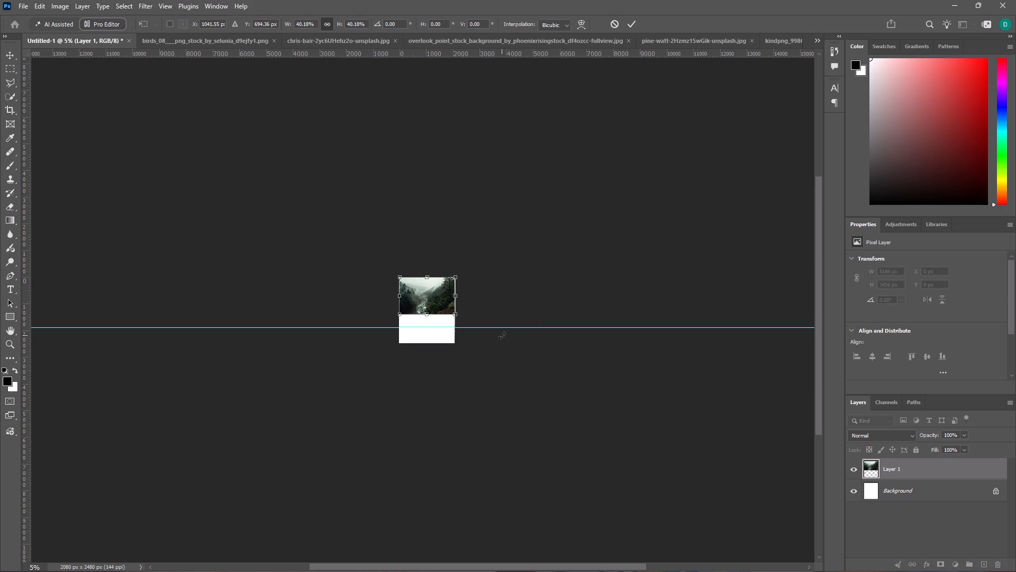
key(ctrl+v)
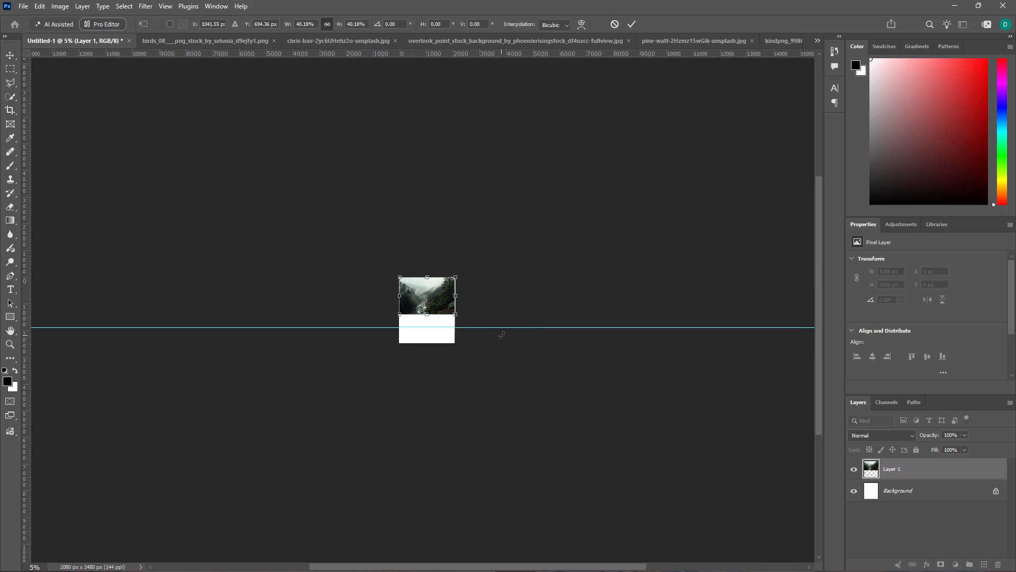
click(501, 335)
key(ctrl+equal)
key(ctrl+equal)
key(ctrl+equal)
key(ctrl+equal)
key(ctrl+equal)
key(ctrl+equal)
key(ctrl+equal)
key(ctrl+equal)
key(ctrl+equal)
key(ctrl+equal)
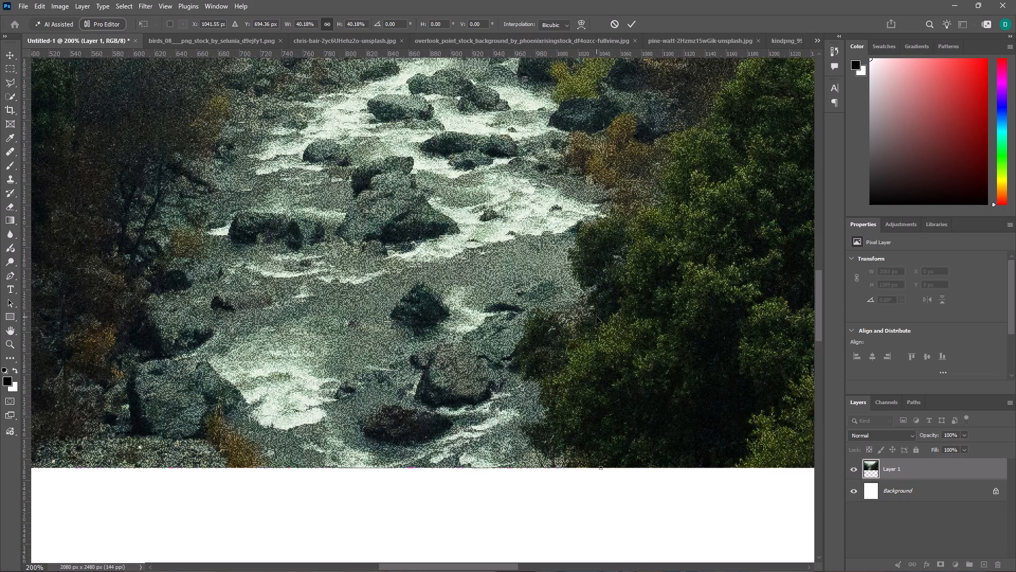
key(ctrl+minus)
key(ctrl+minus)
key(ctrl+minus)
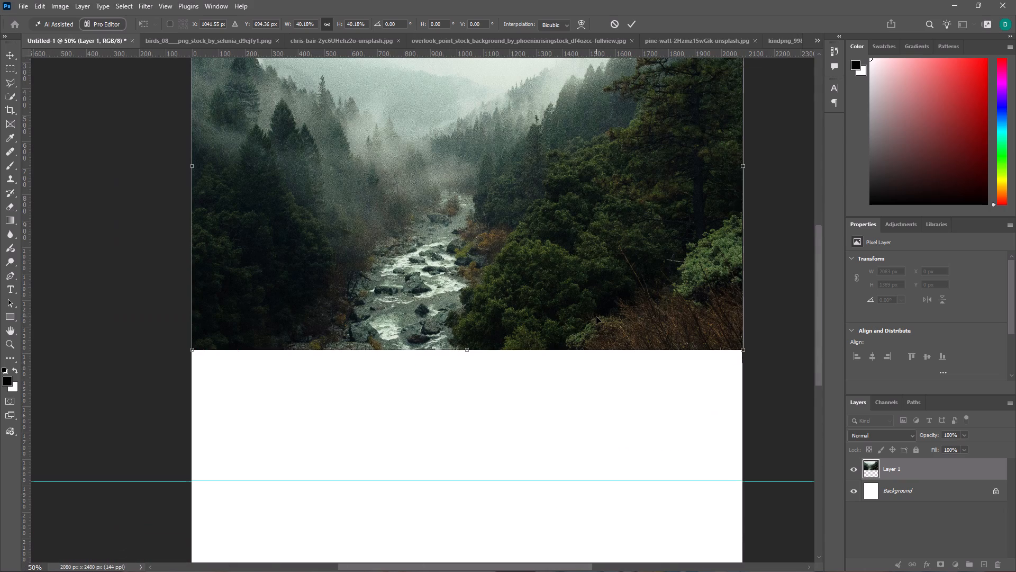
key(ctrl+minus)
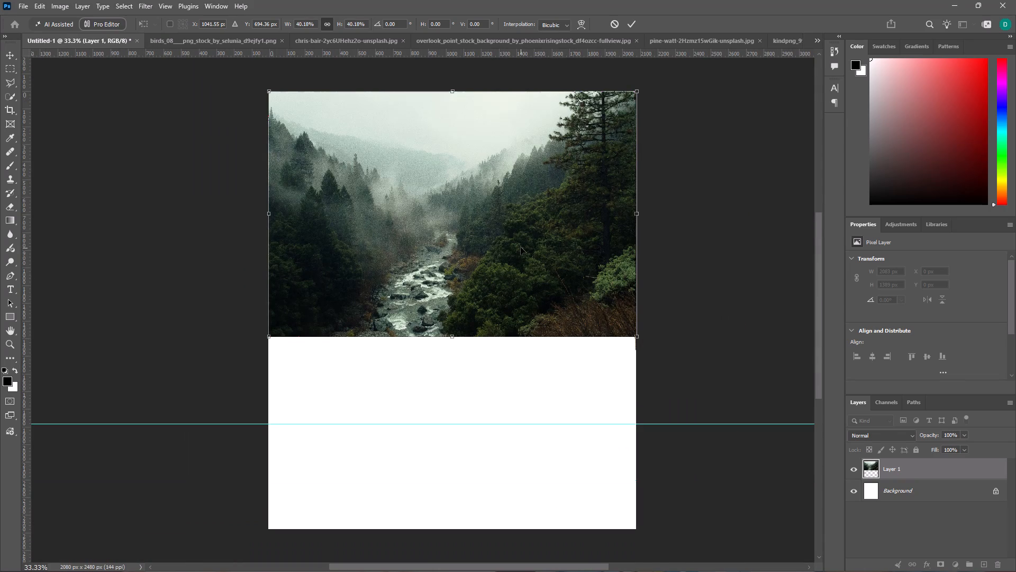
click(515, 246)
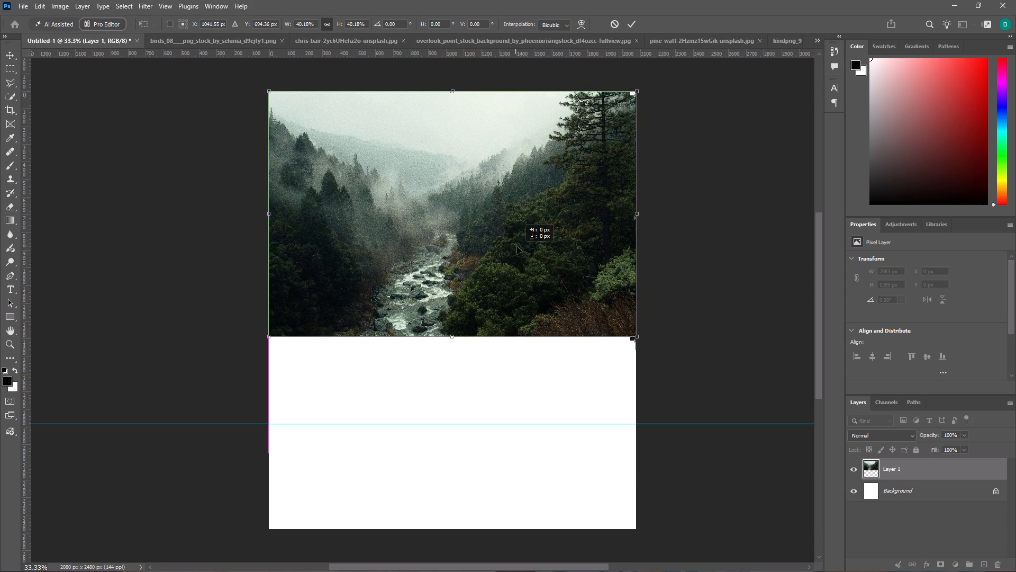
click(745, 309)
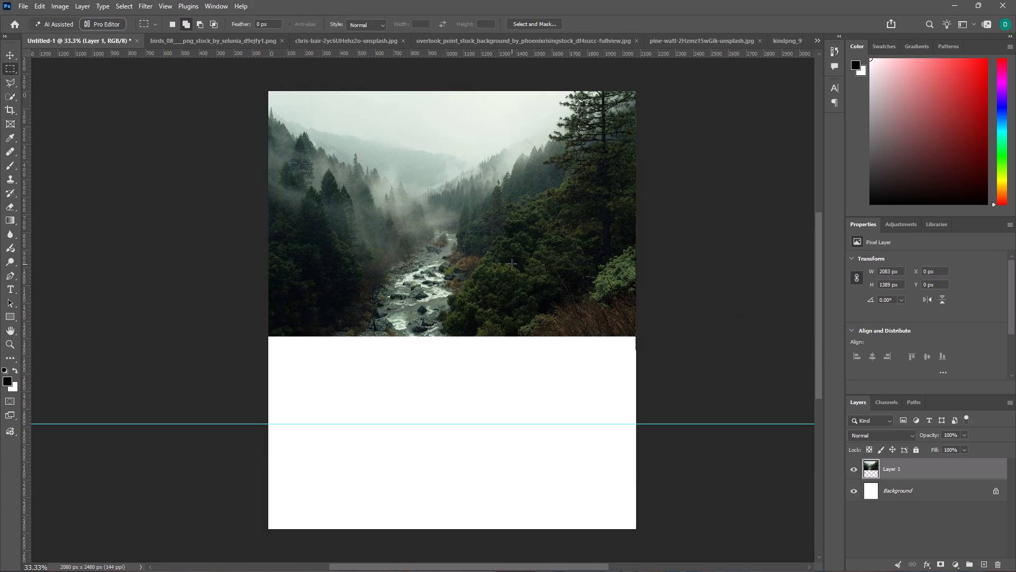
Enlarge the forest river layer proportionally to about 132.82%, keeping its top edge fixed and extending its bottom edge to just above the guide.
key(ctrl+t)
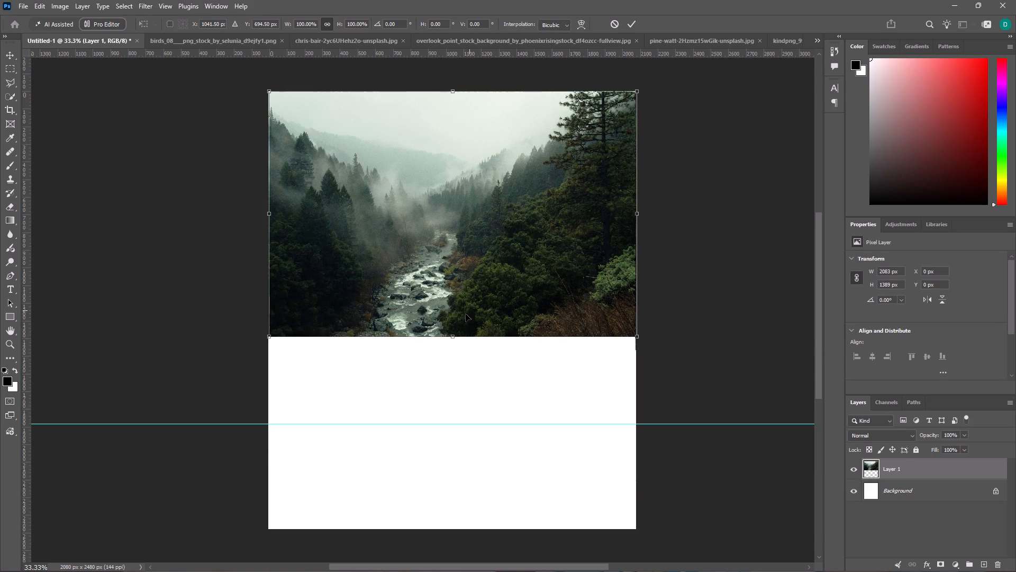
click(453, 335)
drag(453, 335, 445, 372)
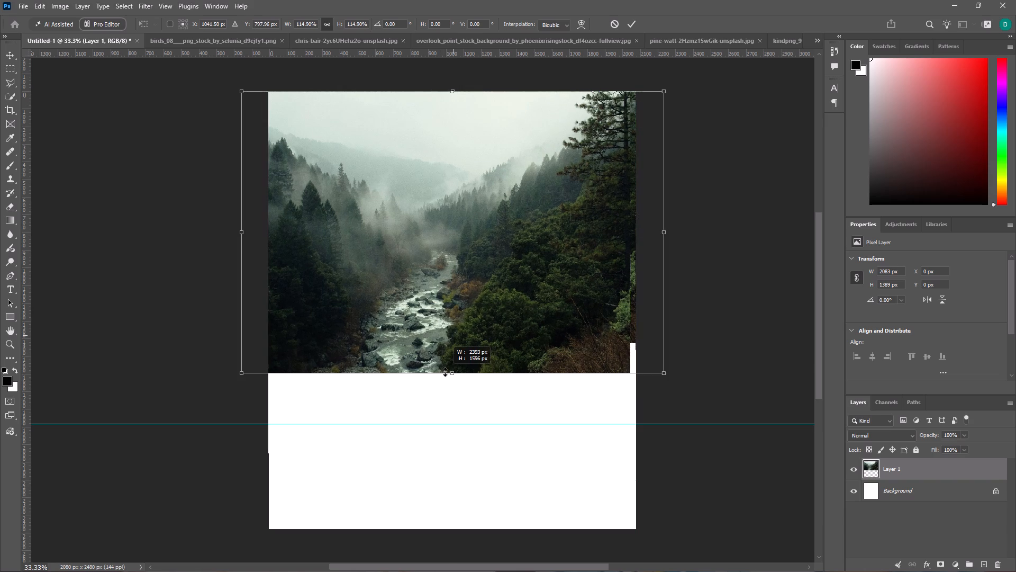
drag(445, 372, 451, 416)
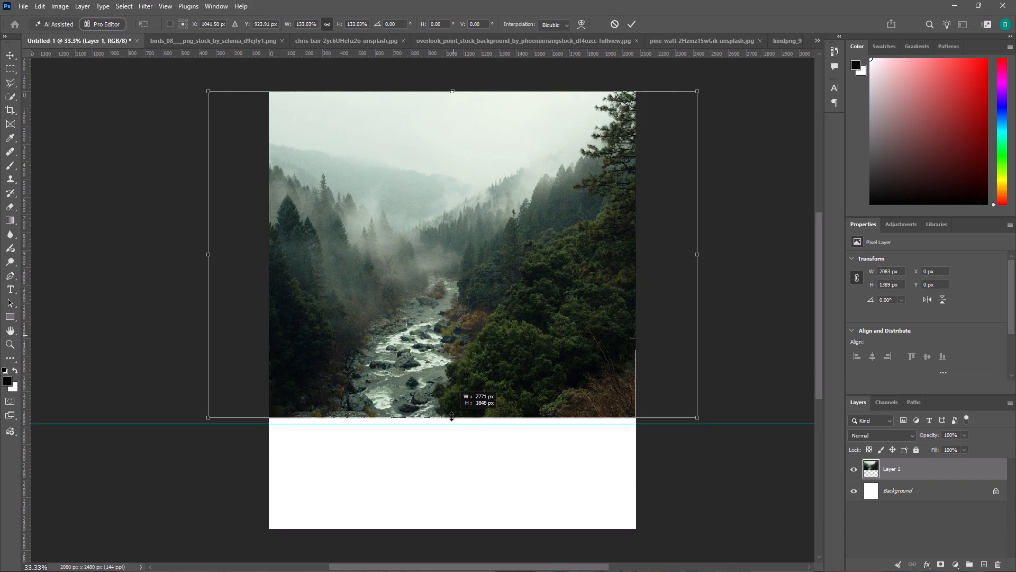
drag(451, 416, 452, 416)
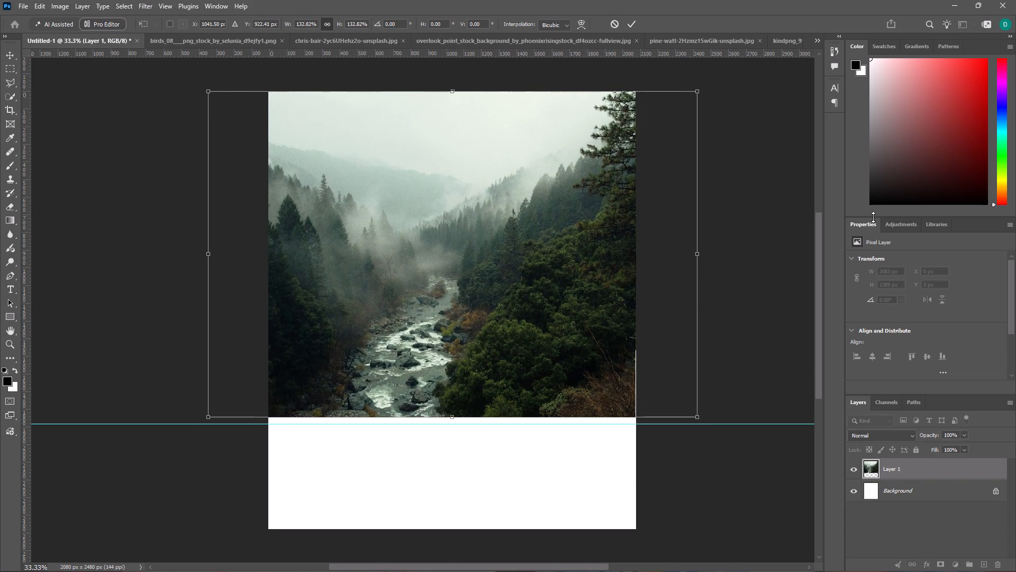
click(779, 255)
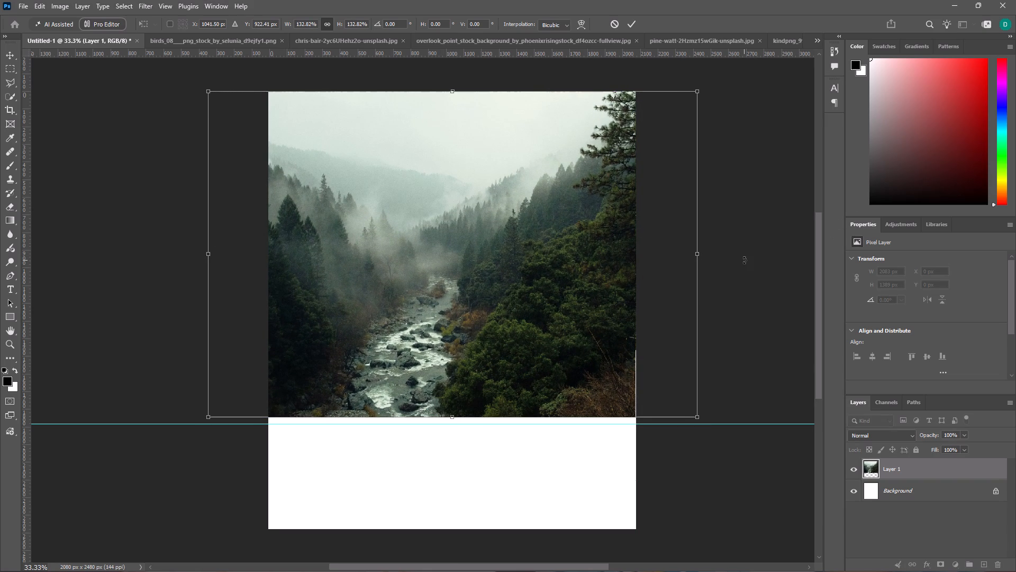
key(ctrl+d)
right_click(744, 260)
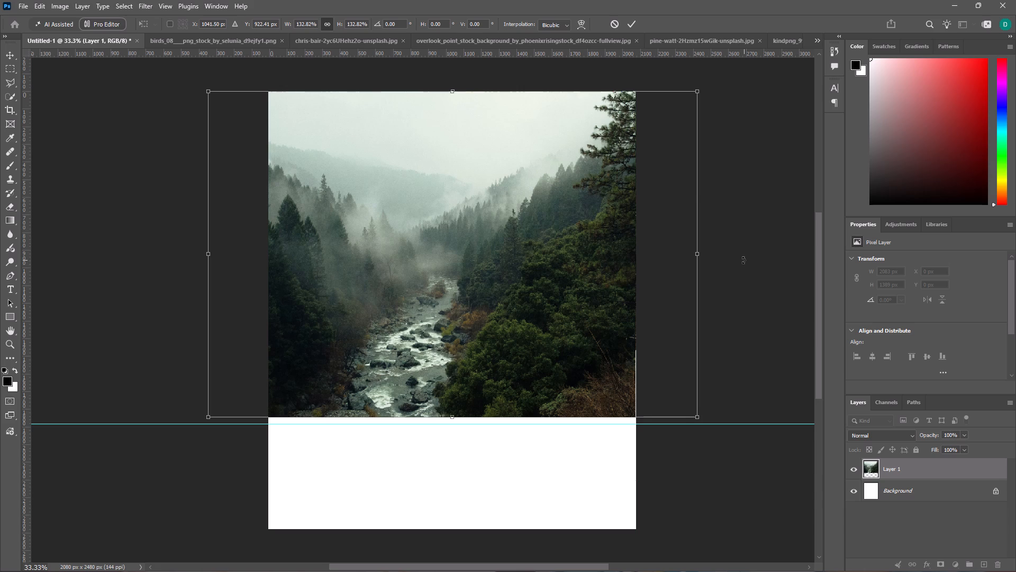
click(748, 266)
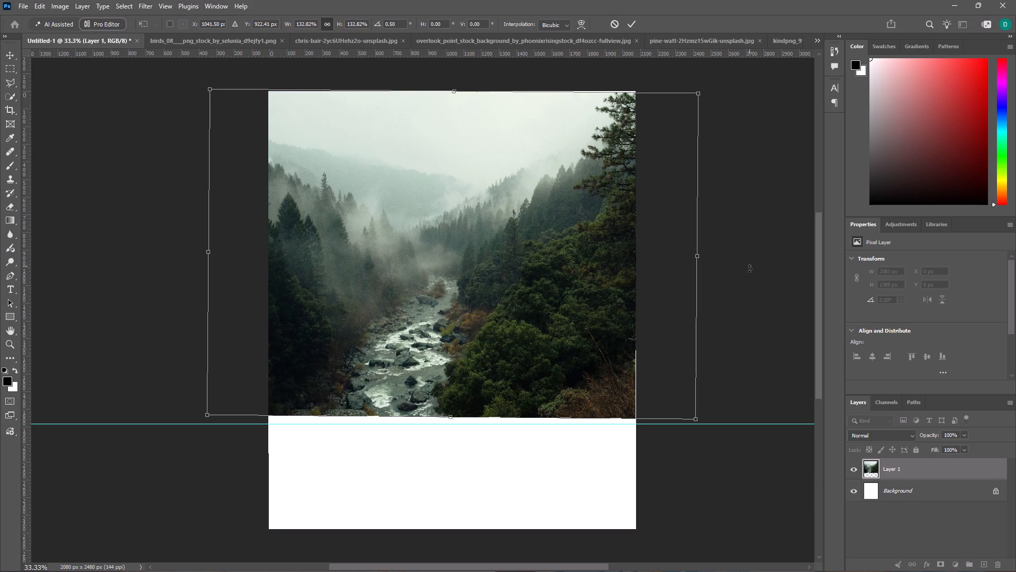
key(ctrl+z)
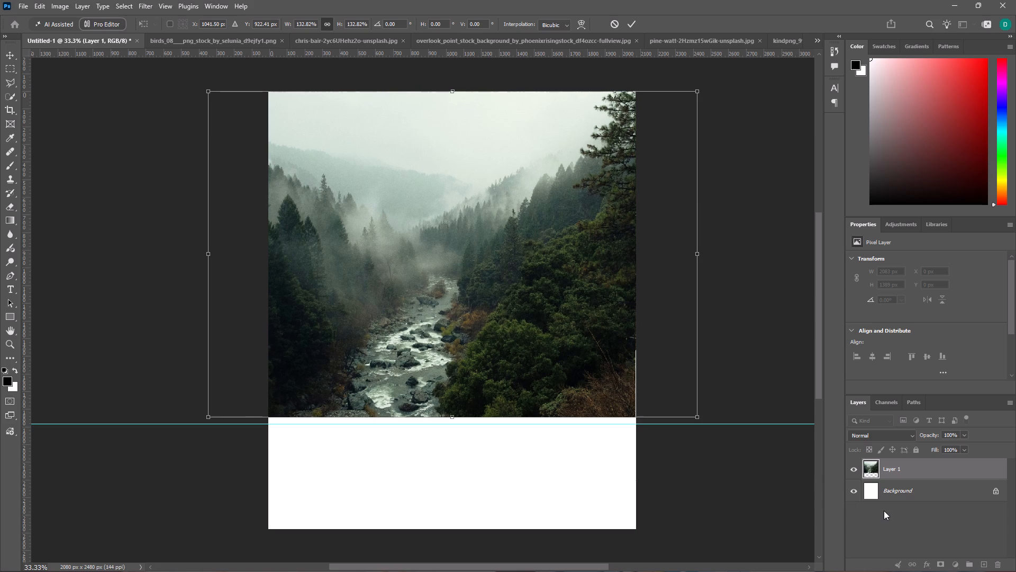
click(889, 497)
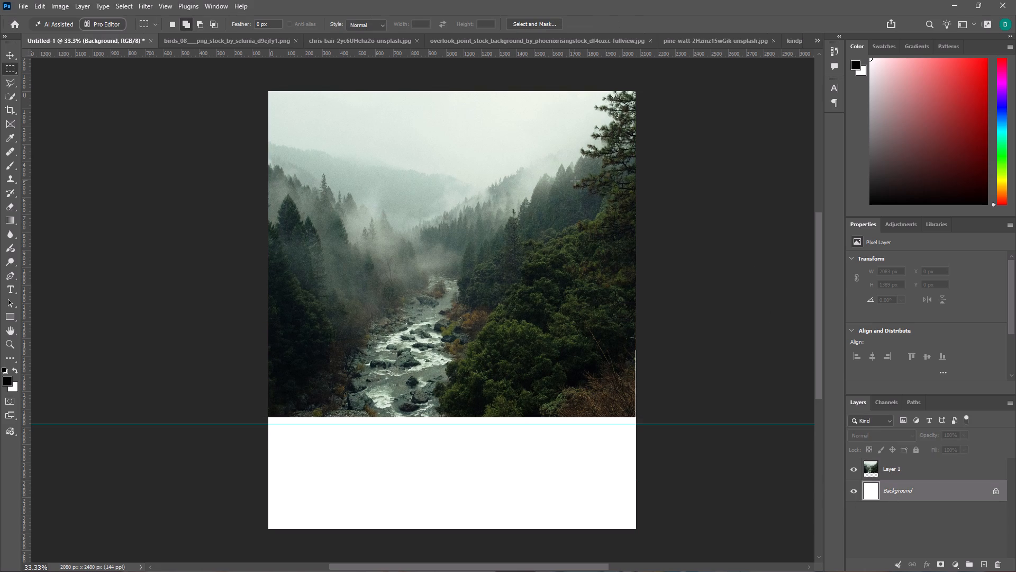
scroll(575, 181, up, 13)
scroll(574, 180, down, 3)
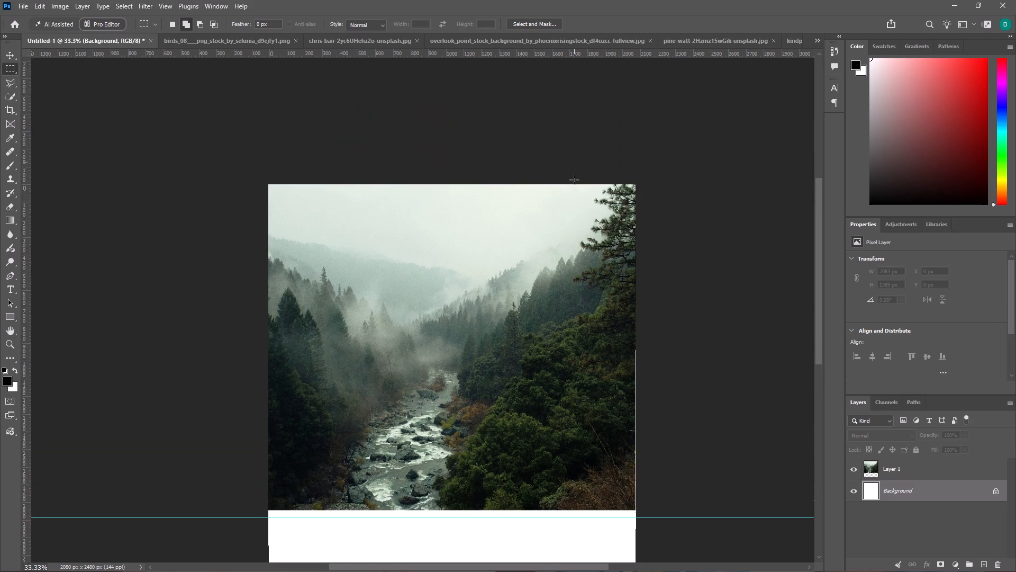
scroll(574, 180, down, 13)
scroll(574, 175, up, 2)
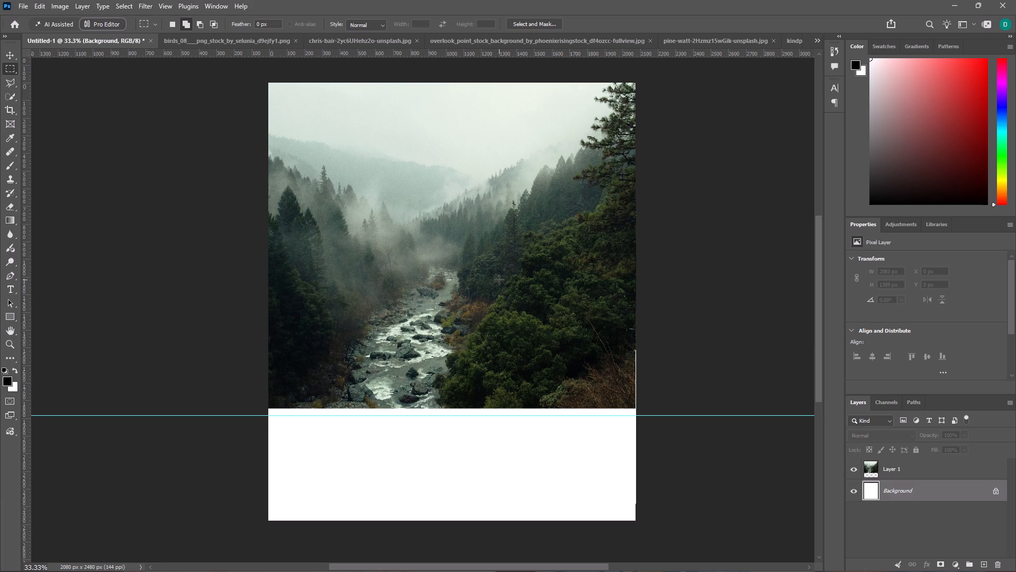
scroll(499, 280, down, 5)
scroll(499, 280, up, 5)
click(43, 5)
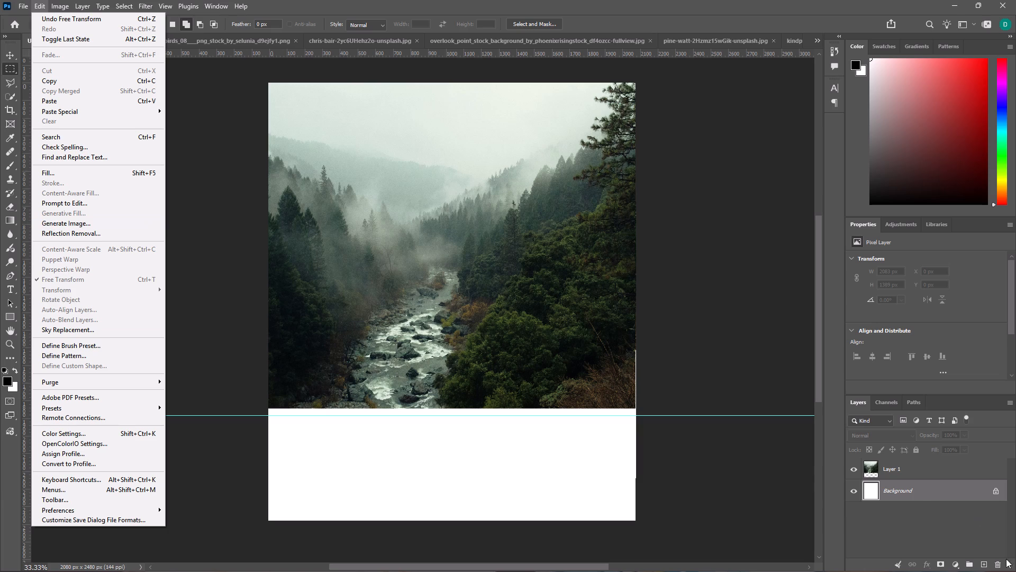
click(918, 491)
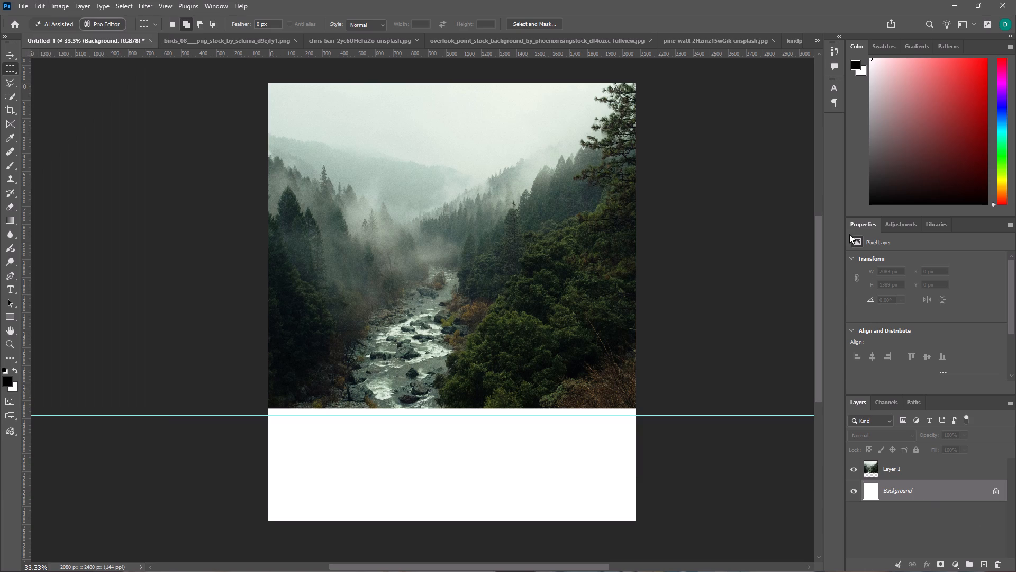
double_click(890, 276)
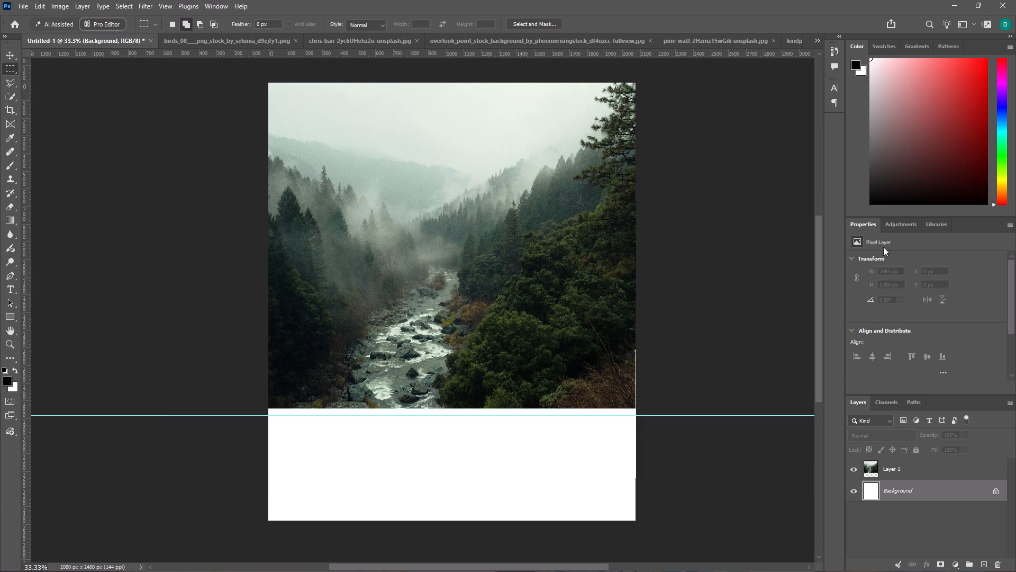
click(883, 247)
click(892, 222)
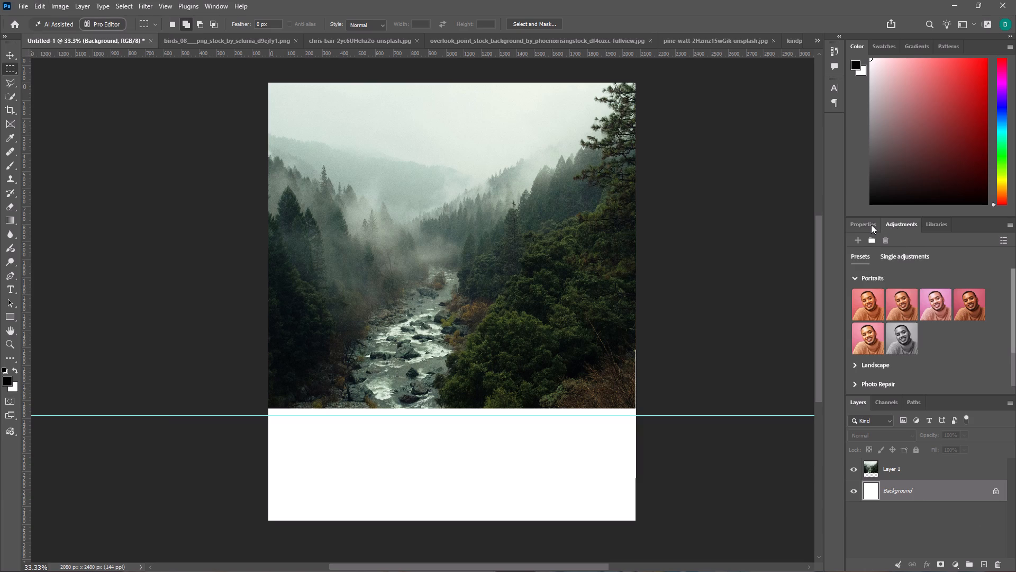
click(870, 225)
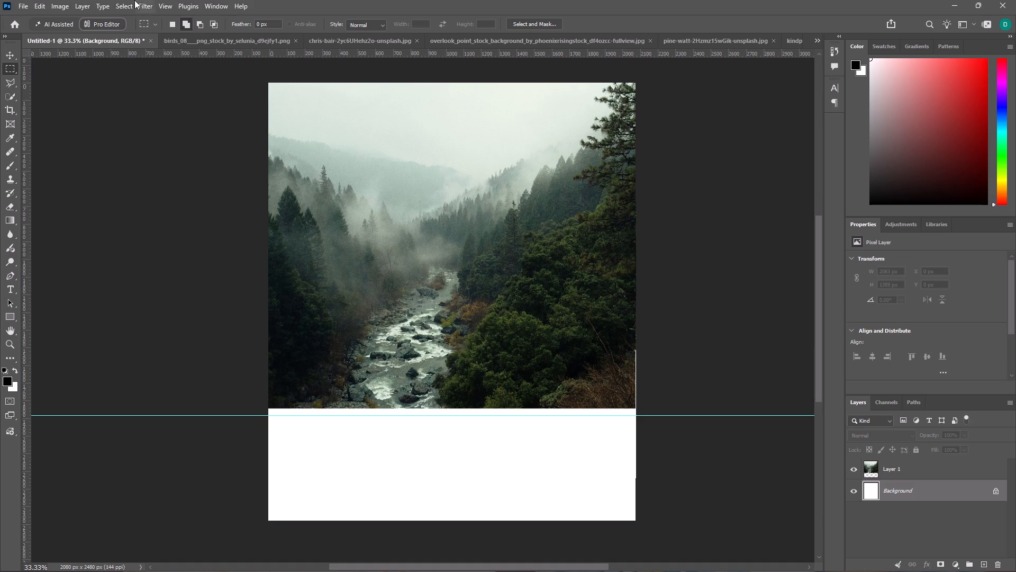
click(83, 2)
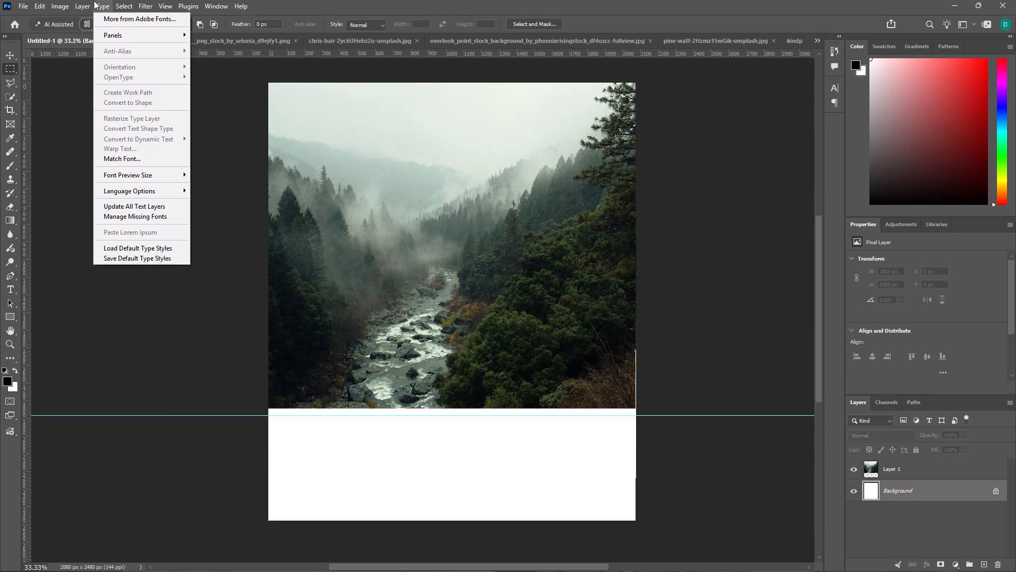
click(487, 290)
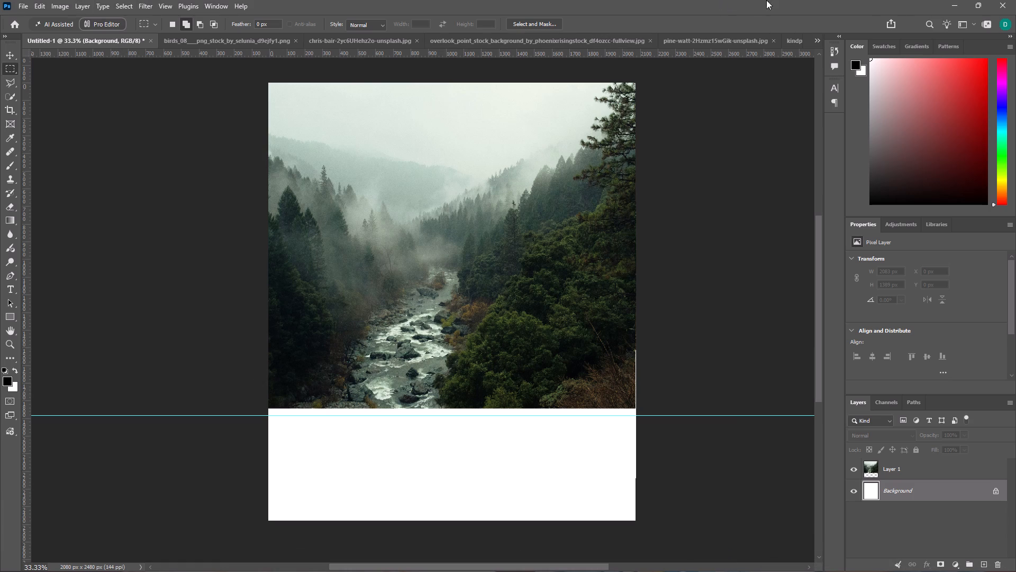
Set the canvas width of Untitled-1 to 2244 pixels, keeping the centre anchor and the white extension colour.
click(85, 41)
click(44, 4)
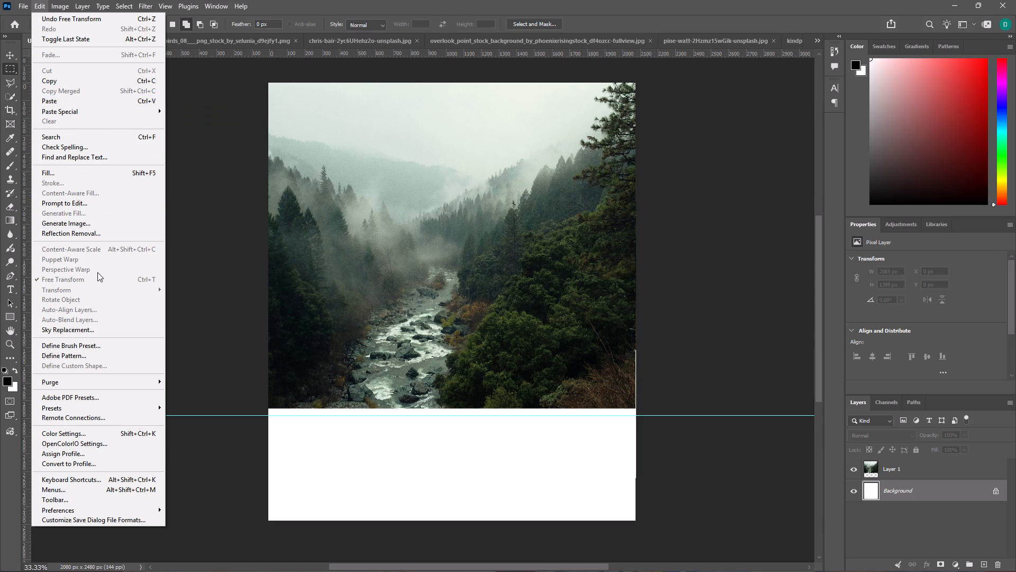
scroll(88, 371, down, 4)
click(94, 108)
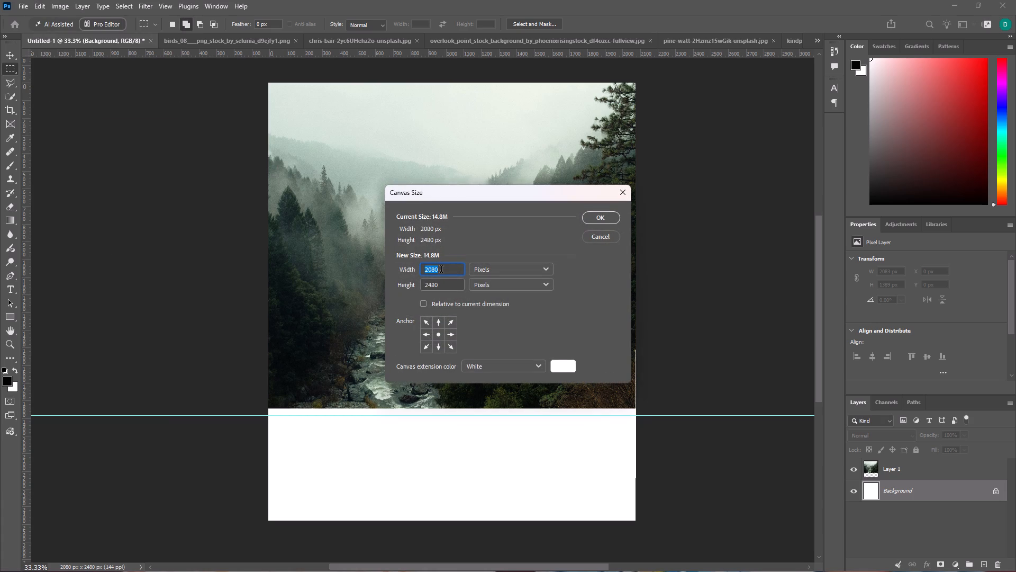
double_click(441, 270)
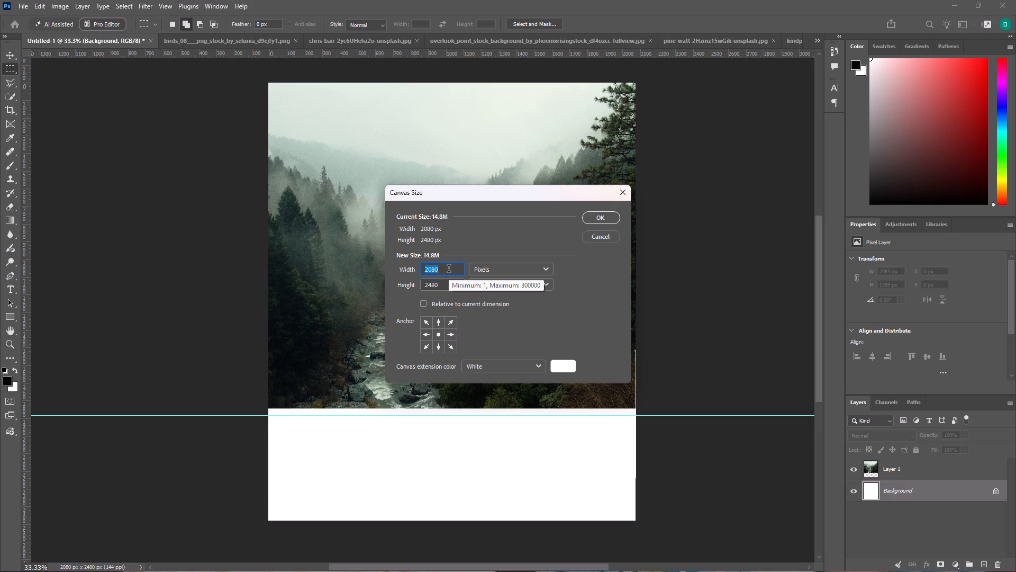
text(20)
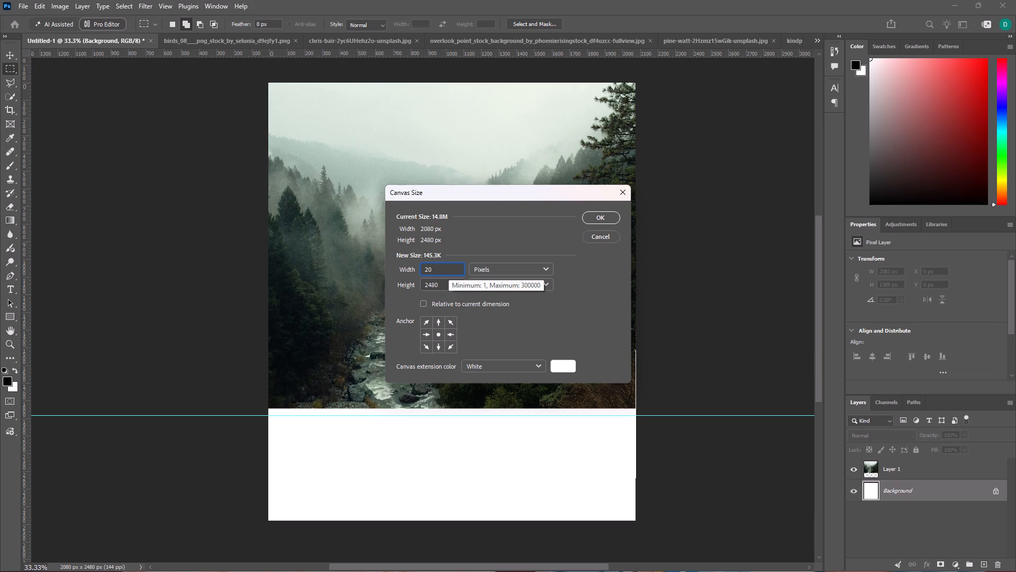
key(BackSpace)
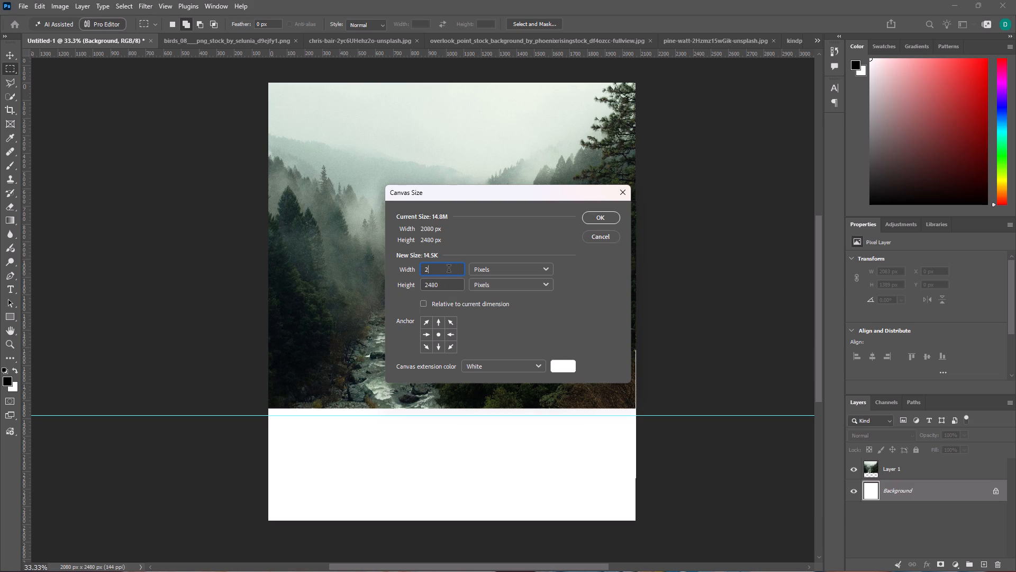
text(24)
key(0)
key(BackSpace)
key(4)
click(596, 220)
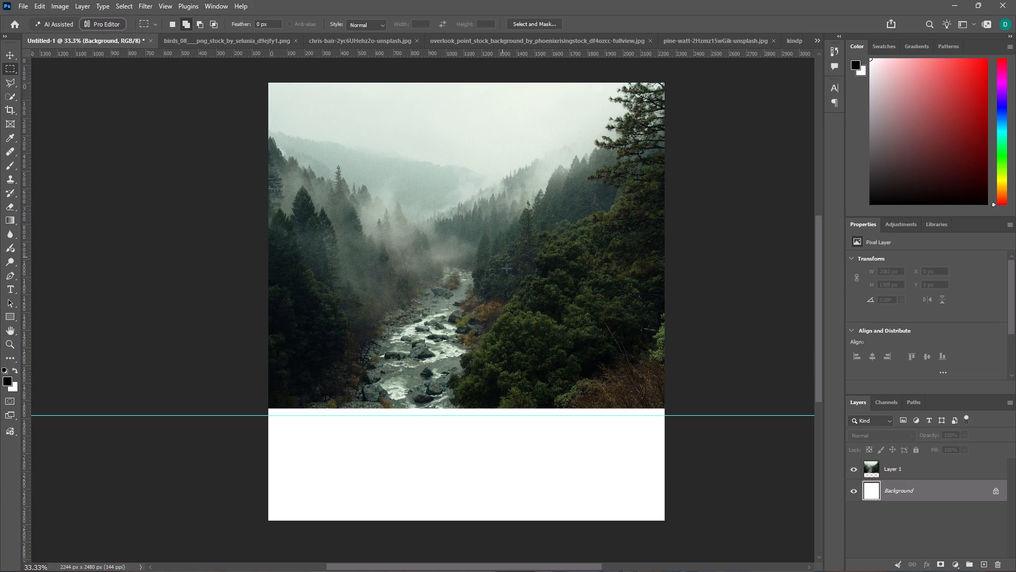
Copy the full pine-watt forest river photo again and paste it into Untitled-1 as a new layer above Layer 1.
scroll(509, 280, up, 3)
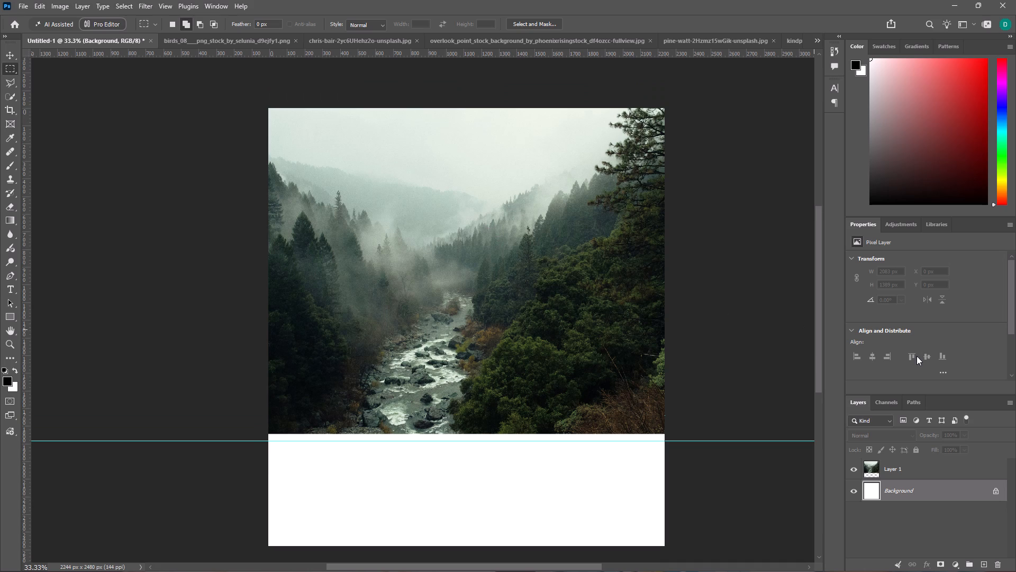
click(941, 352)
click(894, 466)
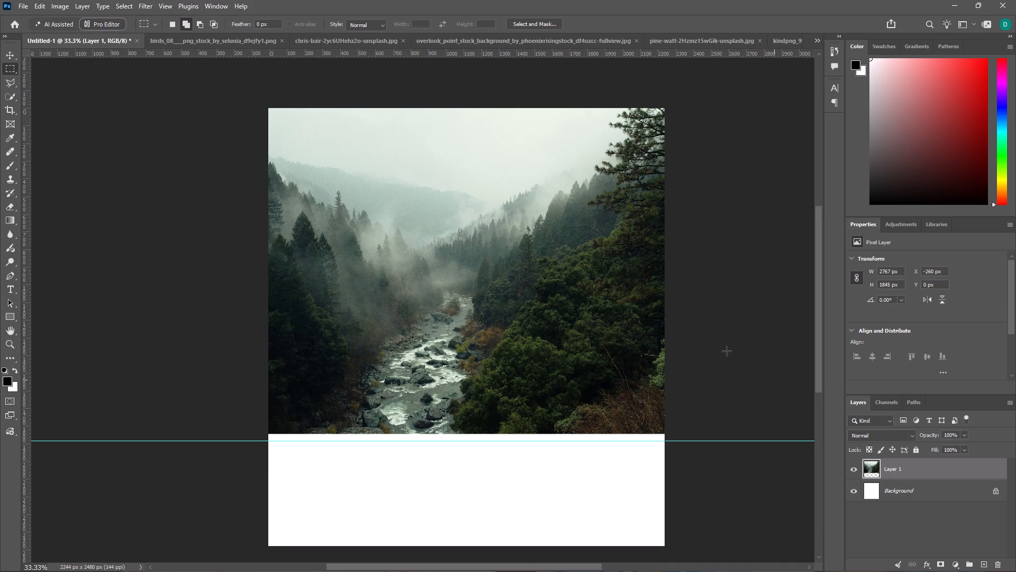
click(695, 43)
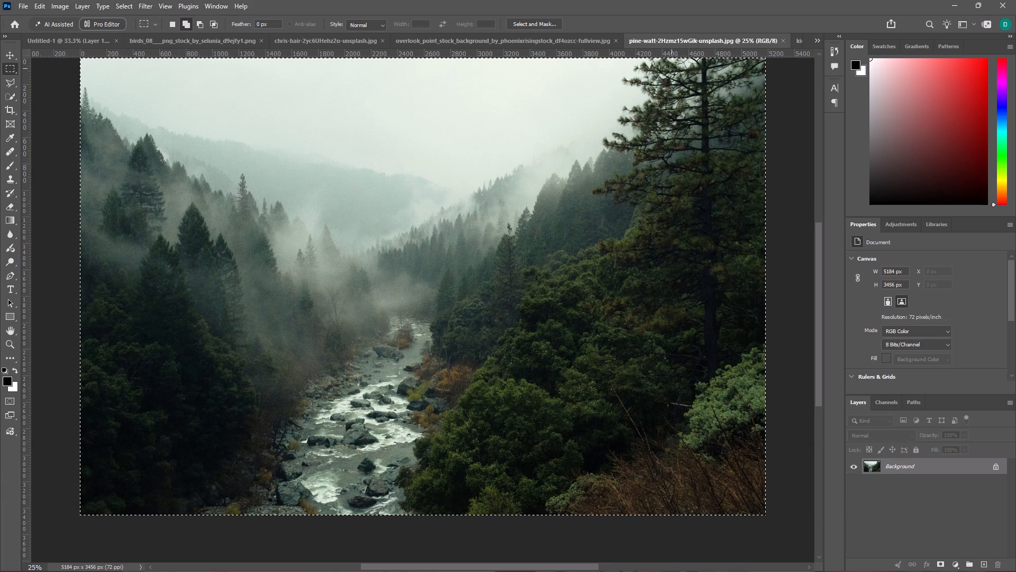
key(ctrl+c)
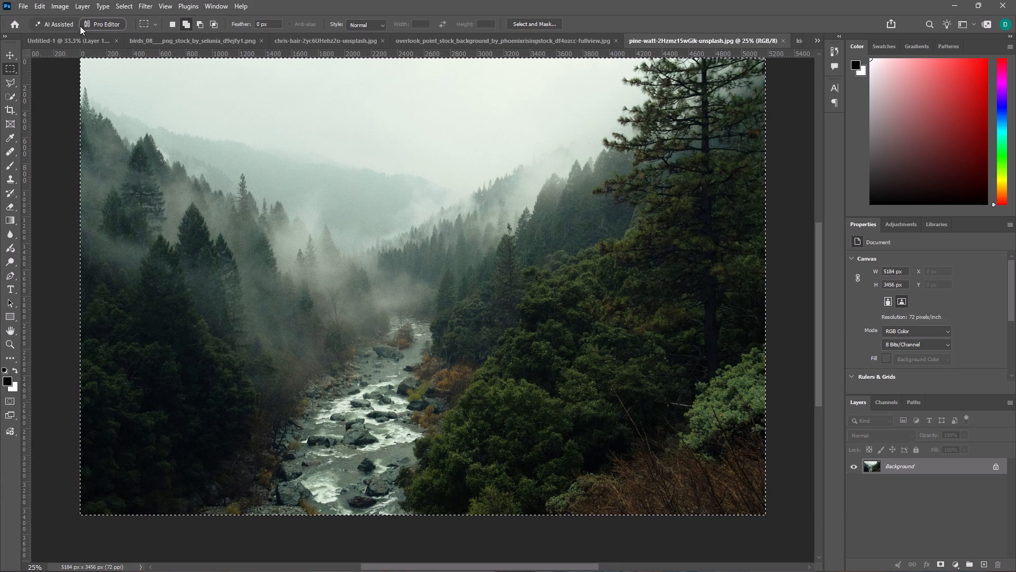
click(75, 34)
key(ctrl+v)
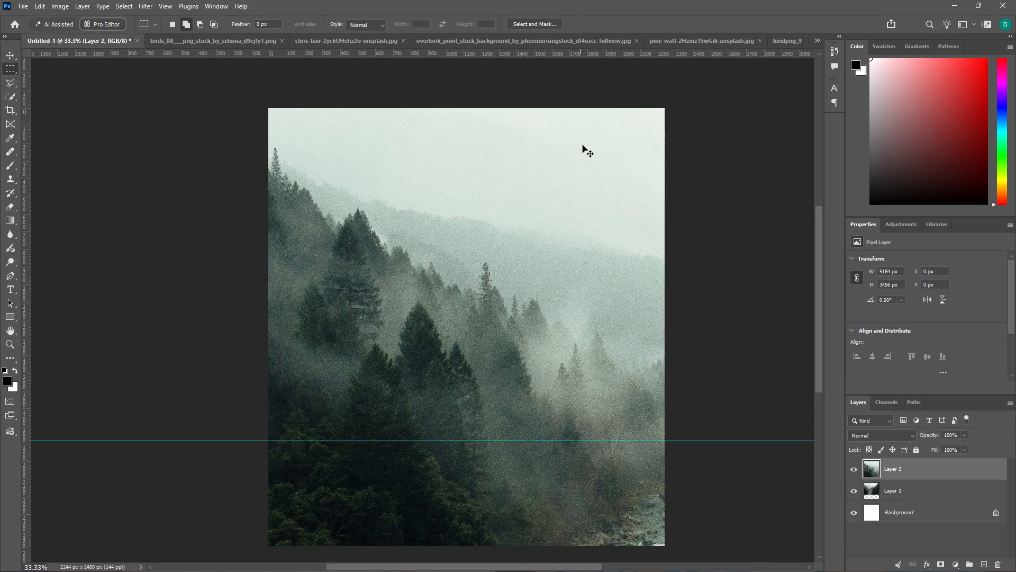
Scale Layer 2 proportionally to about 11.66% and place it in the canvas's bottom-left corner, below the main forest photo.
key(ctrl+minus)
key(ctrl+minus)
key(ctrl+minus)
key(ctrl+minus)
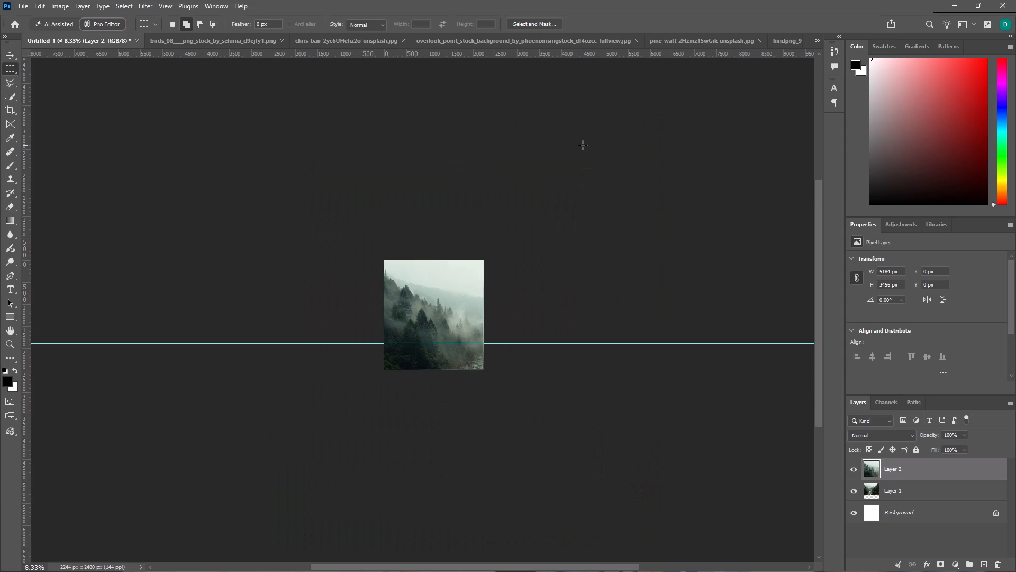
key(ctrl+t)
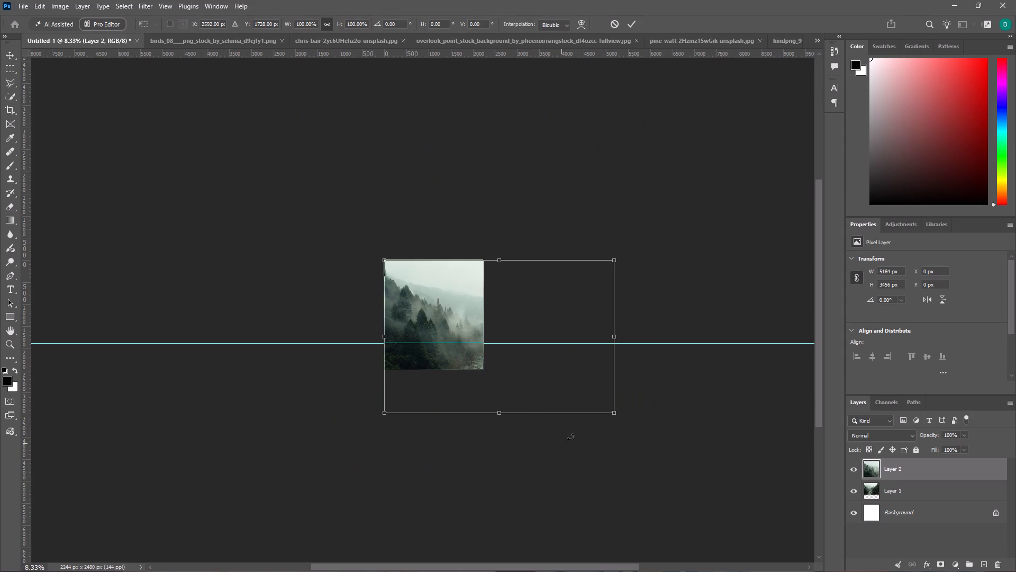
drag(614, 416, 505, 369)
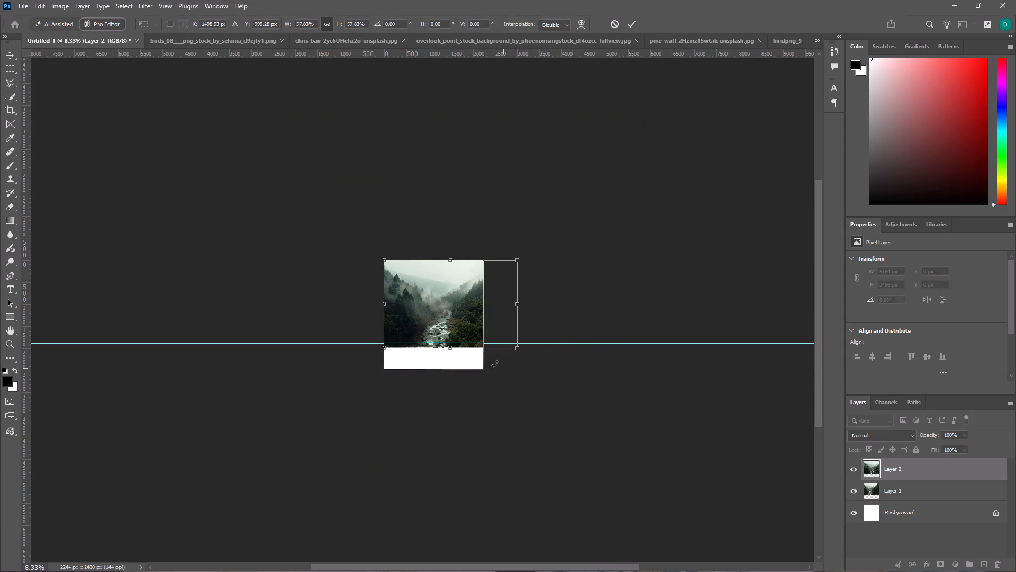
drag(439, 323, 437, 396)
drag(516, 422, 434, 371)
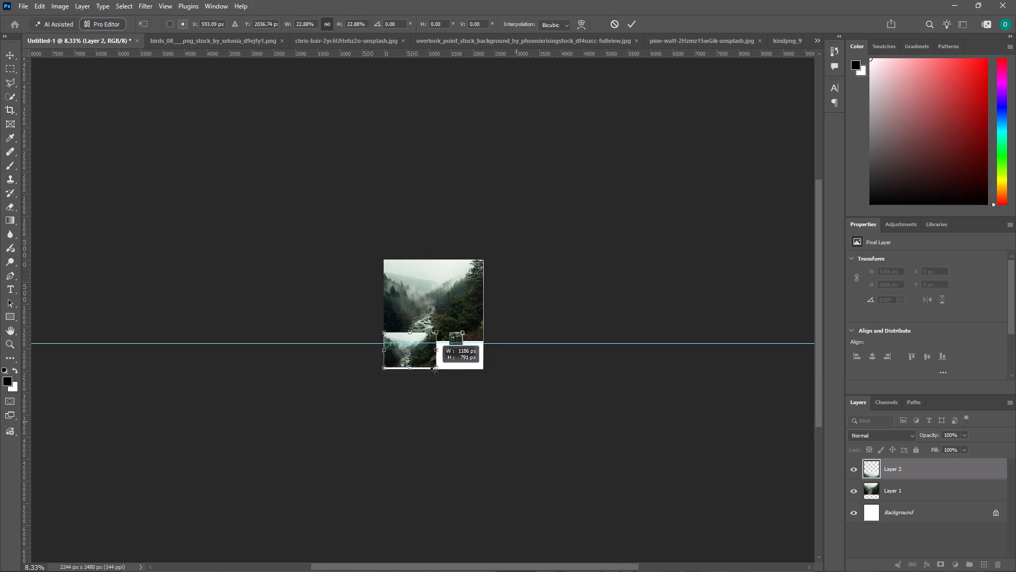
drag(434, 371, 421, 366)
drag(413, 348, 416, 357)
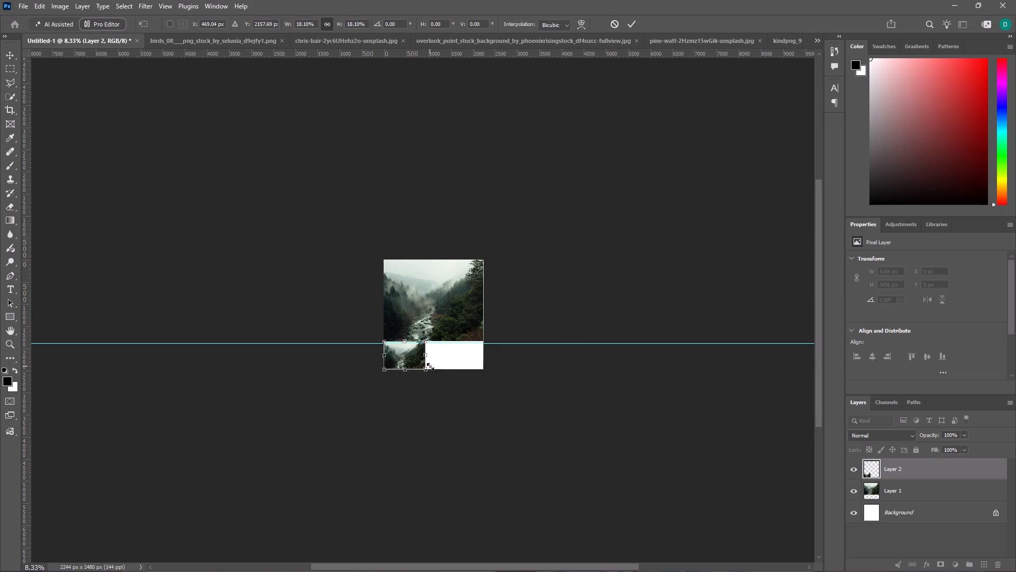
drag(427, 372, 413, 361)
drag(403, 349, 406, 356)
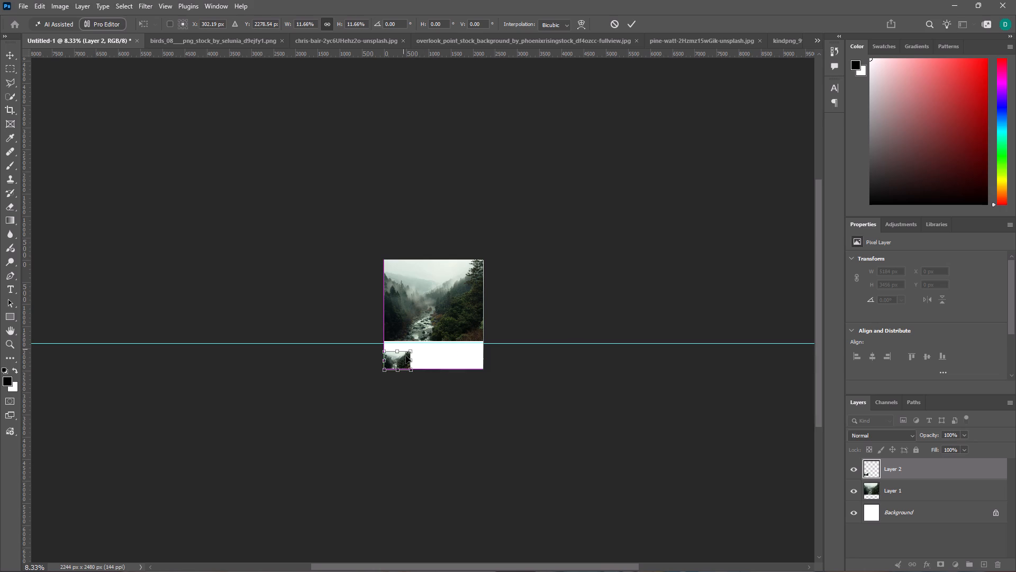
Move the small forest copy further into the white strip, centred at about X 473 px, Y 2171 px.
key(ctrl+equal)
key(ctrl+equal)
key(ctrl+equal)
key(ctrl+equal)
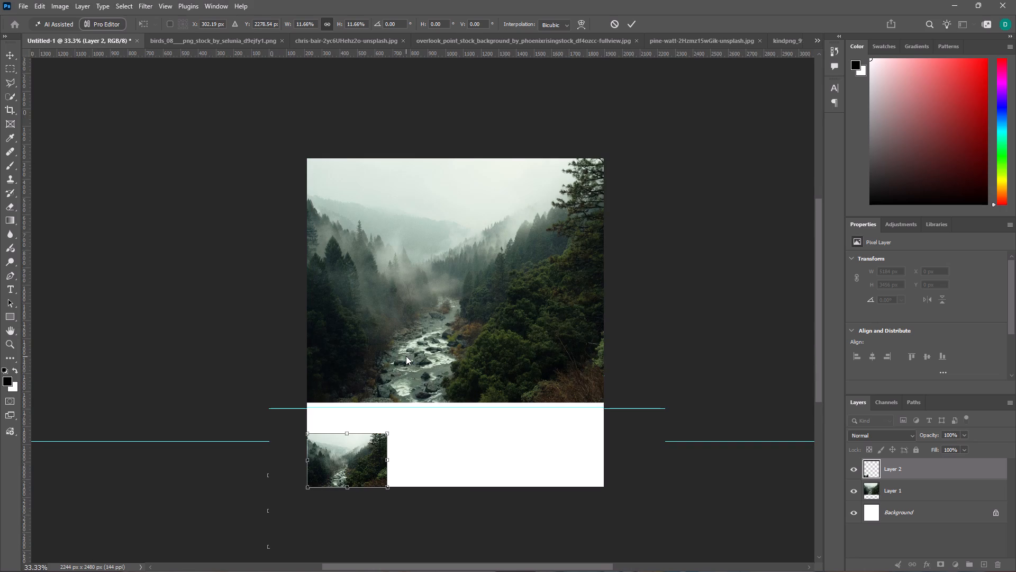
scroll(429, 351, down, 9)
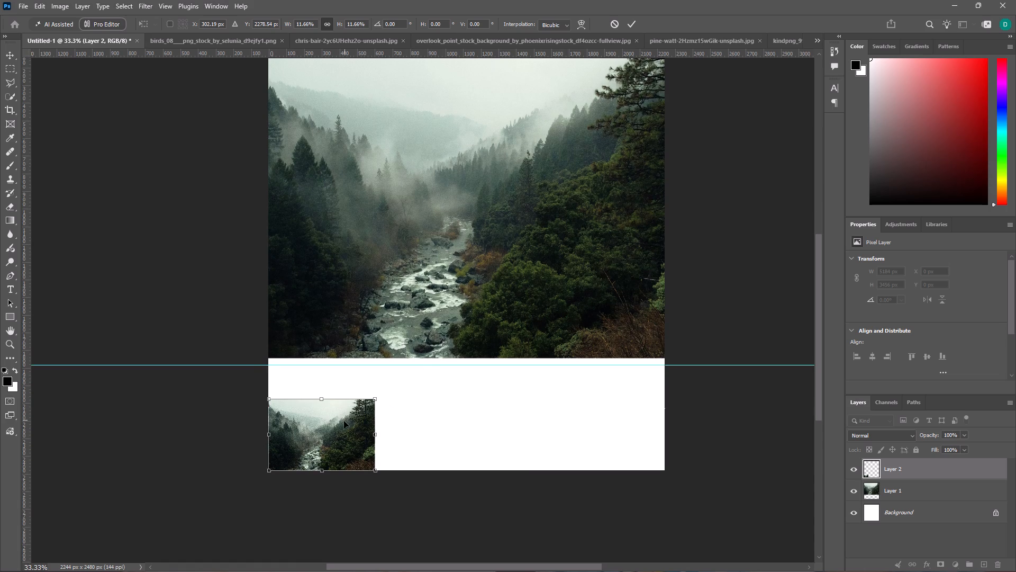
drag(342, 422, 350, 408)
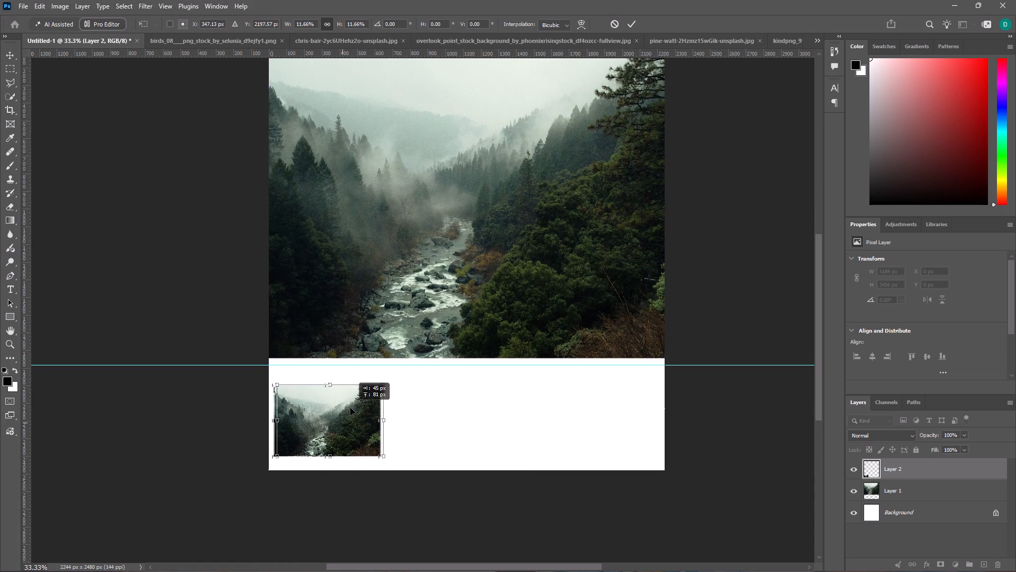
drag(350, 408, 373, 403)
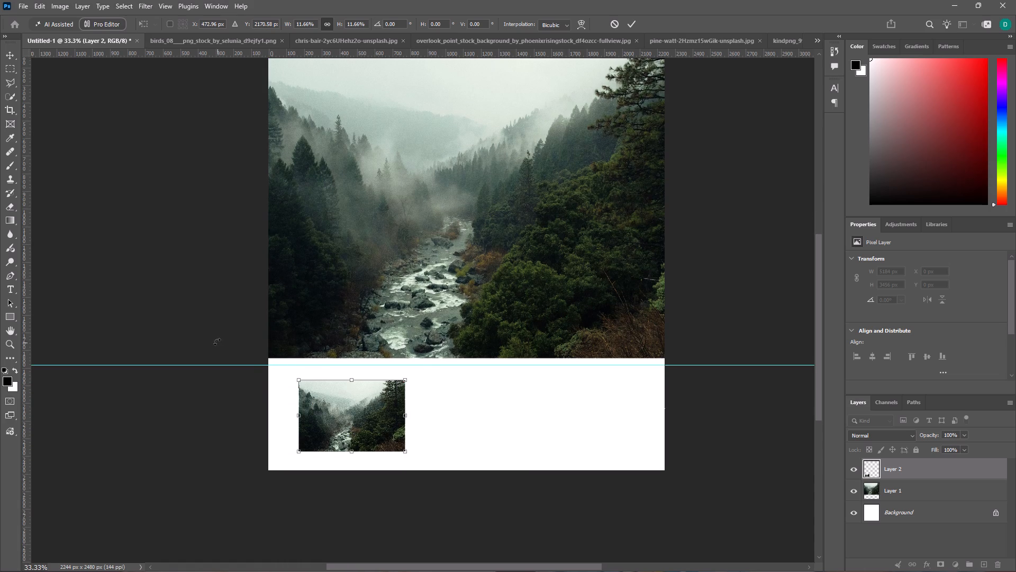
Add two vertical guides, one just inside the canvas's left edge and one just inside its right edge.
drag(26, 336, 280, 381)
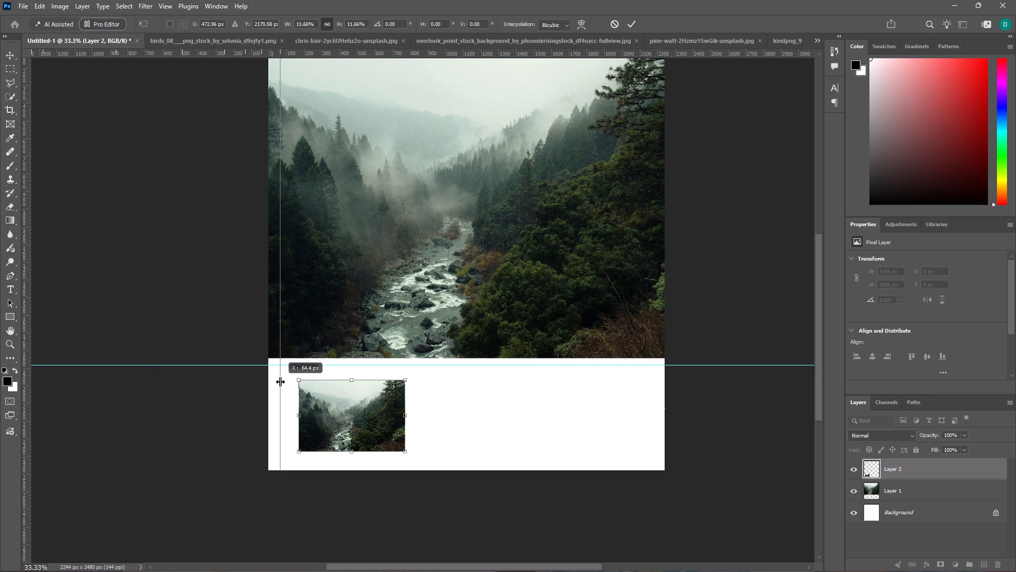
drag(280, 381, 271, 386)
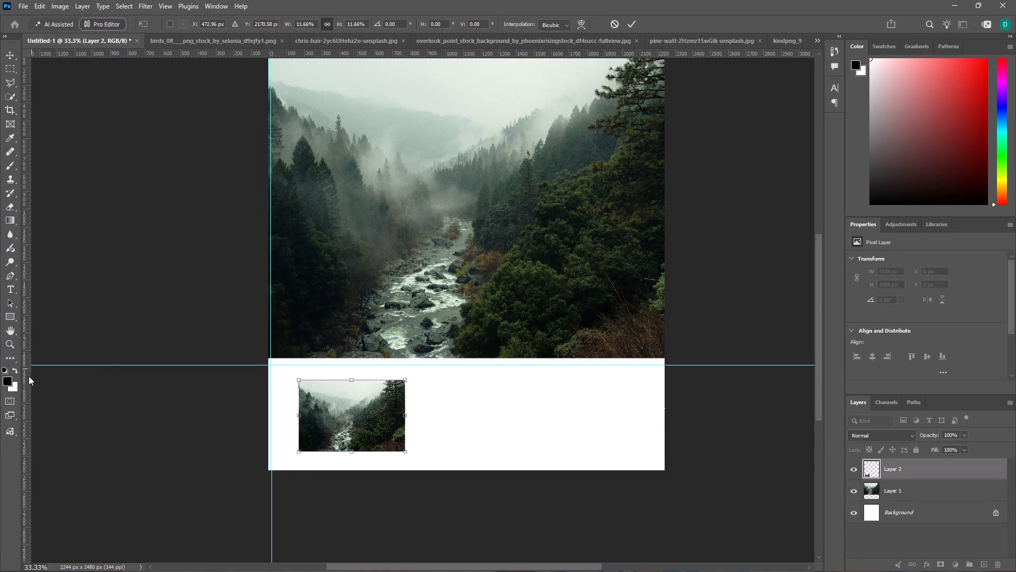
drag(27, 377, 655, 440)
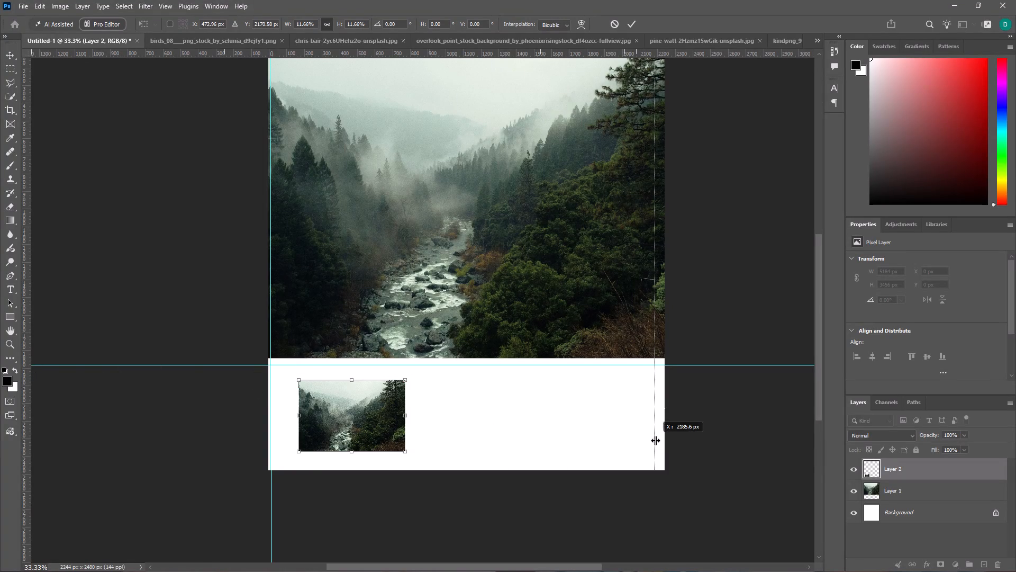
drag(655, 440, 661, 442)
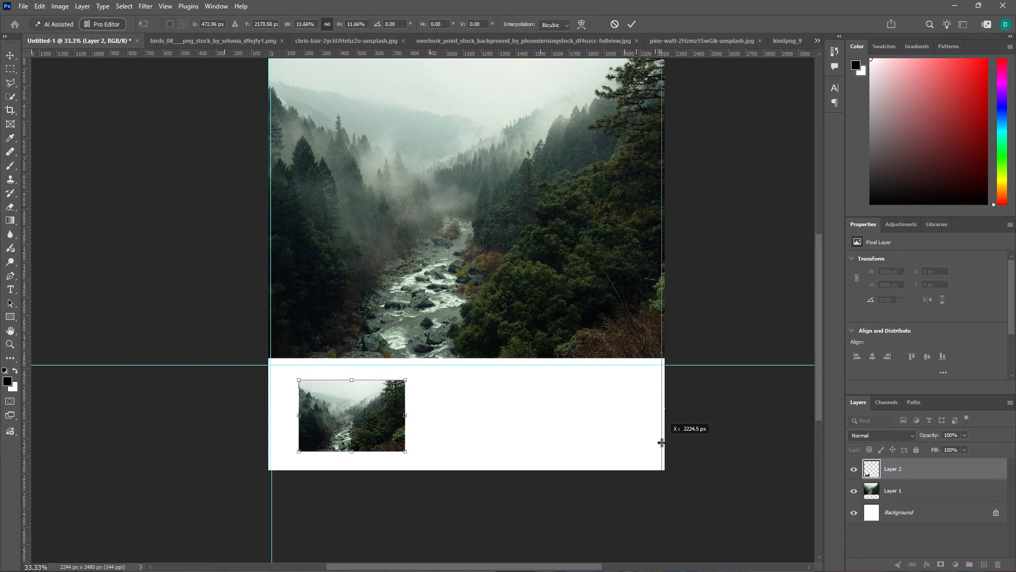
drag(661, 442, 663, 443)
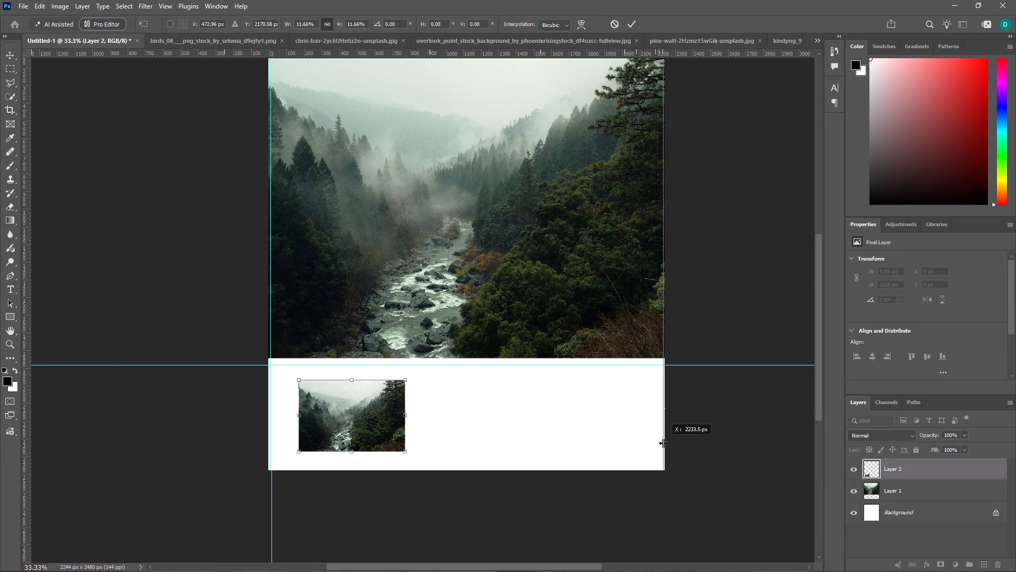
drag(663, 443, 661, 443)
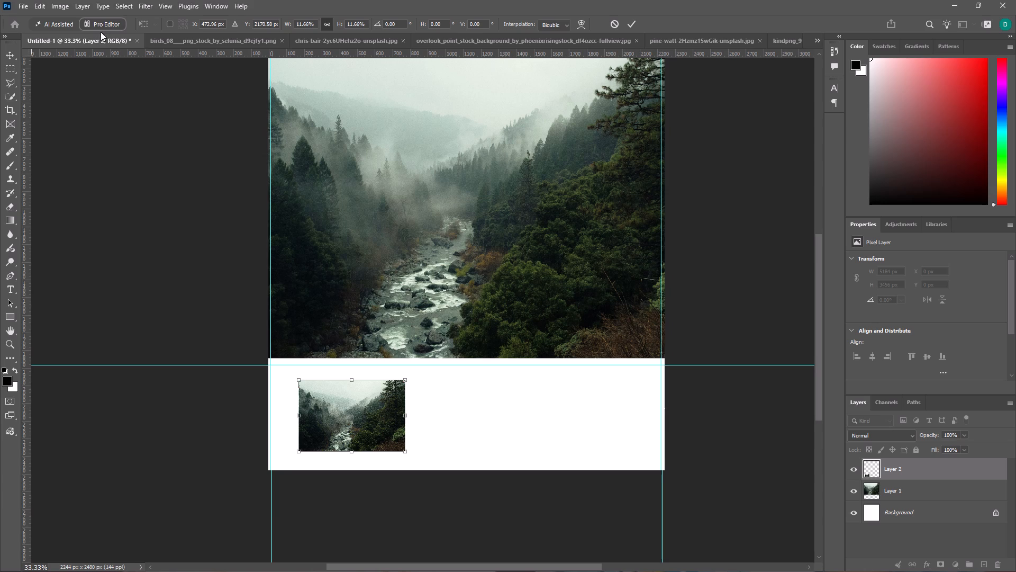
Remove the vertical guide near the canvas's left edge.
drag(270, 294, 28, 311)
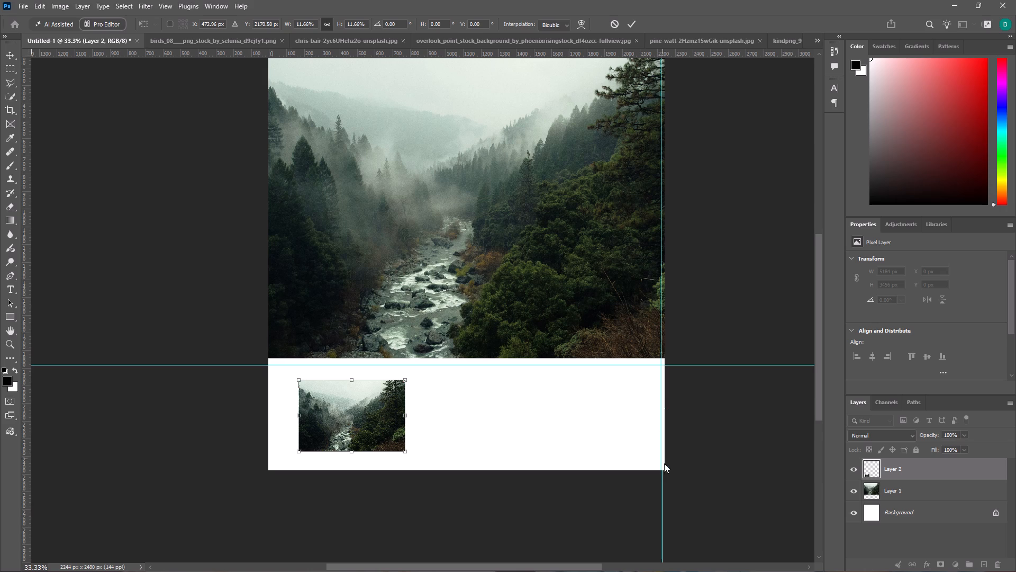
Apply the pending scale and move transform to Layer 2.
click(674, 496)
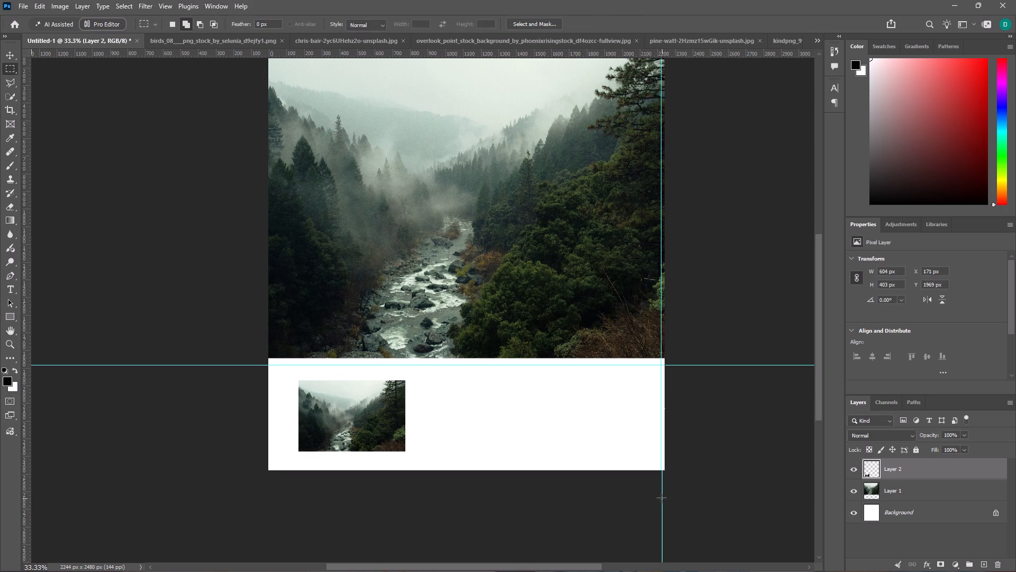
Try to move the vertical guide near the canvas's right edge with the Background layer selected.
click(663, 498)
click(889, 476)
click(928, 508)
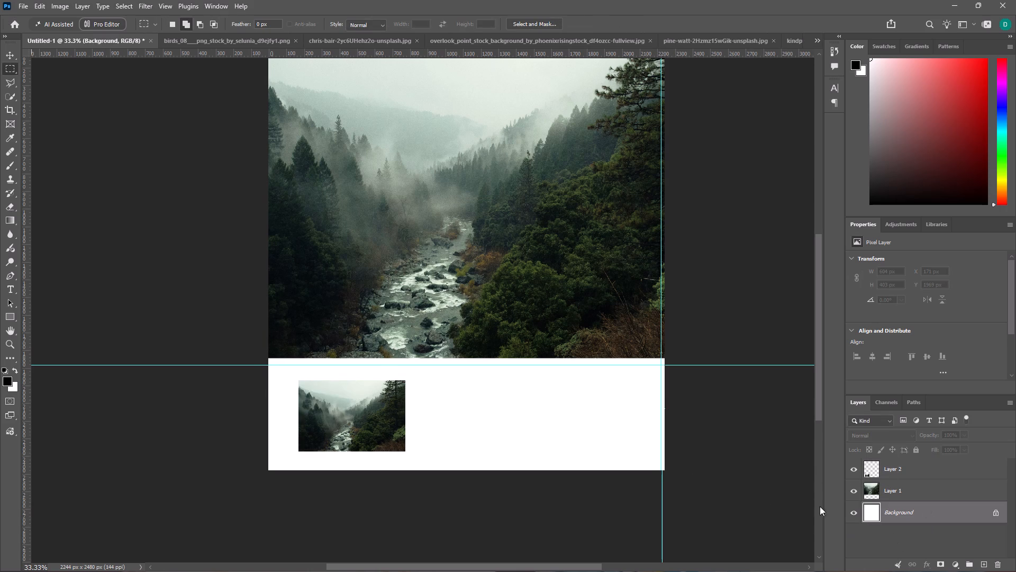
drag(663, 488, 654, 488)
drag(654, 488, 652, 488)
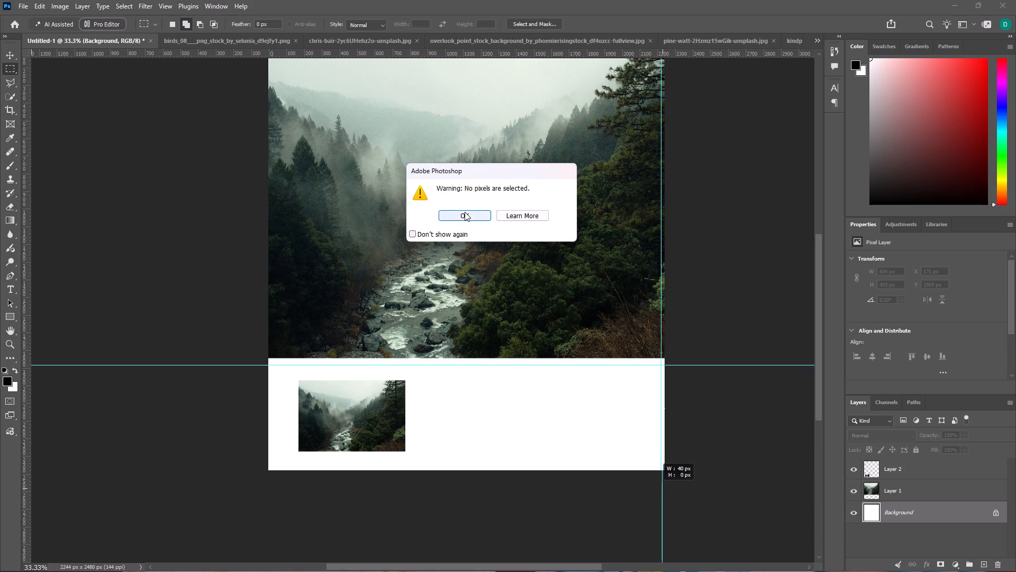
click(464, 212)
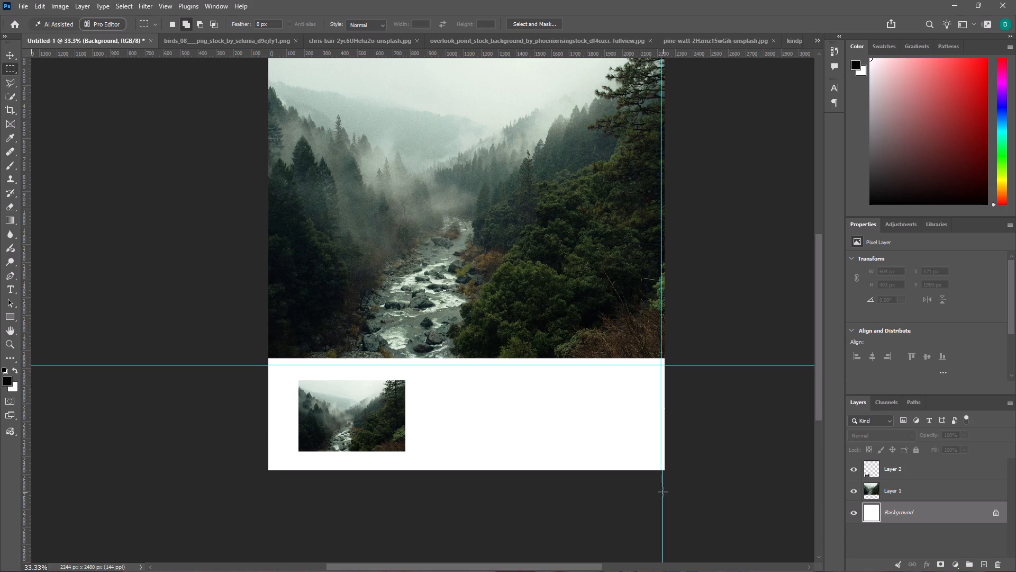
Convert the locked Background into a regular layer named Layer 0, with Normal mode and 100% opacity.
double_click(892, 508)
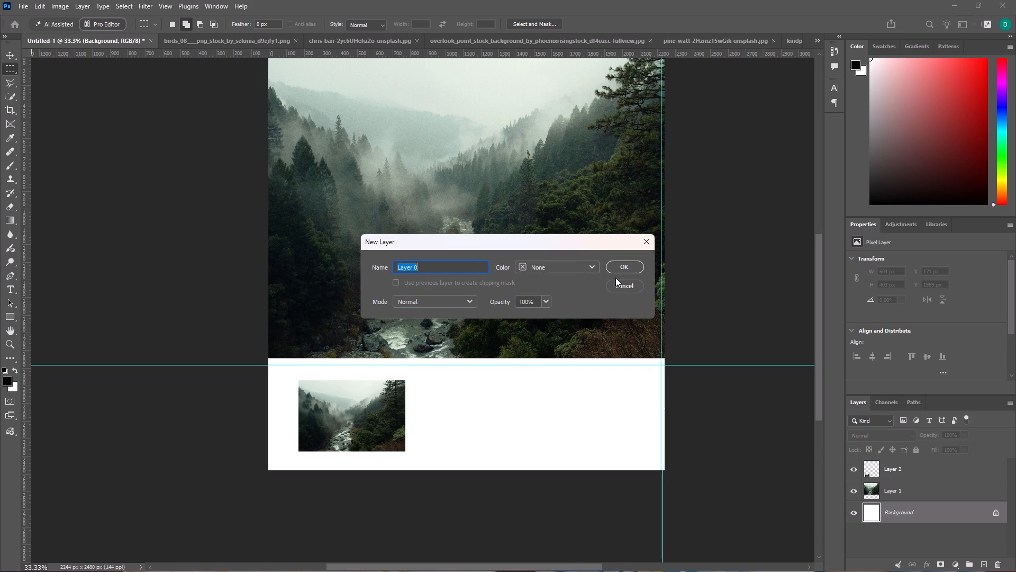
click(627, 267)
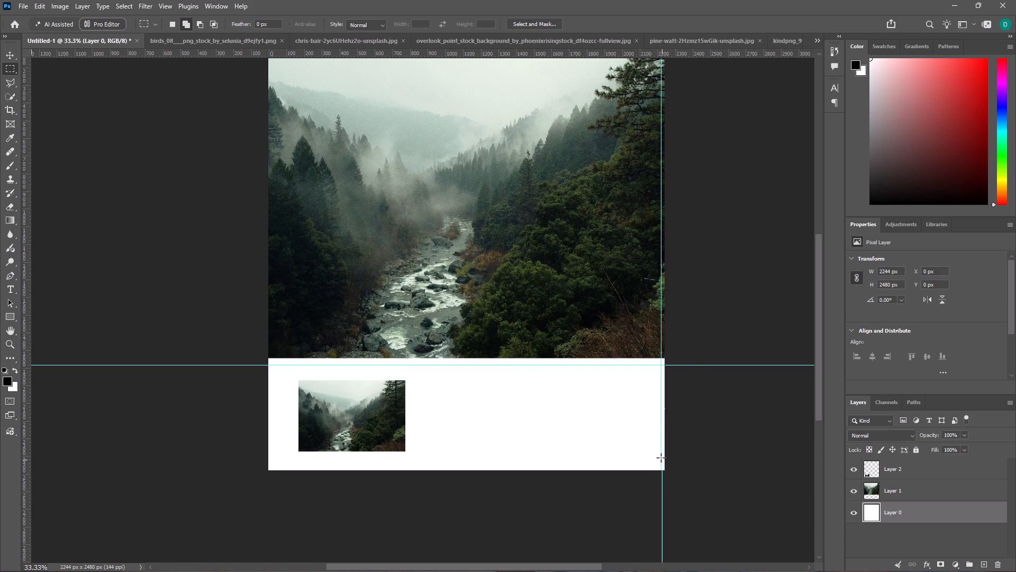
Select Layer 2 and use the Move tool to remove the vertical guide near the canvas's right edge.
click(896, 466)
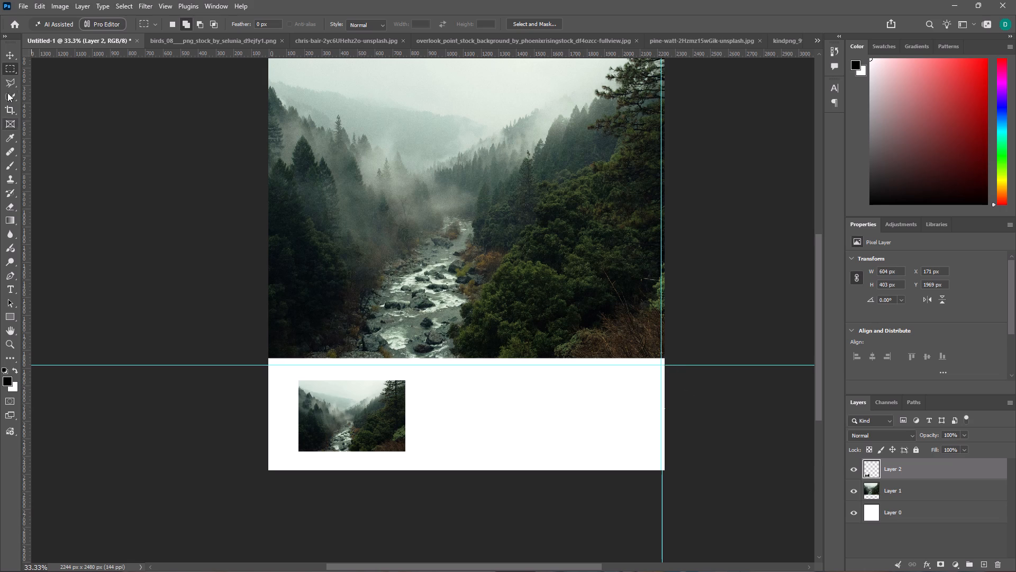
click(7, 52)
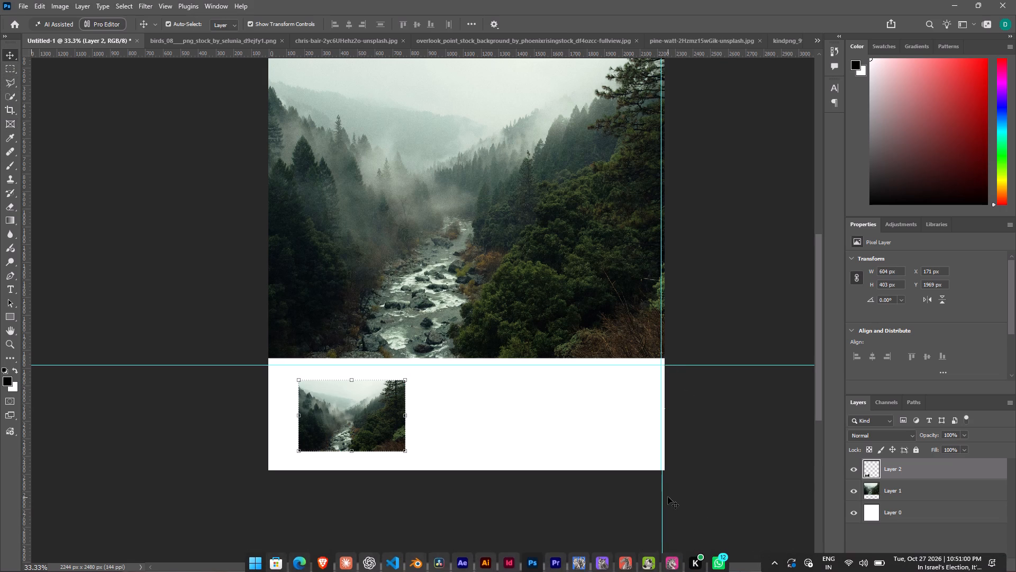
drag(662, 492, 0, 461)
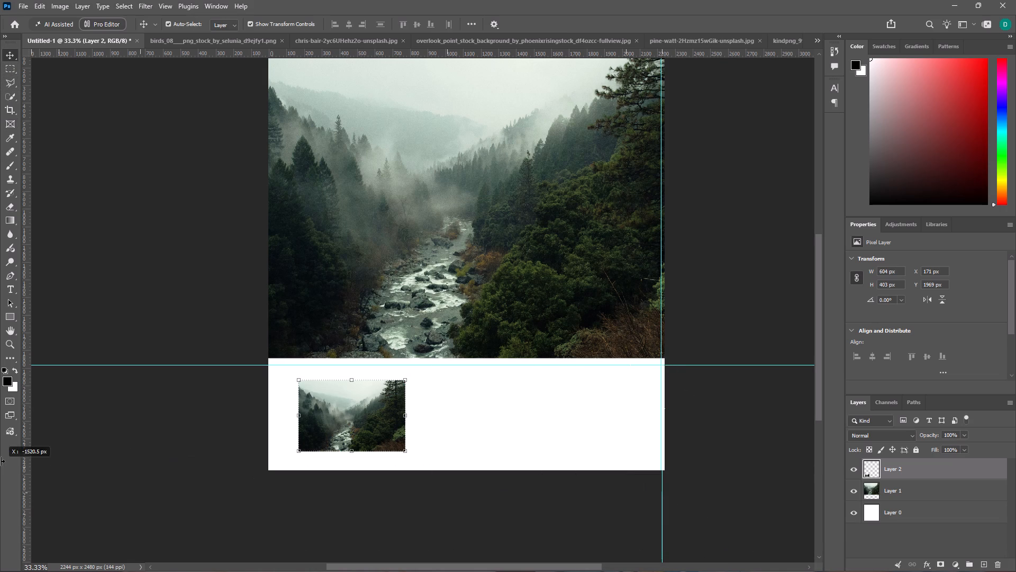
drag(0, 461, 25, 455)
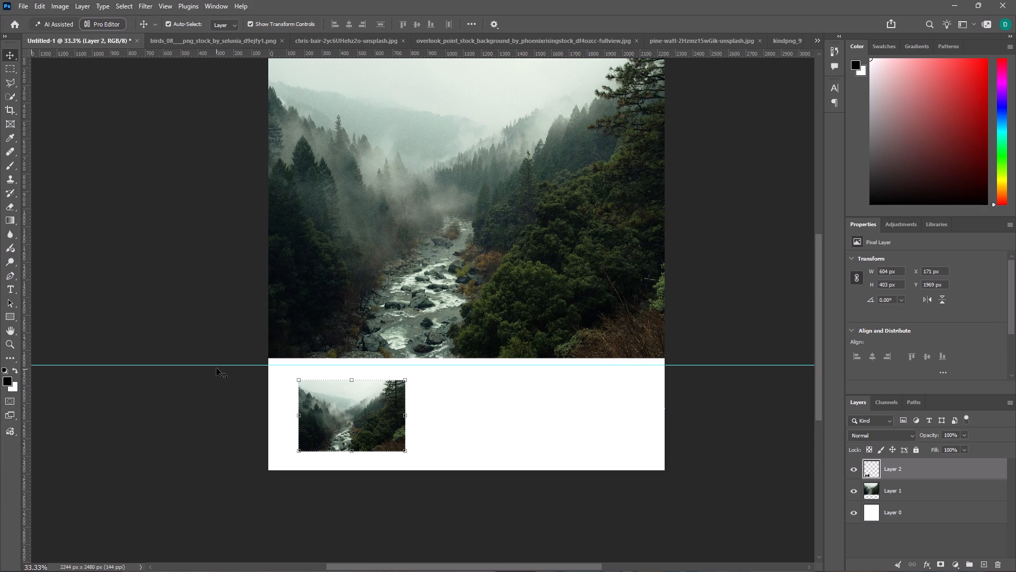
Add a new cyan guide layout with 1 column, 0 rows and 10 px margins on all sides.
click(218, 364)
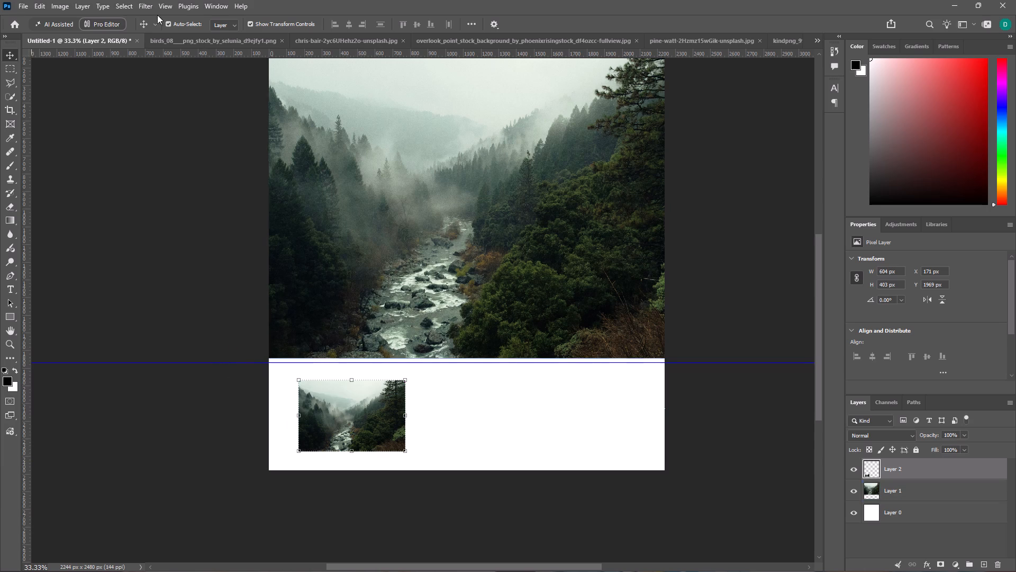
click(172, 10)
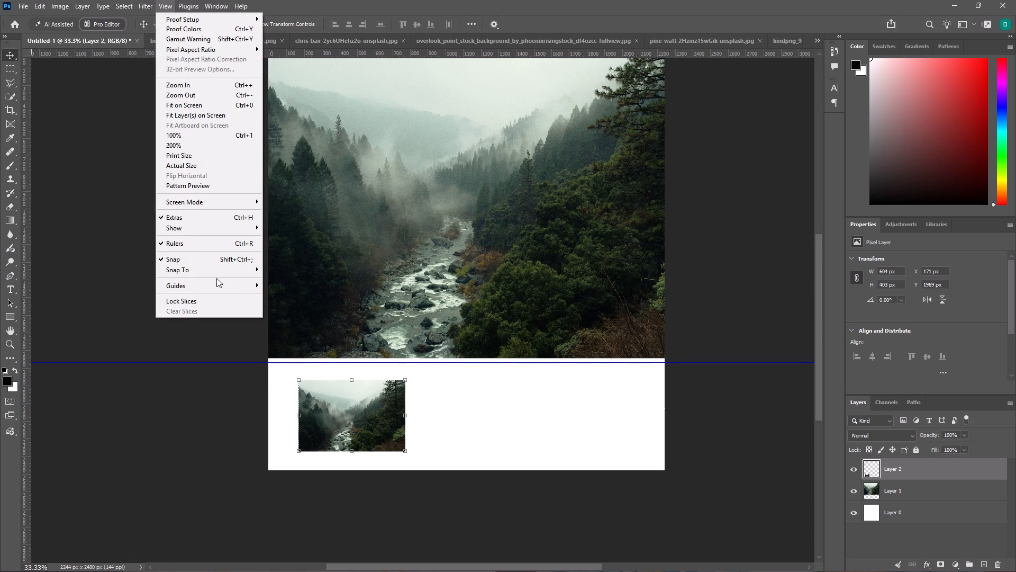
click(216, 283)
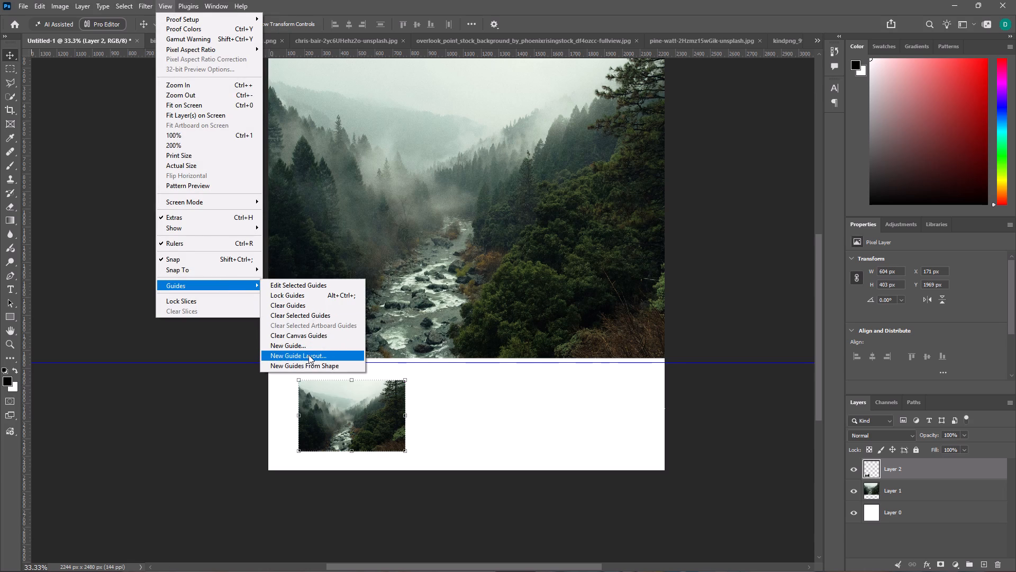
click(309, 355)
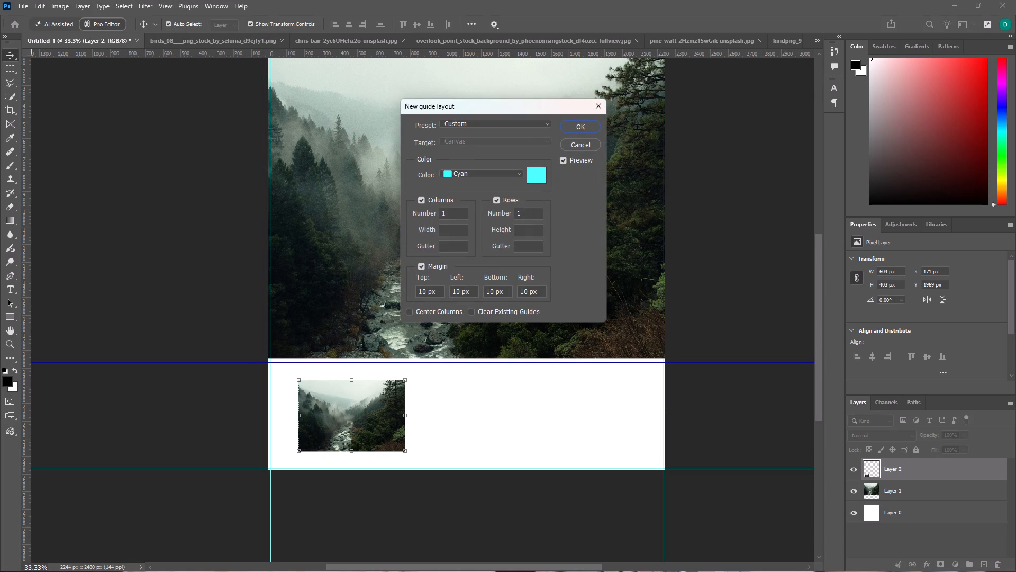
double_click(524, 212)
key(0)
click(589, 128)
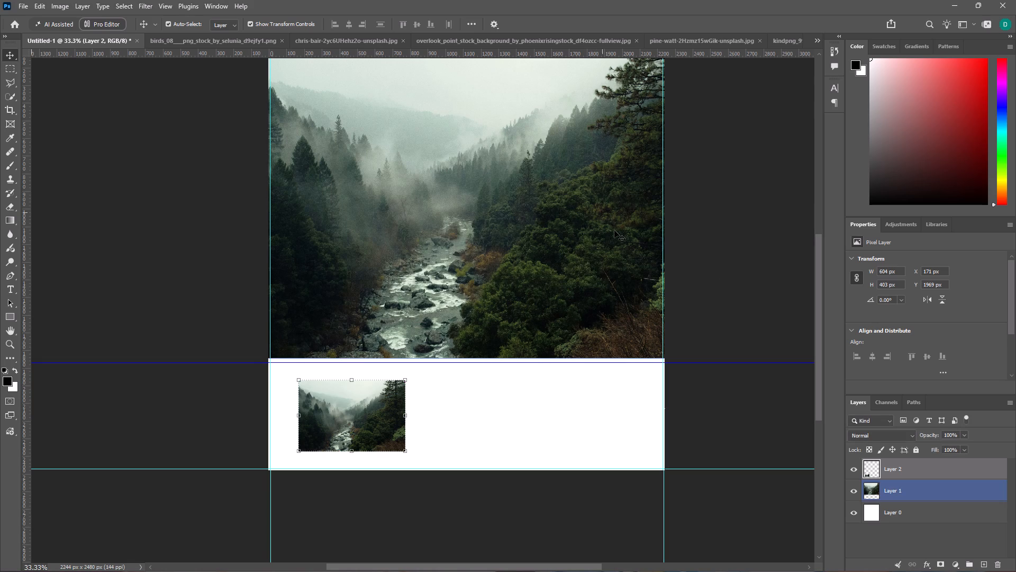
scroll(718, 272, up, 6)
click(718, 272)
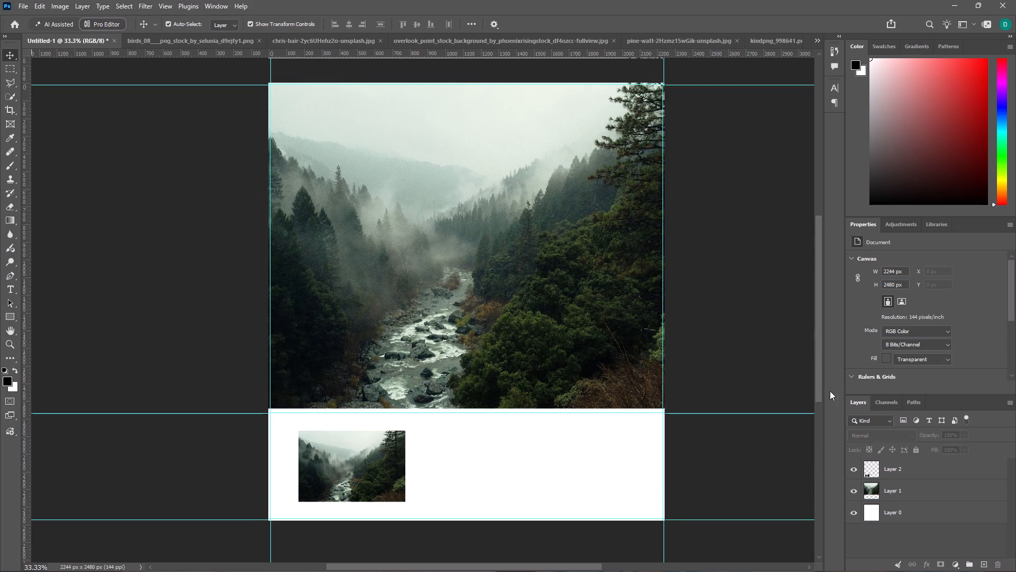
Hide Layer 0 briefly and show it again to check the white background.
click(856, 514)
click(856, 514)
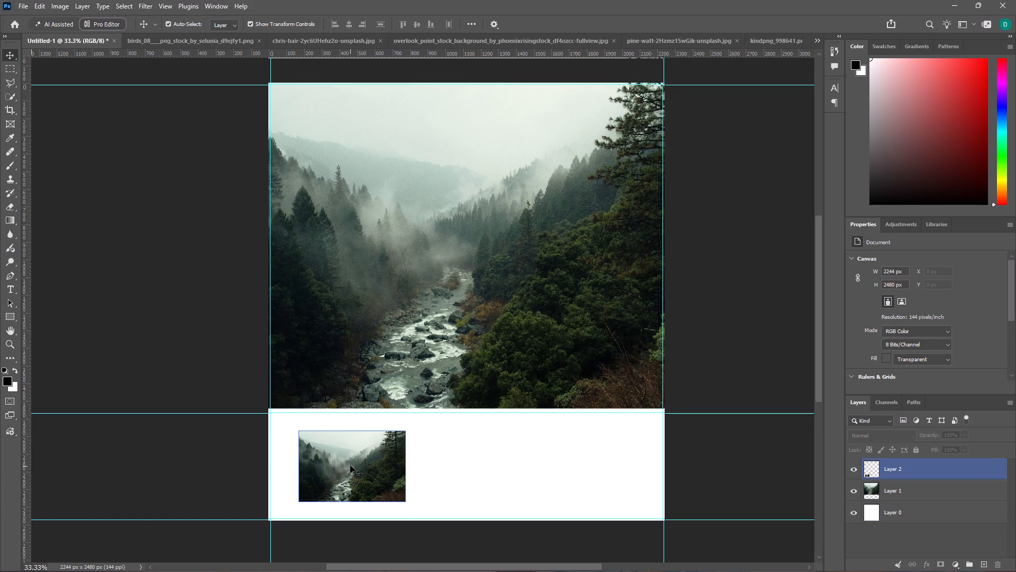
Move the Layer 2 thumbnail toward the canvas's left margin guide in the white strip, to about X 42 px, Y 1969 px.
key(ctrl+t)
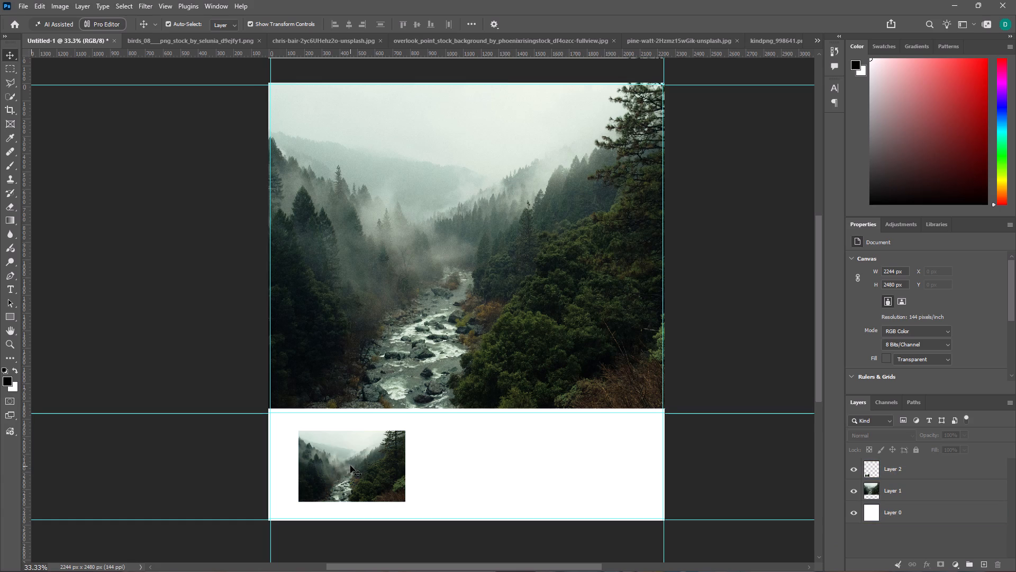
drag(368, 466, 353, 463)
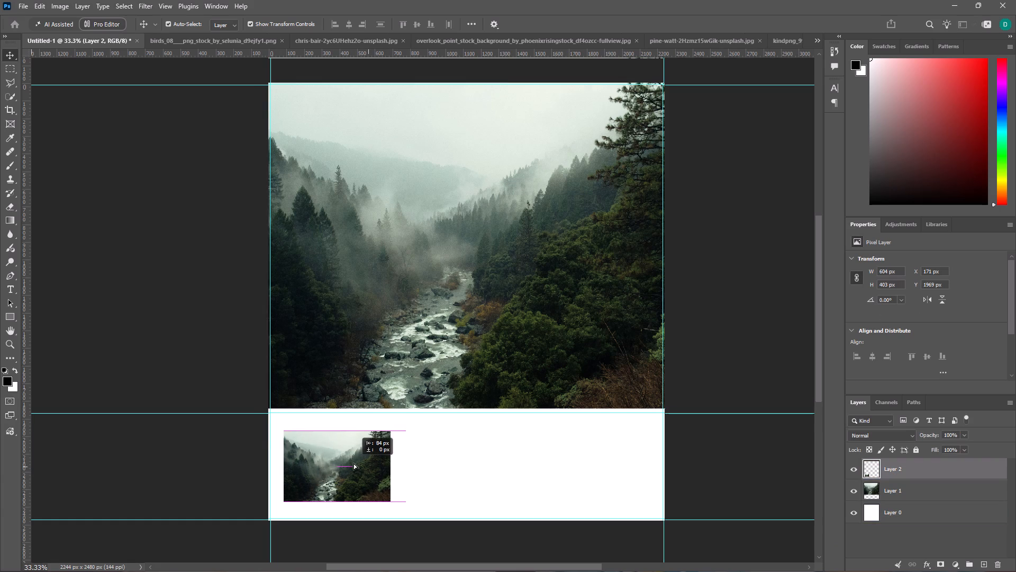
drag(353, 463, 343, 463)
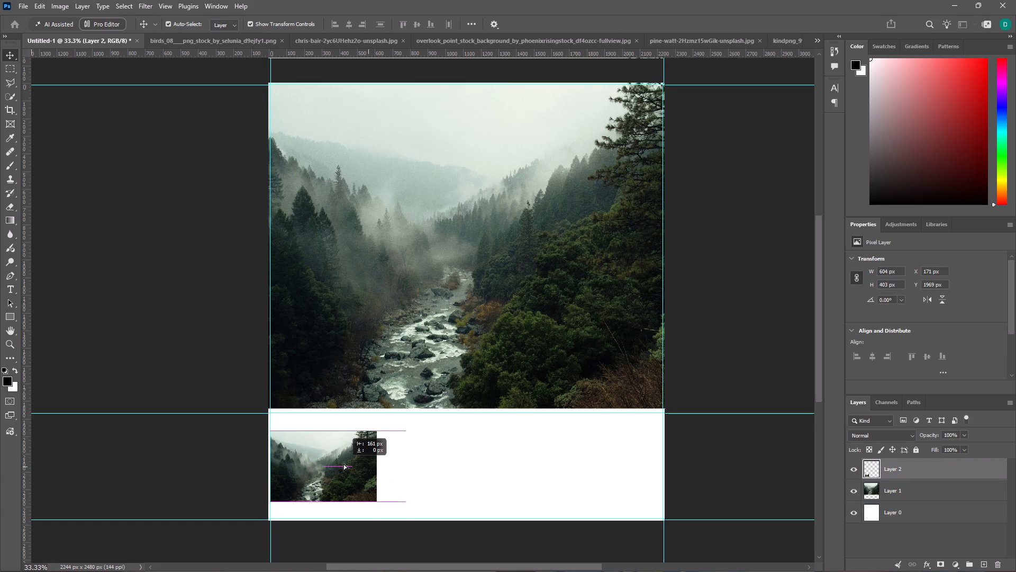
drag(343, 463, 343, 473)
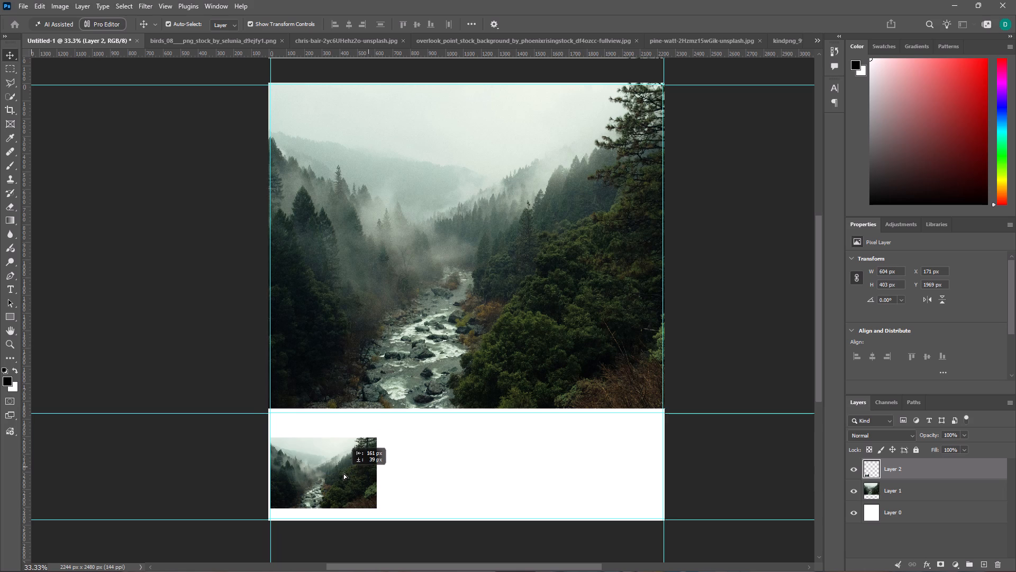
drag(343, 473, 346, 477)
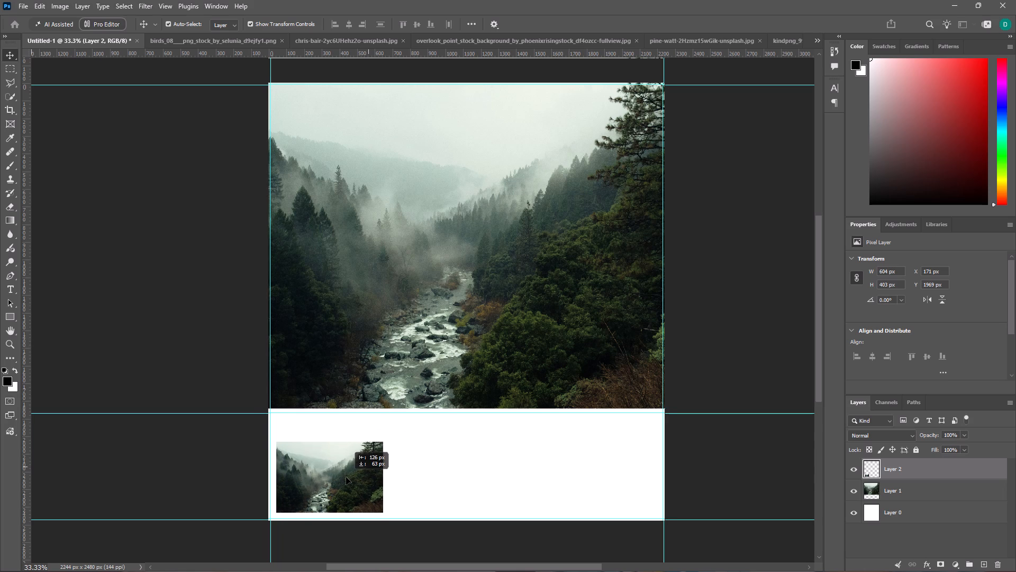
drag(346, 477, 345, 471)
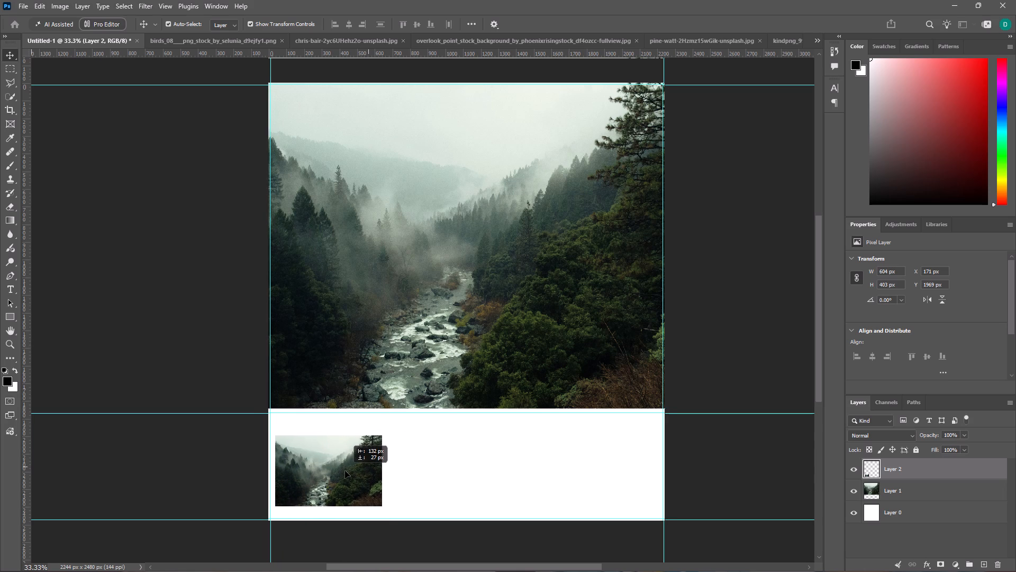
drag(345, 471, 346, 467)
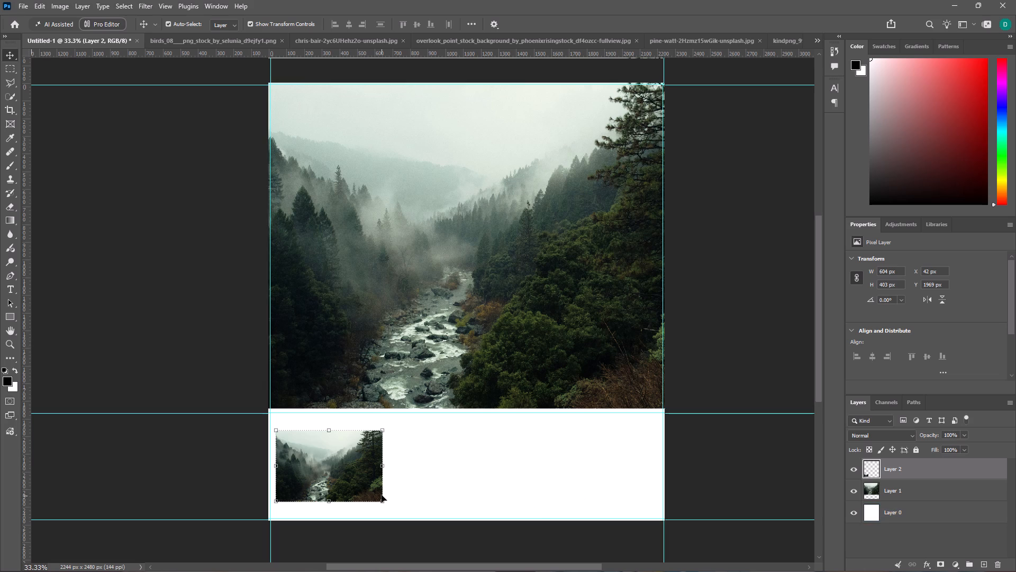
Scale the Layer 2 thumbnail down to about 497 x 331 px and place it at about X 36 px, Y 2008 px.
drag(380, 499, 359, 490)
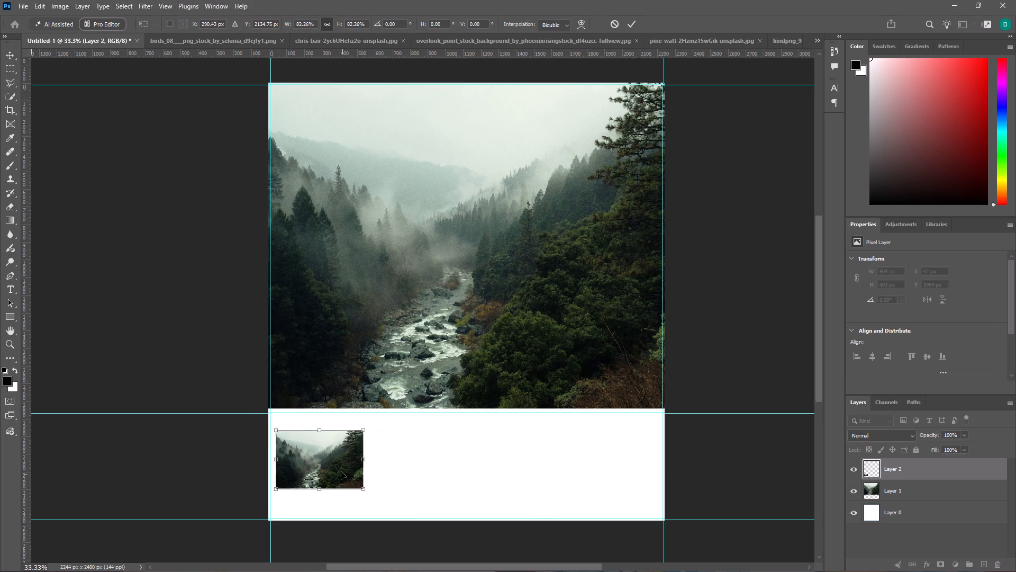
drag(331, 457, 330, 464)
click(781, 480)
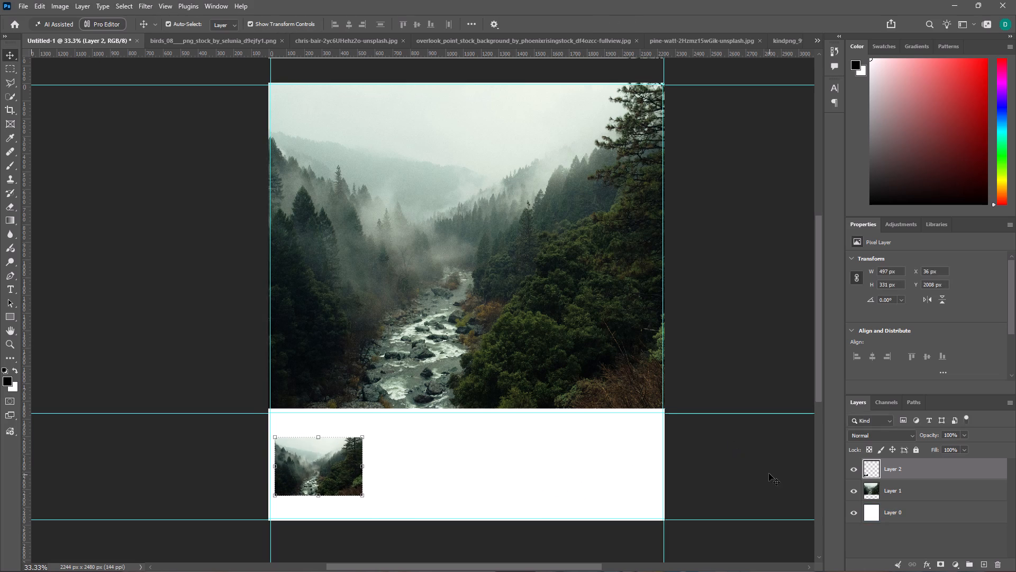
Close the separate river-valley stock photo document, 5184 x 3456 px.
scroll(754, 453, up, 4)
scroll(752, 453, down, 3)
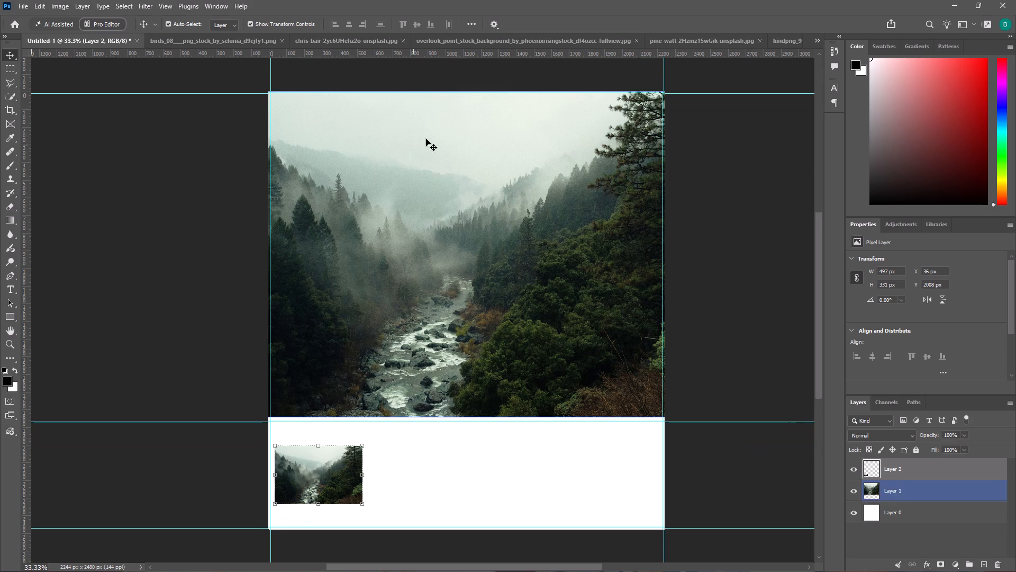
click(701, 46)
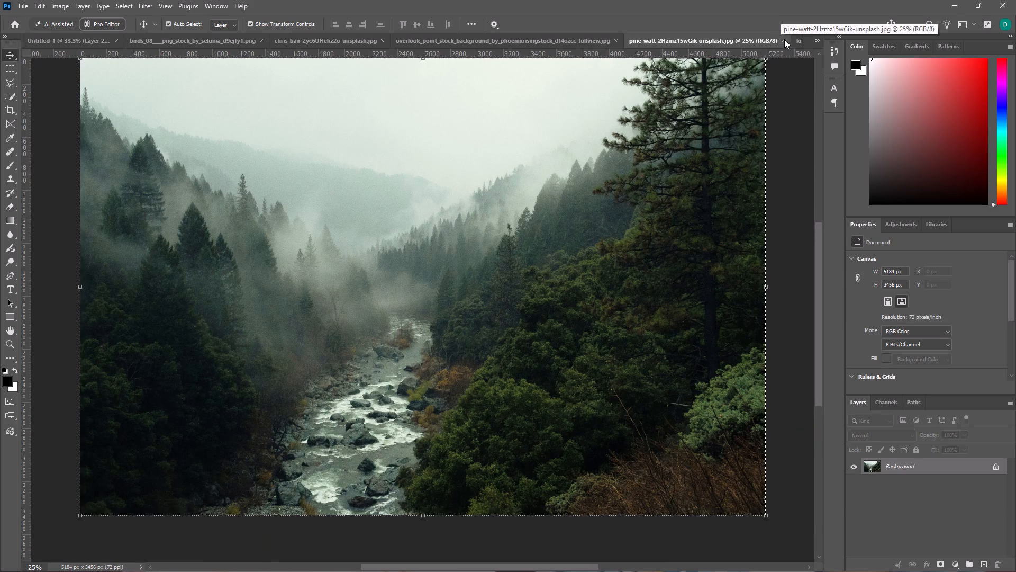
click(784, 39)
Select the whole gorilla canvas in kindpng_998641.png with the Rectangular Marquee tool and copy it.
click(743, 41)
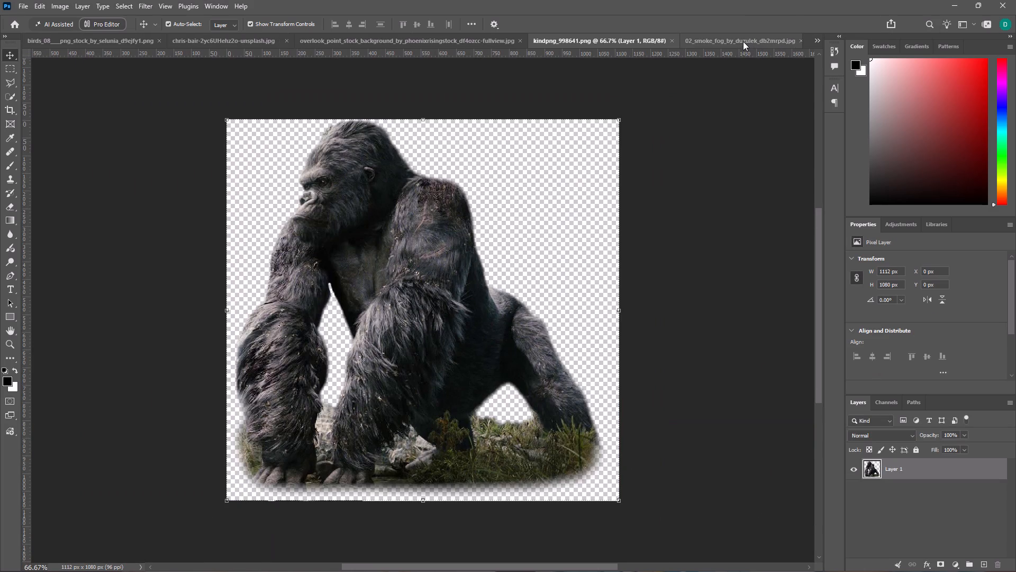
click(14, 68)
drag(220, 114, 606, 511)
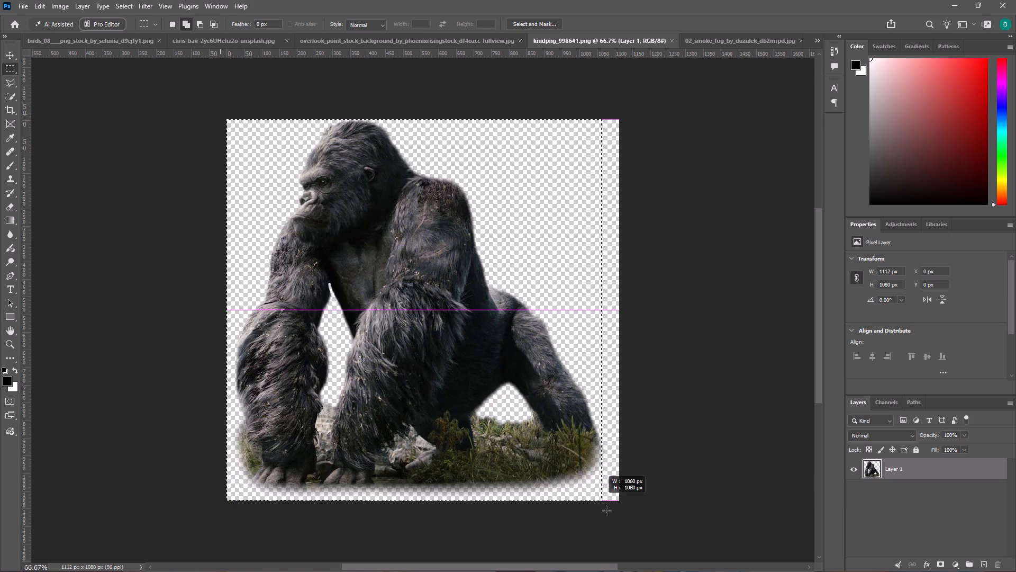
drag(606, 511, 627, 526)
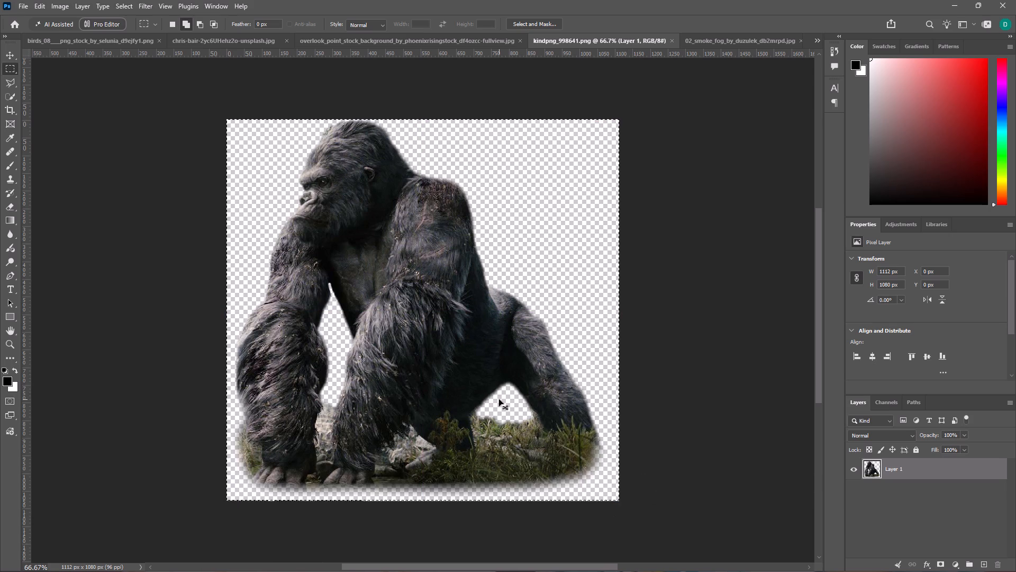
key(ctrl+c)
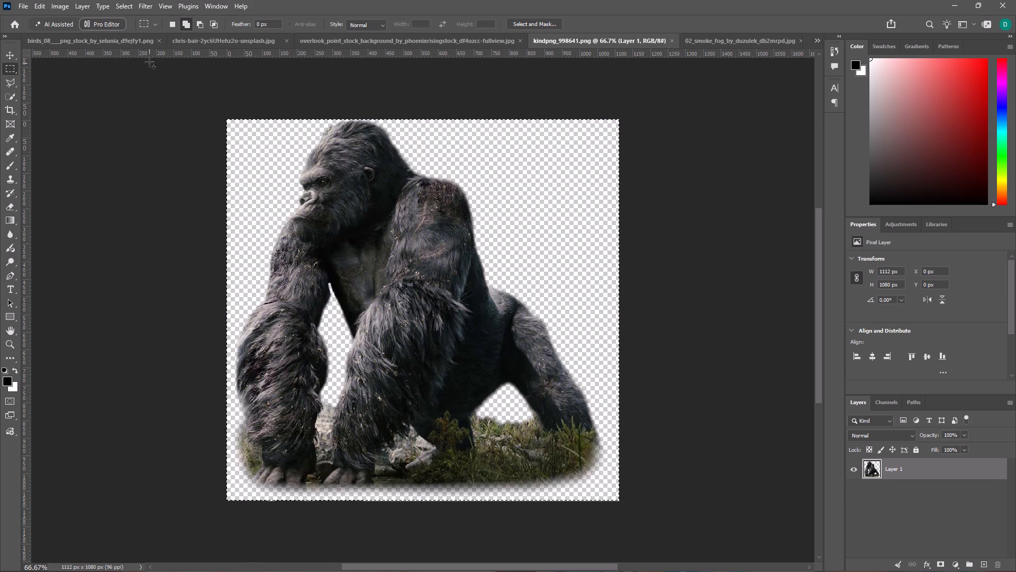
View the birds_08 document and look through the open documents for the composite.
click(51, 37)
click(51, 37)
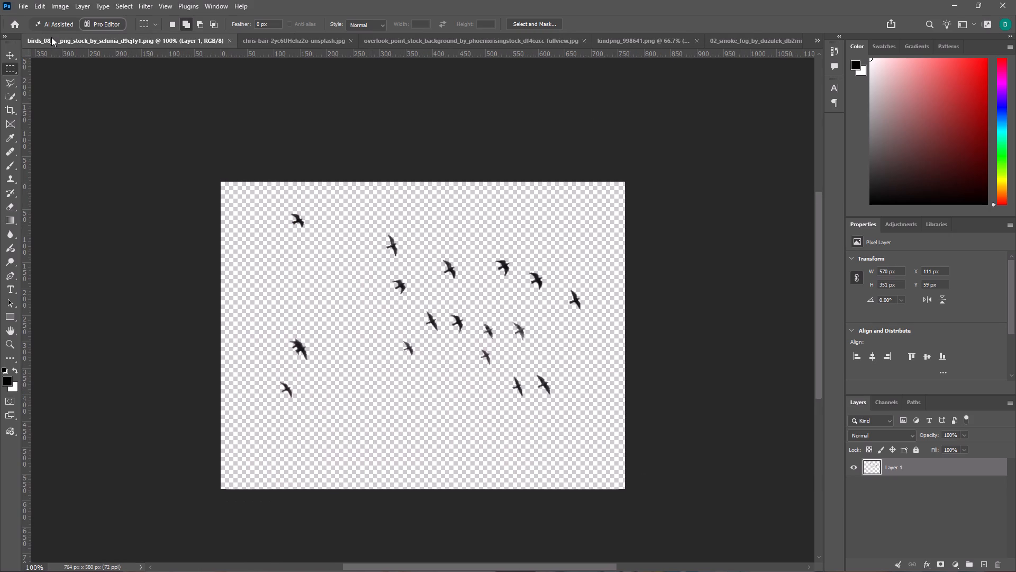
scroll(63, 40, up, 4)
scroll(63, 40, down, 5)
click(290, 41)
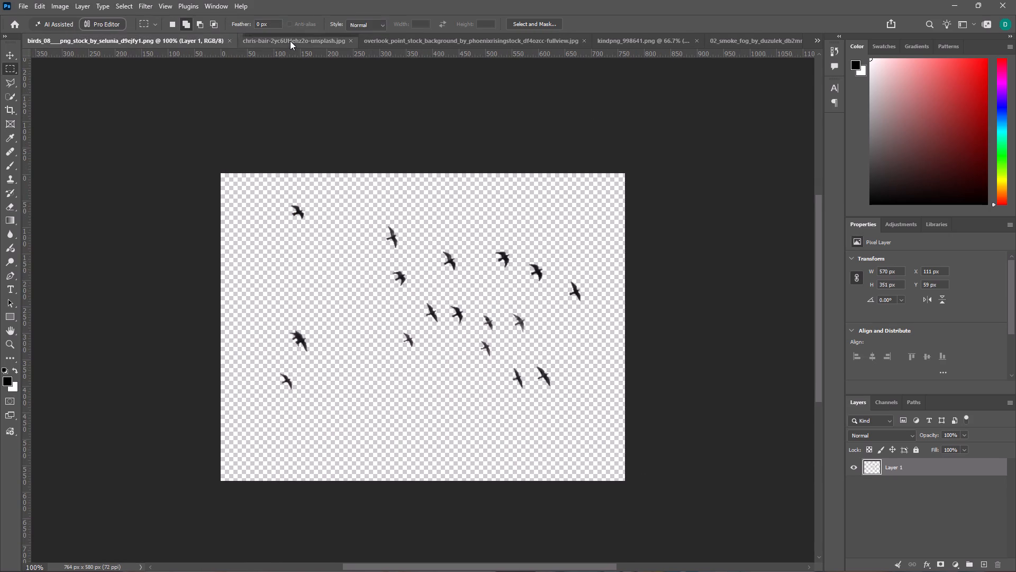
click(80, 38)
click(80, 38)
click(29, 38)
drag(29, 38, 54, 42)
drag(54, 42, 55, 42)
scroll(55, 41, up, 4)
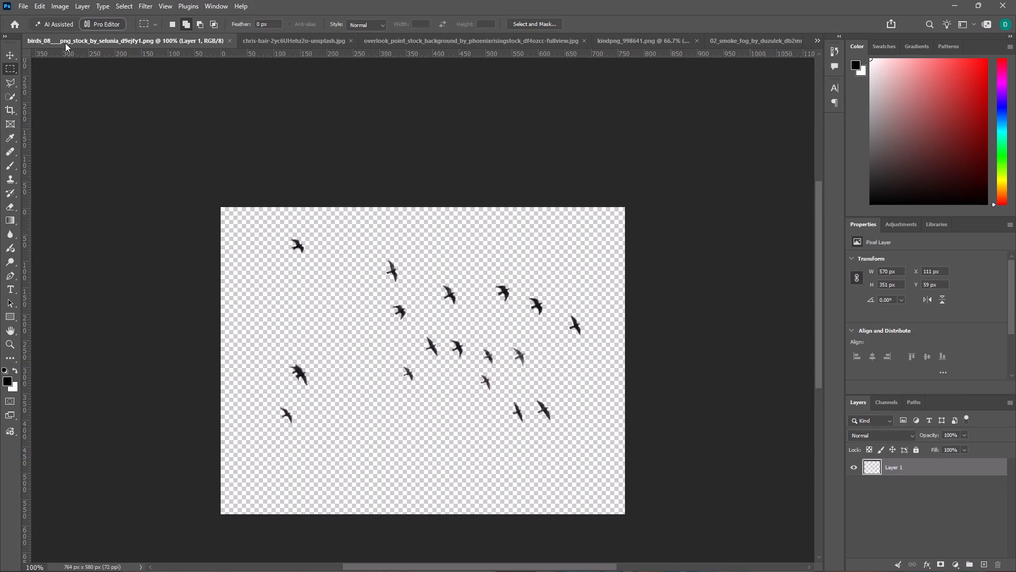
Close the 02_smoke_fog stock image document.
click(663, 43)
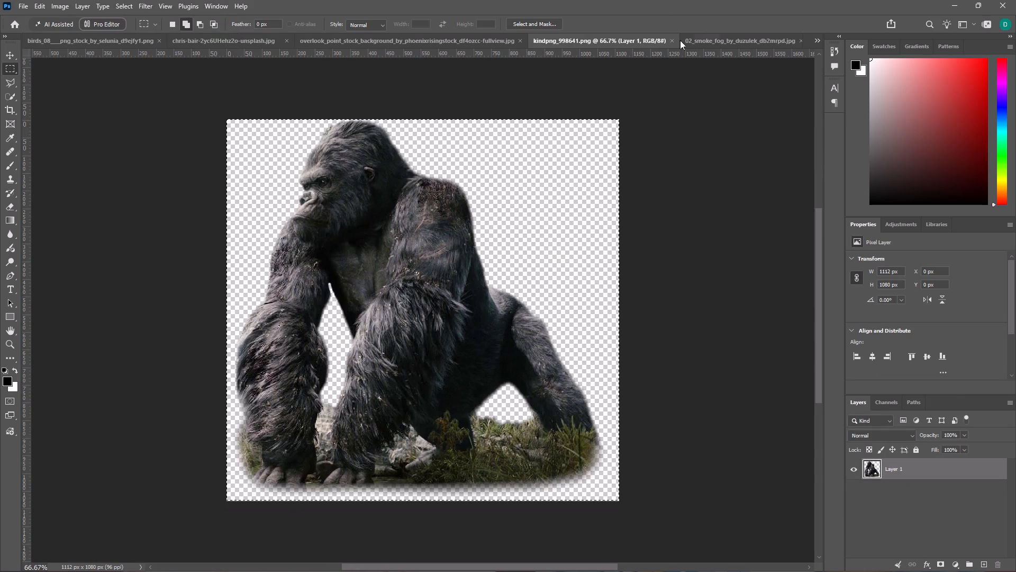
click(699, 40)
click(793, 40)
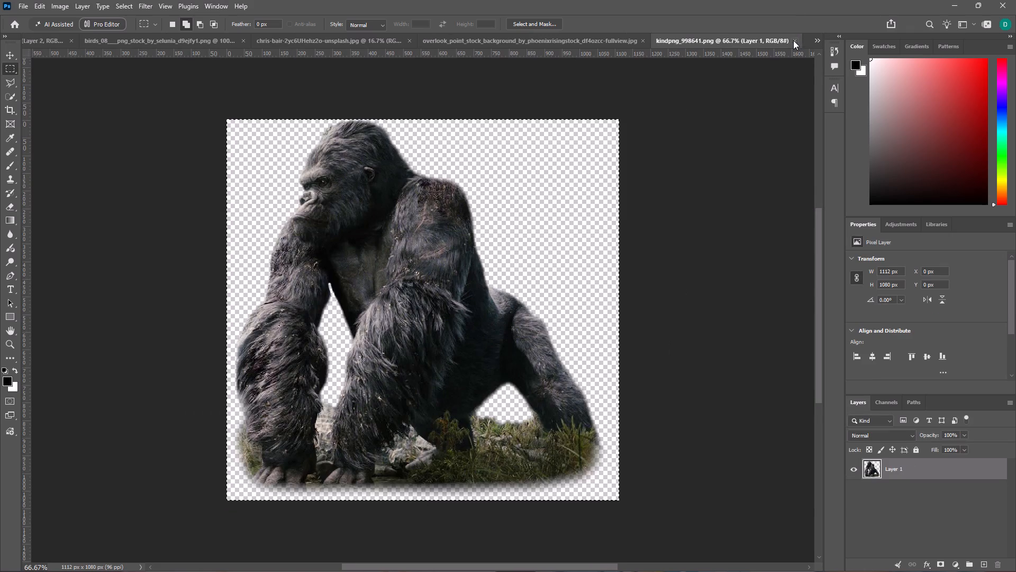
Close the cloudy-sky stock photo document and return to the Untitled-1 composite.
click(613, 40)
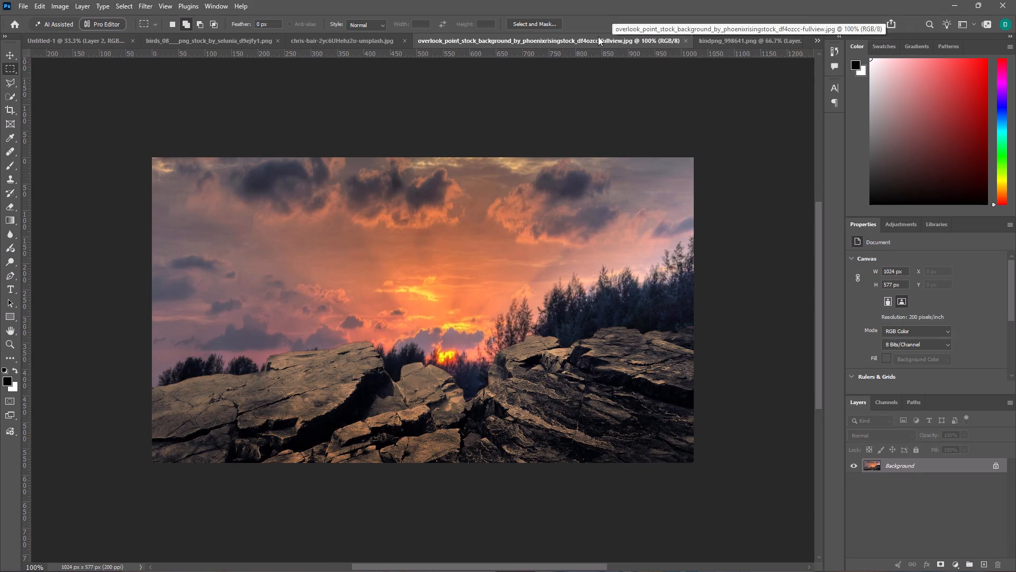
click(340, 41)
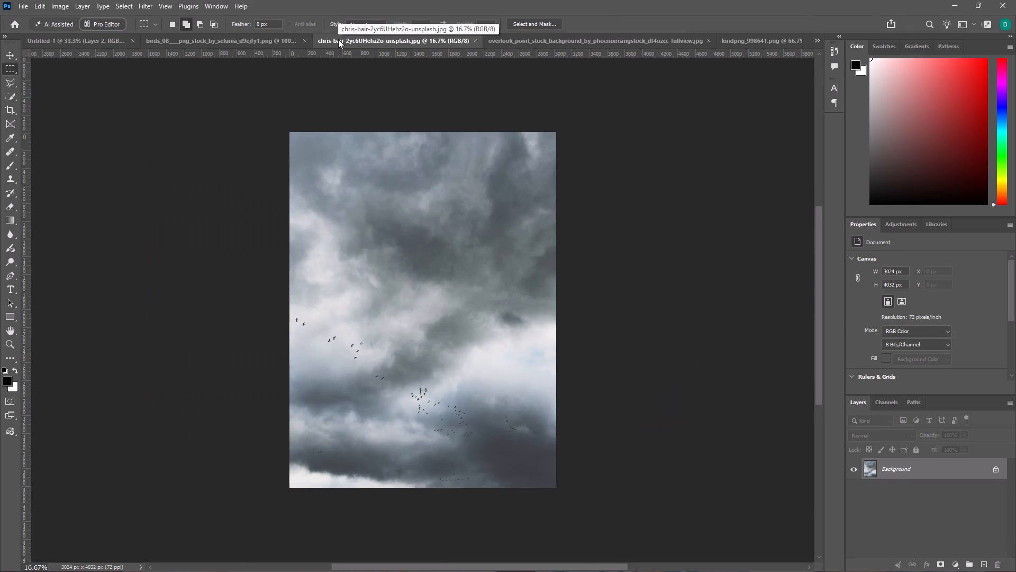
click(474, 39)
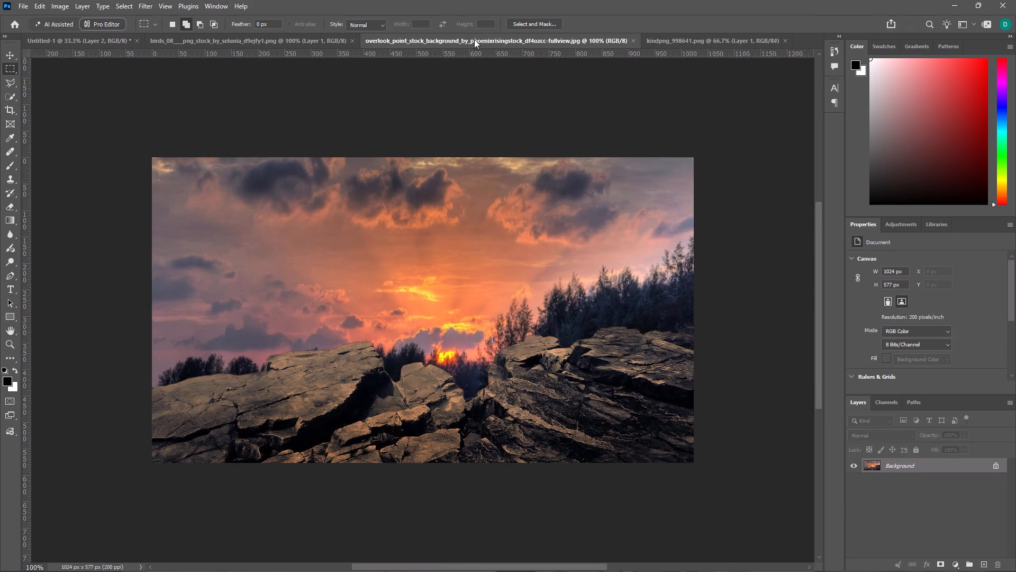
click(97, 46)
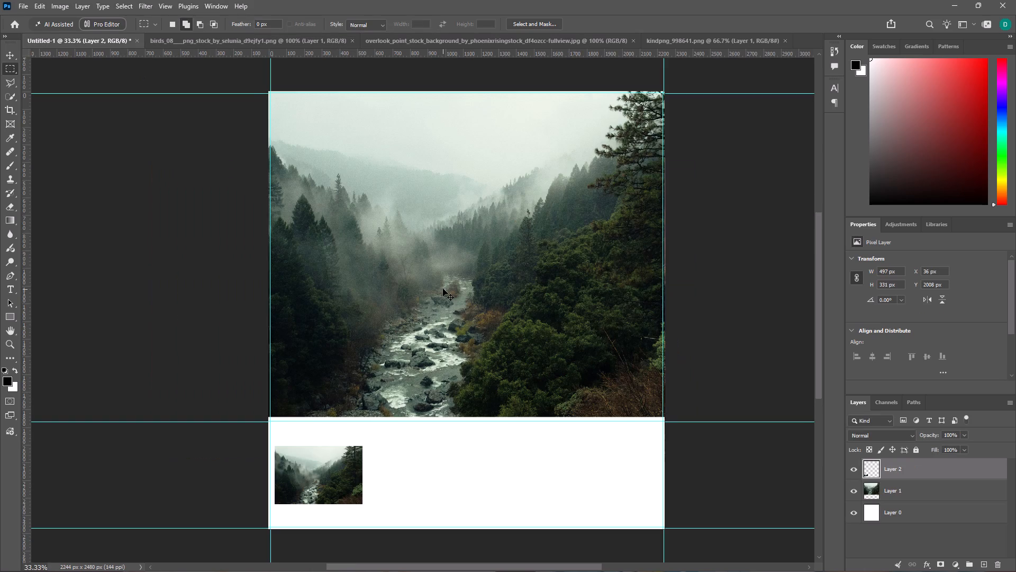
Paste the copied gorilla into the Untitled-1 composite as a new layer over the forest river scene.
key(ctrl+v)
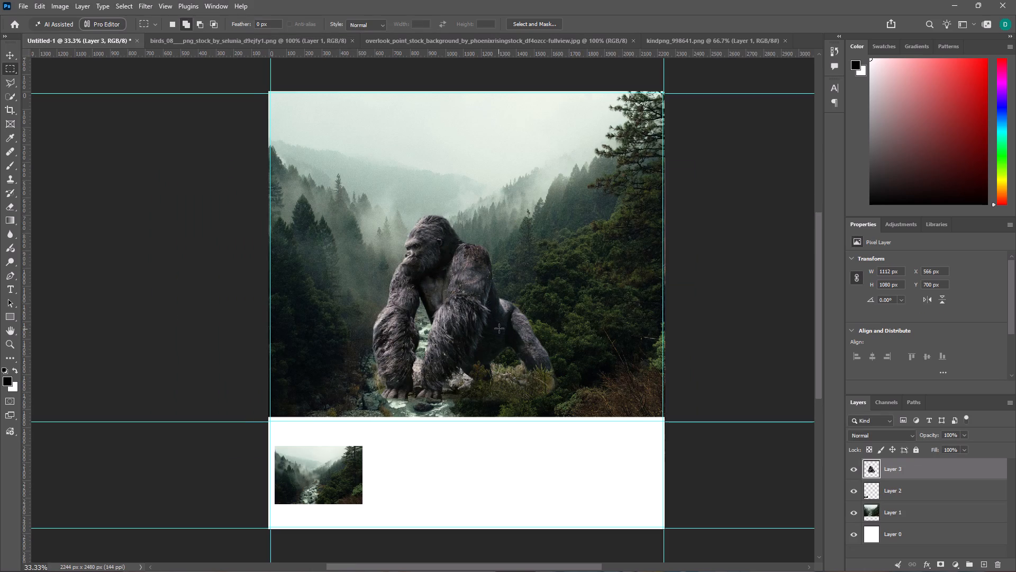
scroll(499, 328, up, 2)
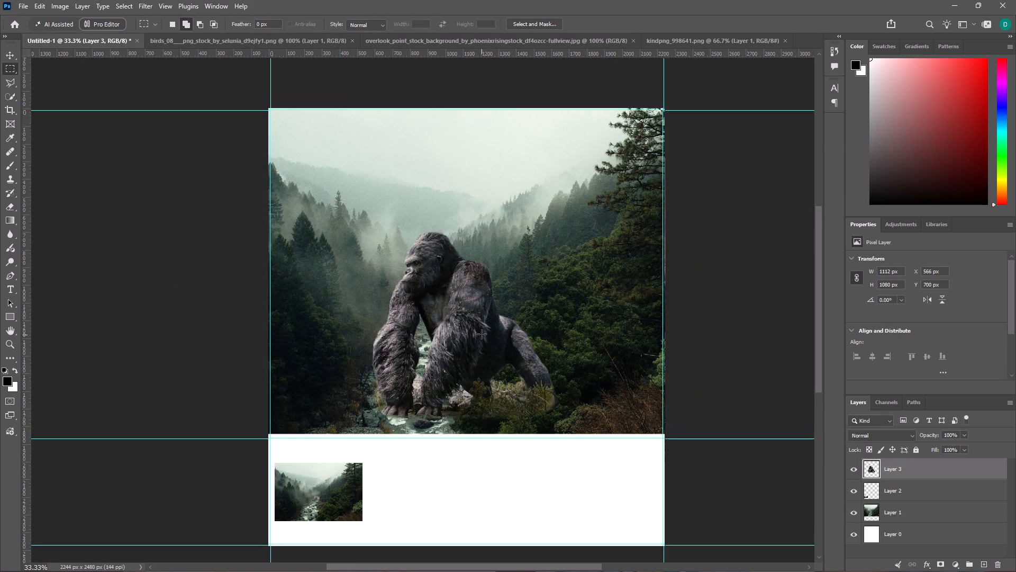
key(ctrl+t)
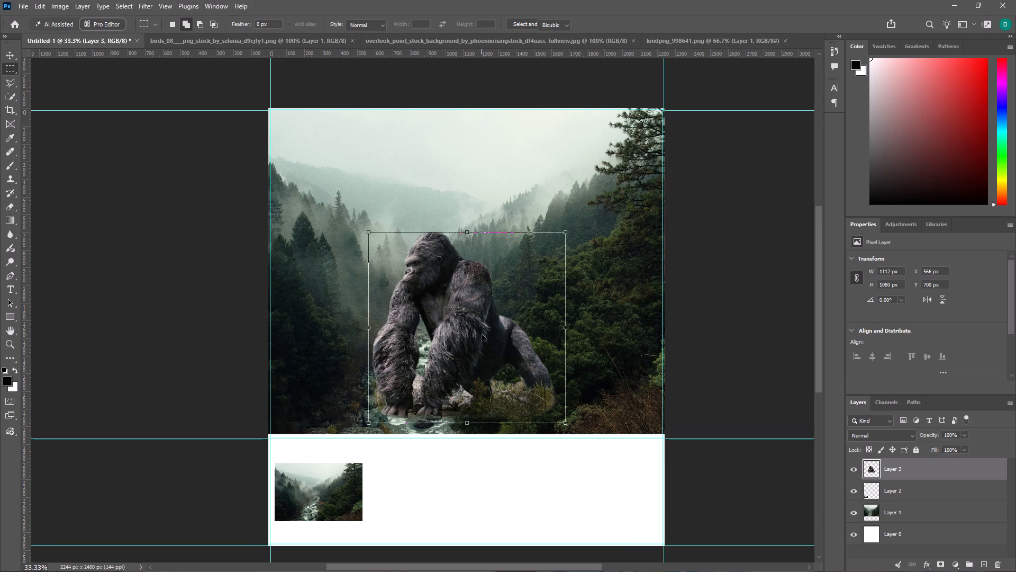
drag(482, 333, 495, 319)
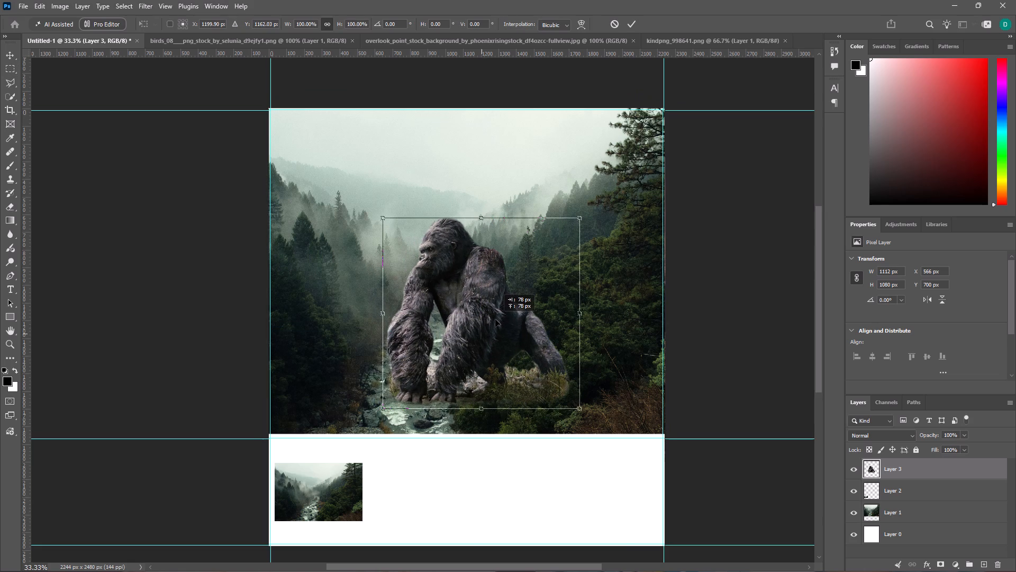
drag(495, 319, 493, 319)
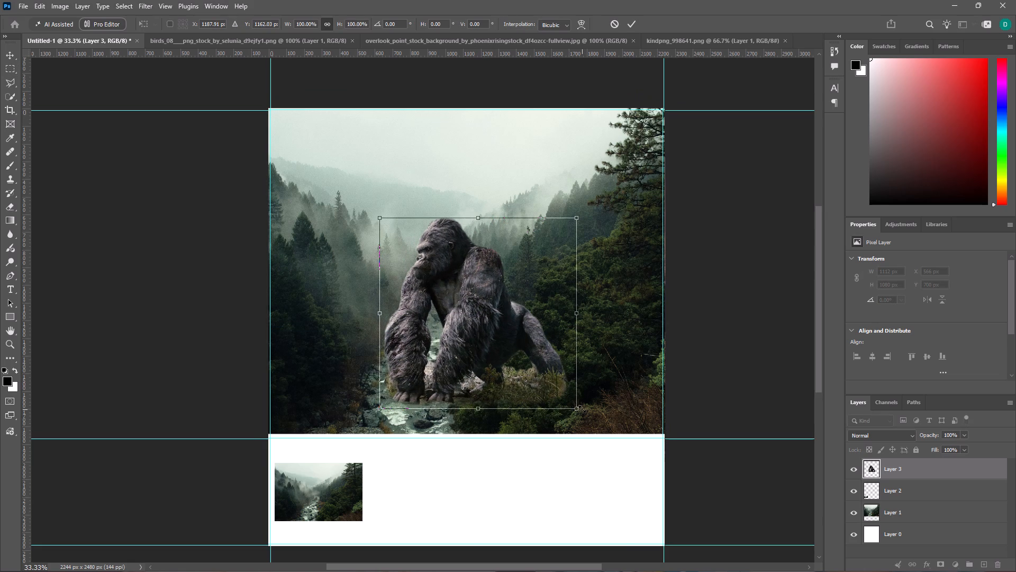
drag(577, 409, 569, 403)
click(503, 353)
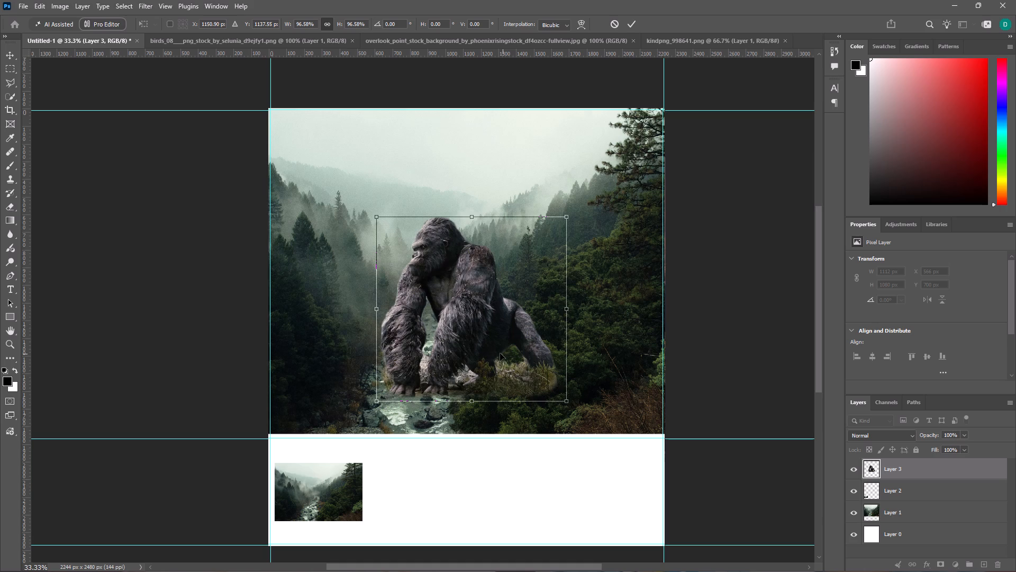
Copy the selected gorilla again from kindpng_998641.png and close that document.
click(681, 42)
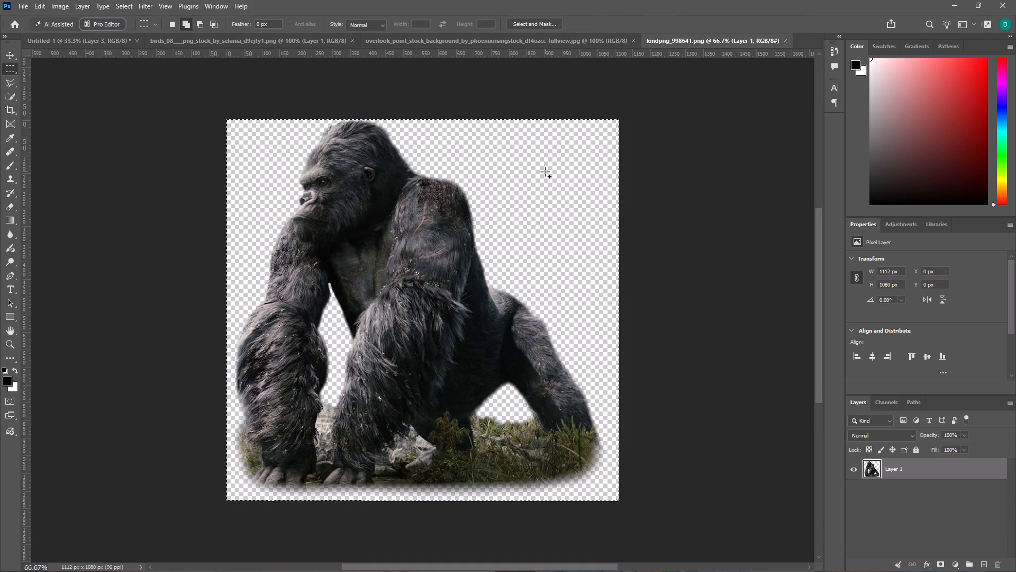
key(ctrl+c)
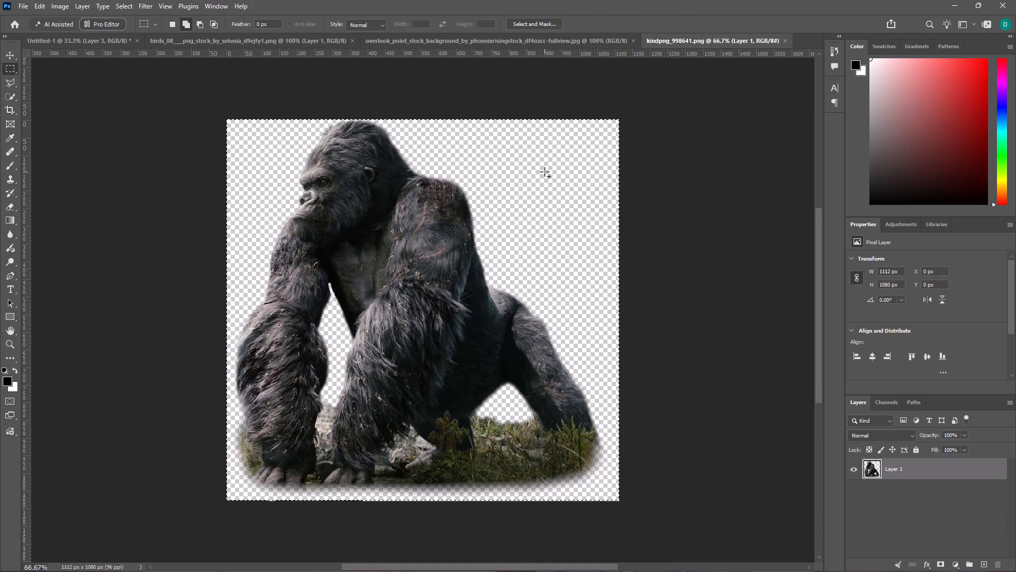
click(785, 41)
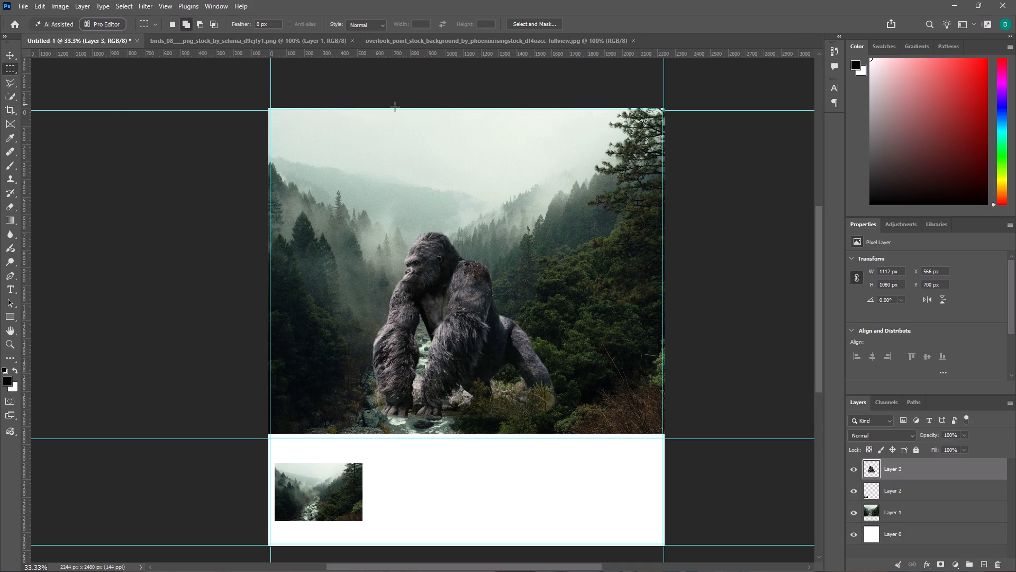
Paste a second gorilla, scale it to about 35%, and place it beside the forest thumbnail in the white strip.
key(ctrl+v)
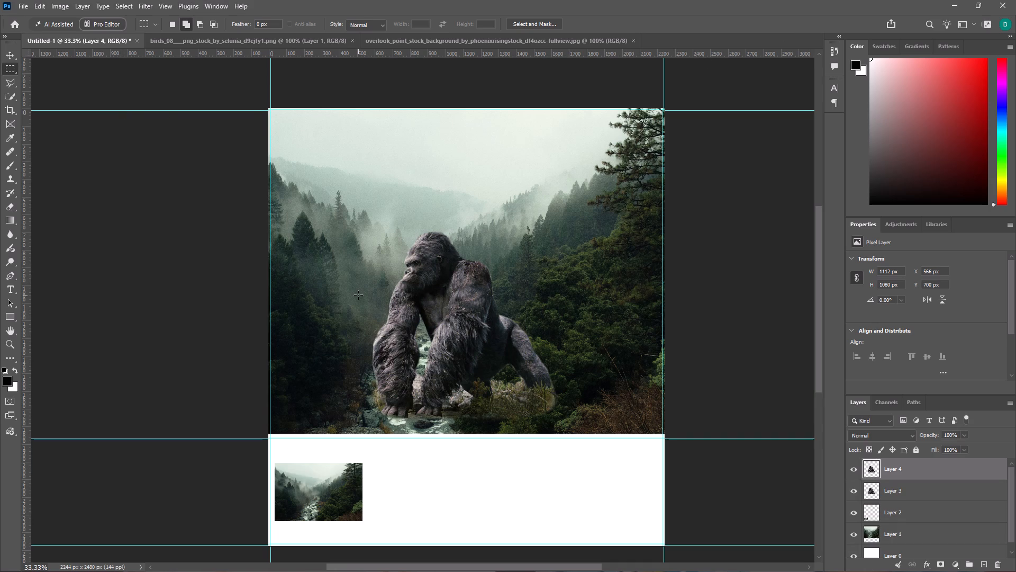
key(ctrl+t)
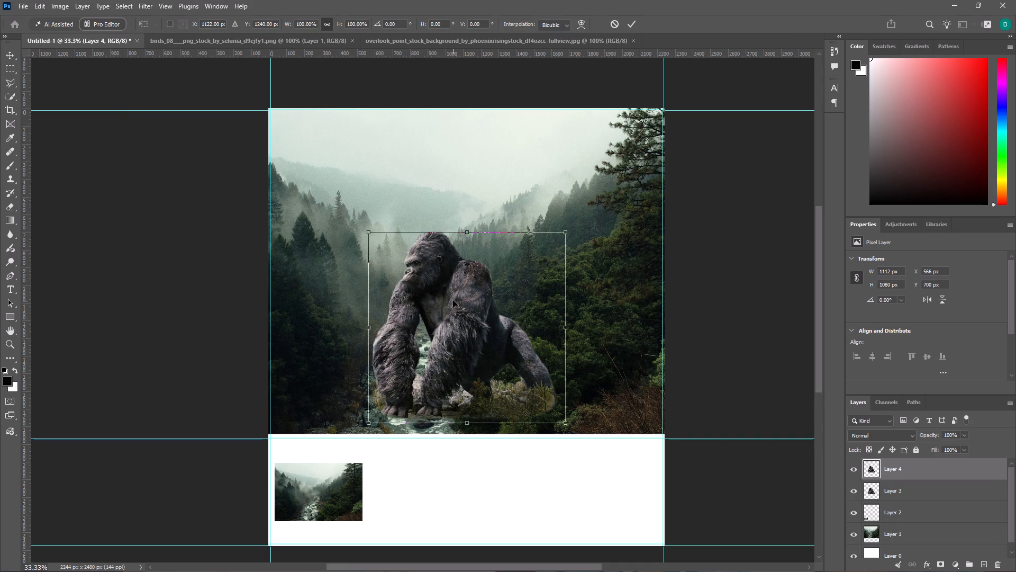
drag(453, 300, 451, 412)
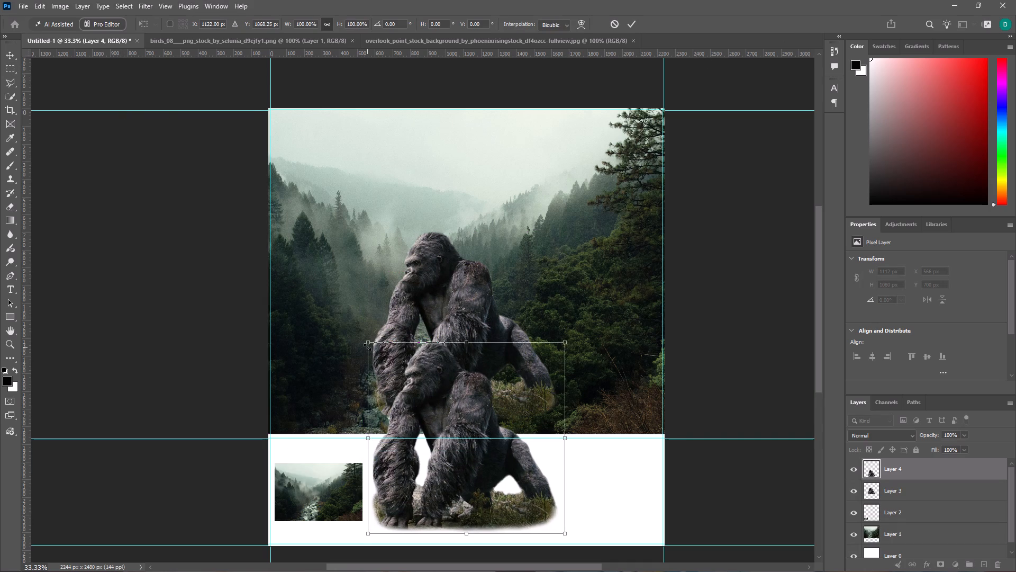
drag(367, 345, 461, 480)
drag(538, 498, 507, 497)
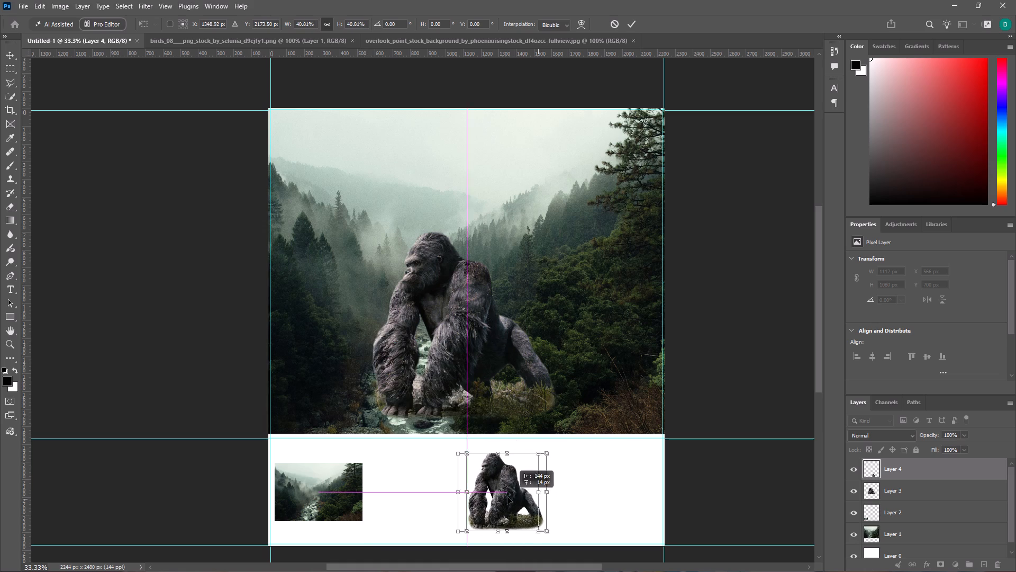
drag(507, 497, 440, 497)
drag(387, 452, 400, 462)
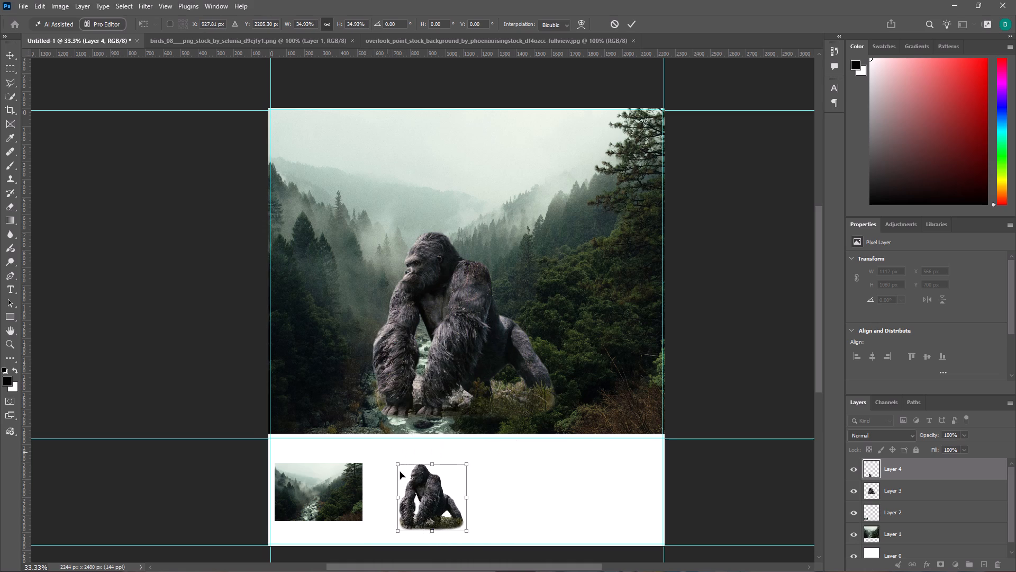
drag(438, 492, 423, 487)
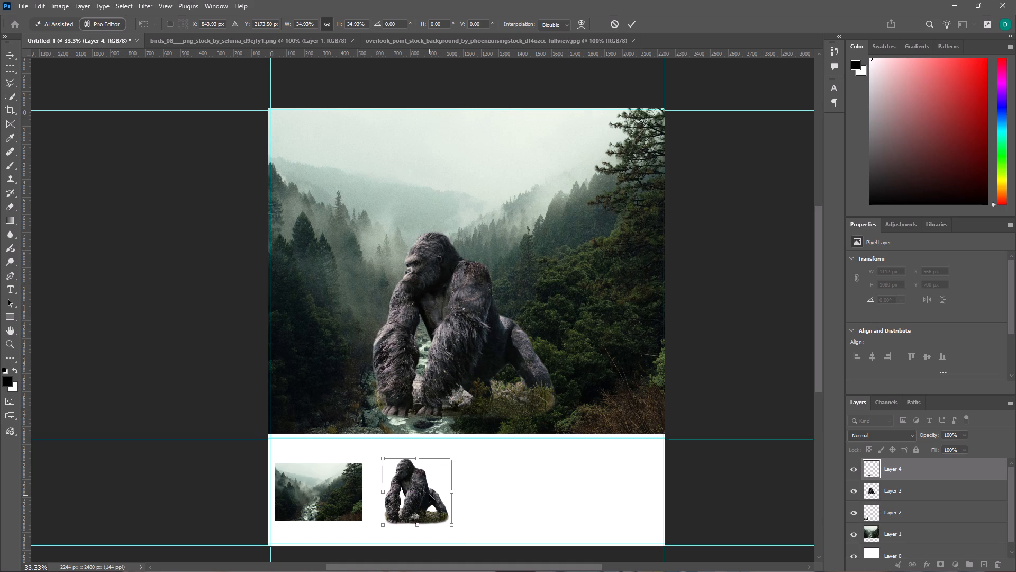
drag(421, 492, 413, 493)
click(569, 504)
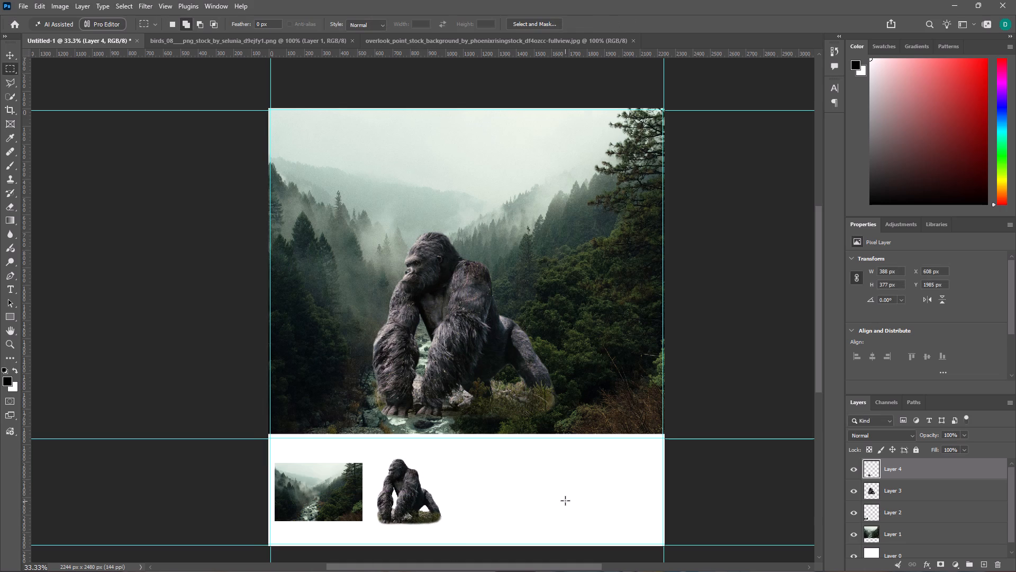
In the overlook_point stock document, select the rocky foreground with the Quick Selection tool at brush size 40.
click(566, 44)
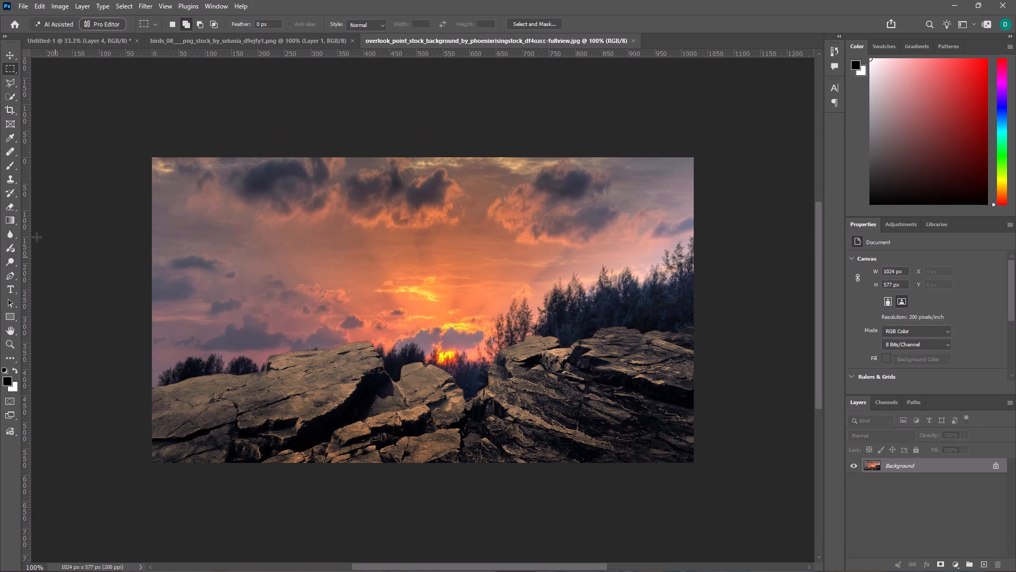
right_click(9, 87)
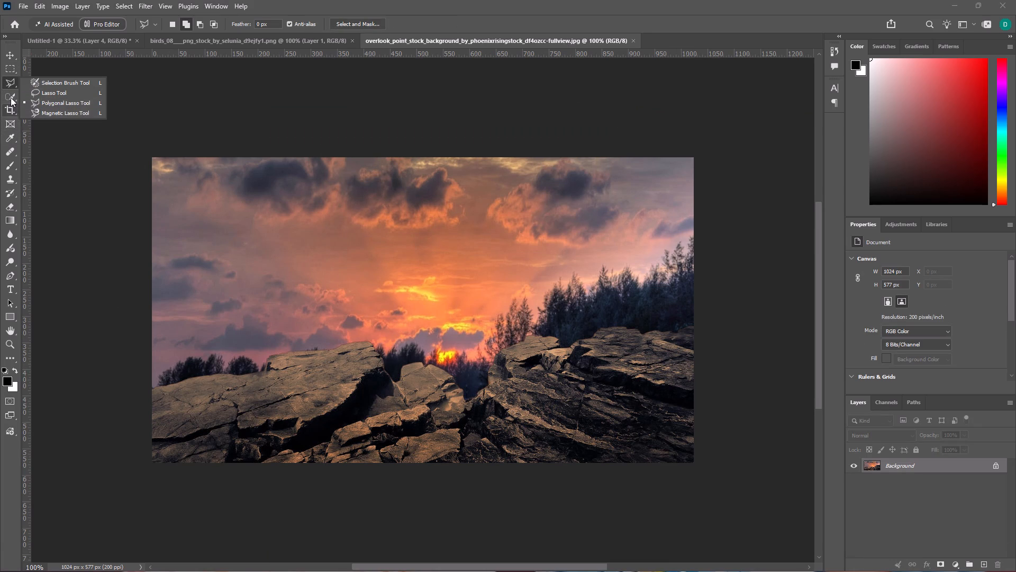
click(11, 97)
right_click(11, 97)
click(11, 97)
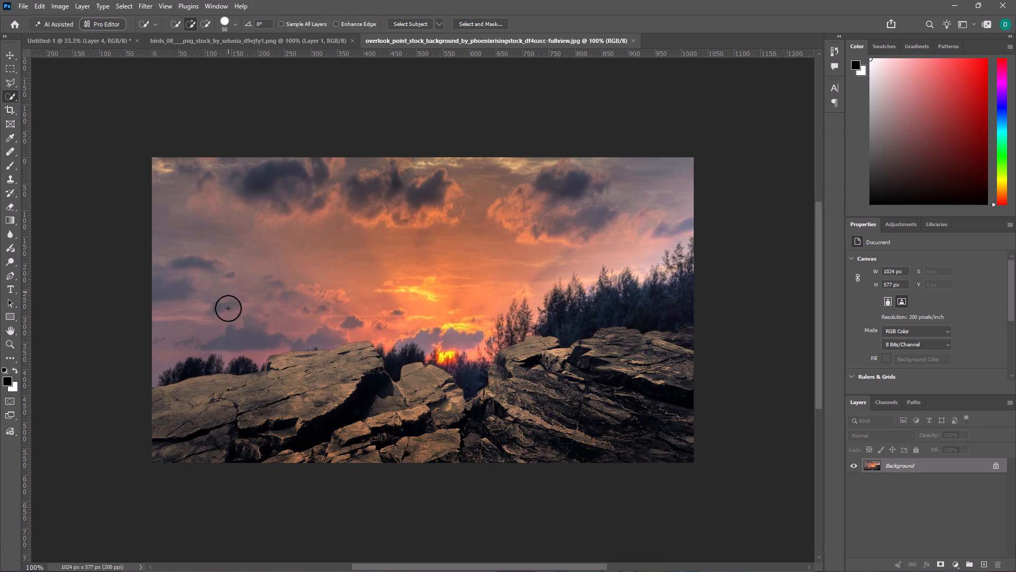
text([[)
drag(152, 410, 316, 424)
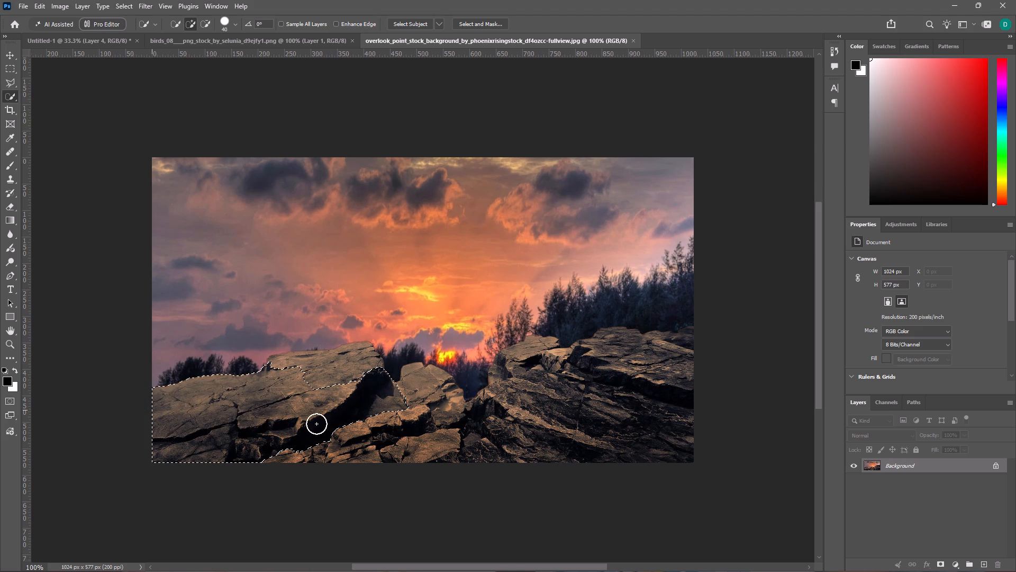
drag(316, 424, 683, 435)
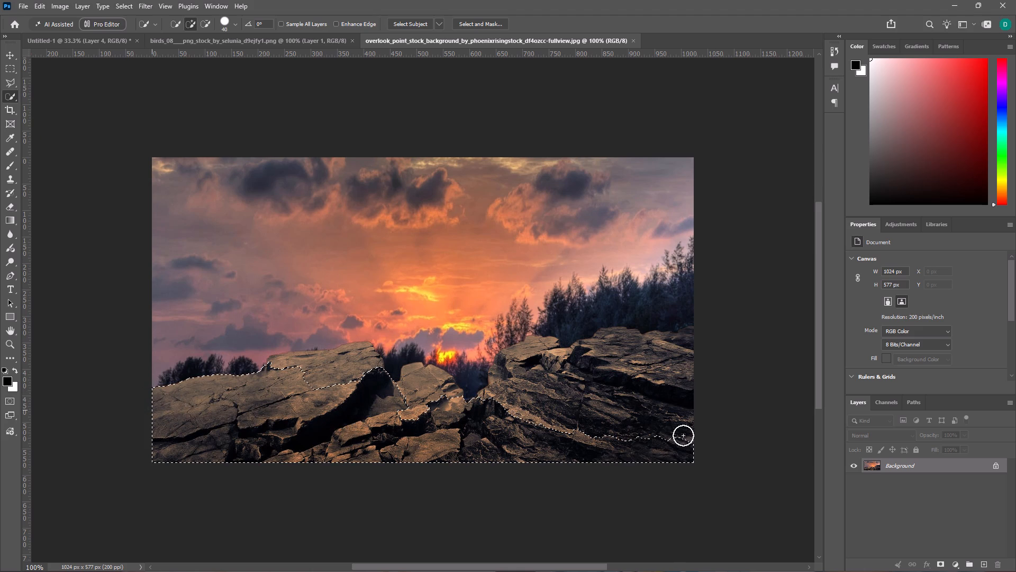
drag(683, 435, 669, 341)
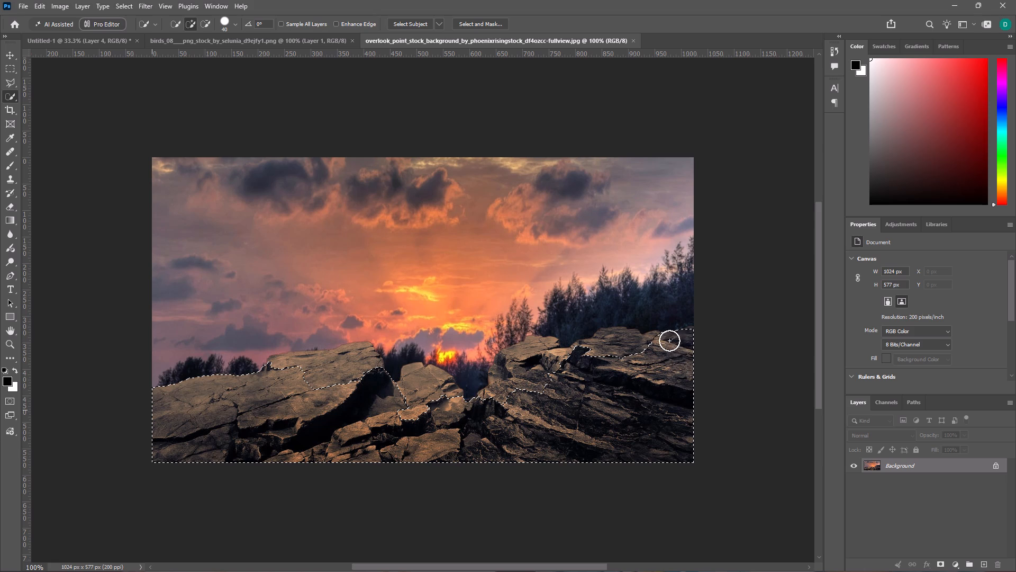
drag(669, 341, 520, 369)
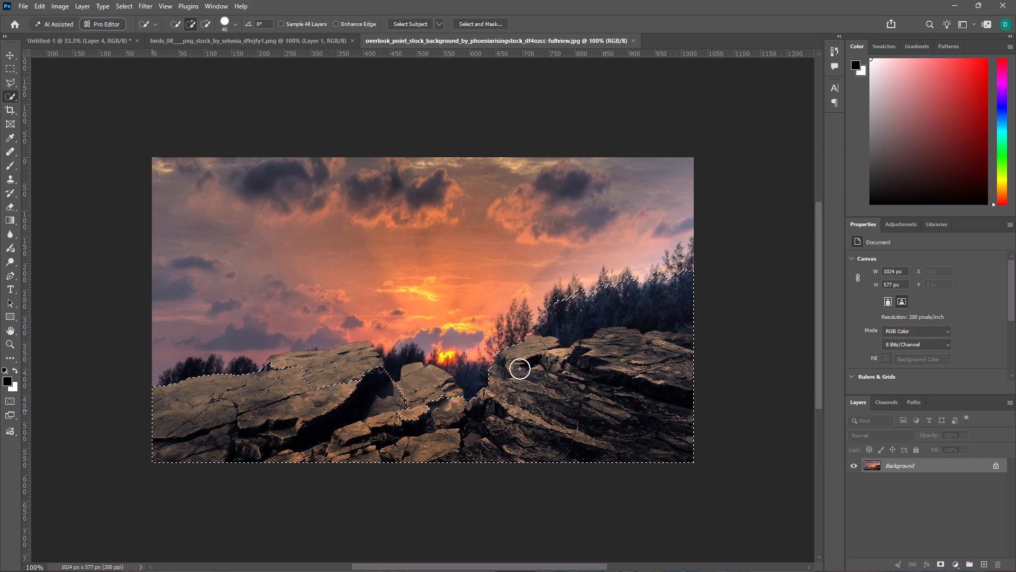
drag(520, 369, 321, 367)
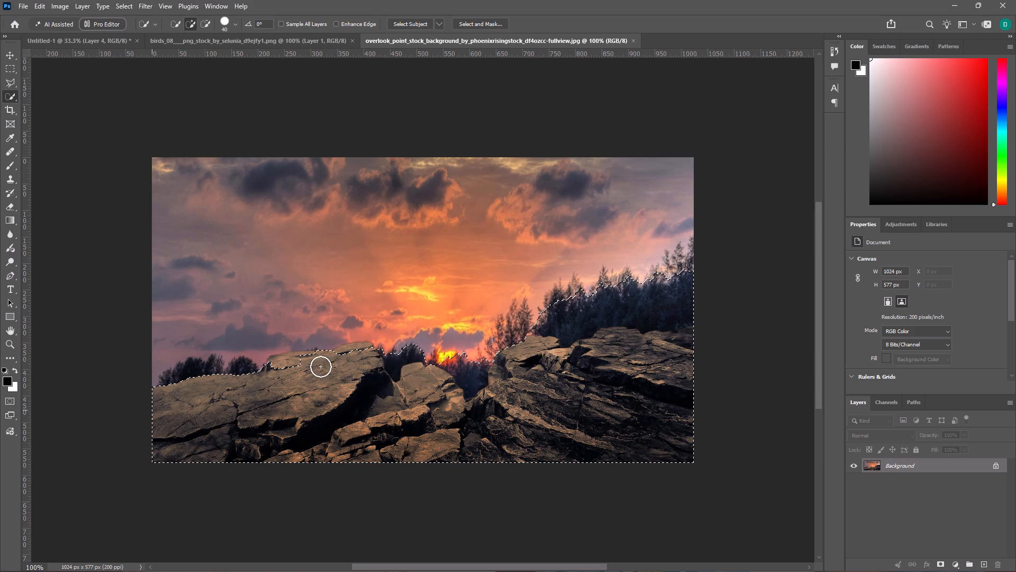
drag(321, 367, 357, 356)
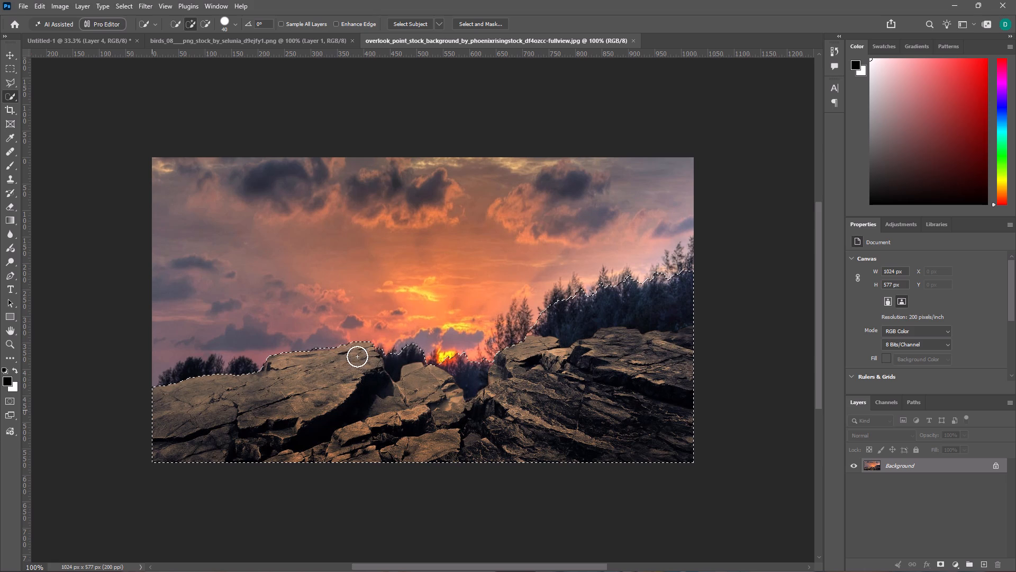
drag(357, 356, 383, 389)
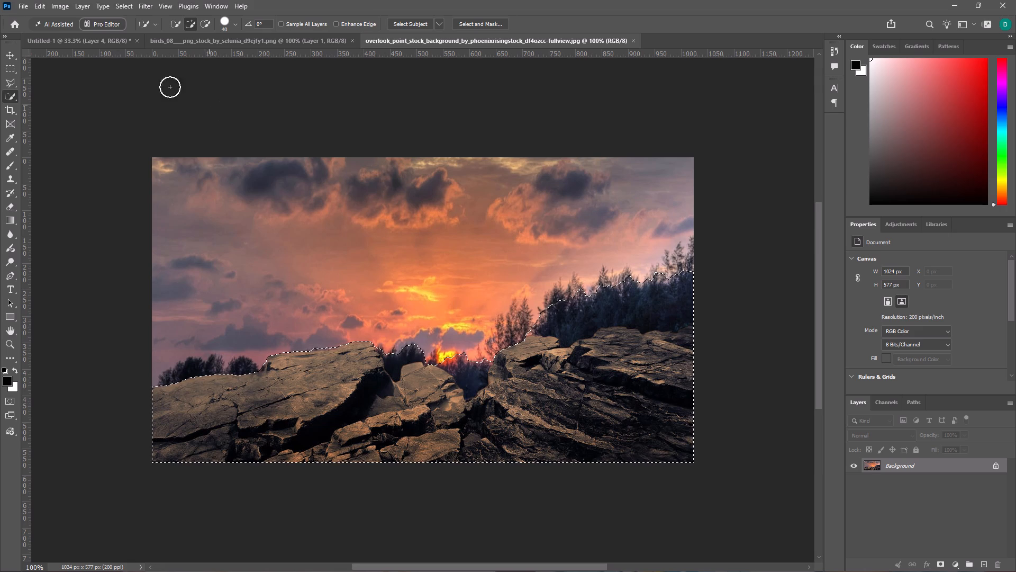
Subtract the dark trees between the large left rock and the middle rock from the selection, using Quick Selection at brush size 10.
click(207, 26)
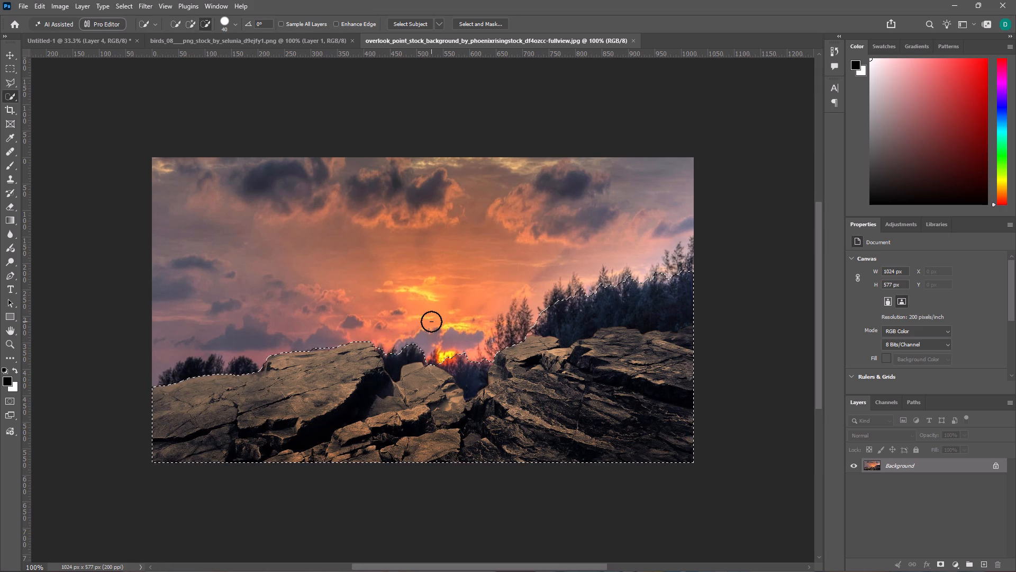
text([[)
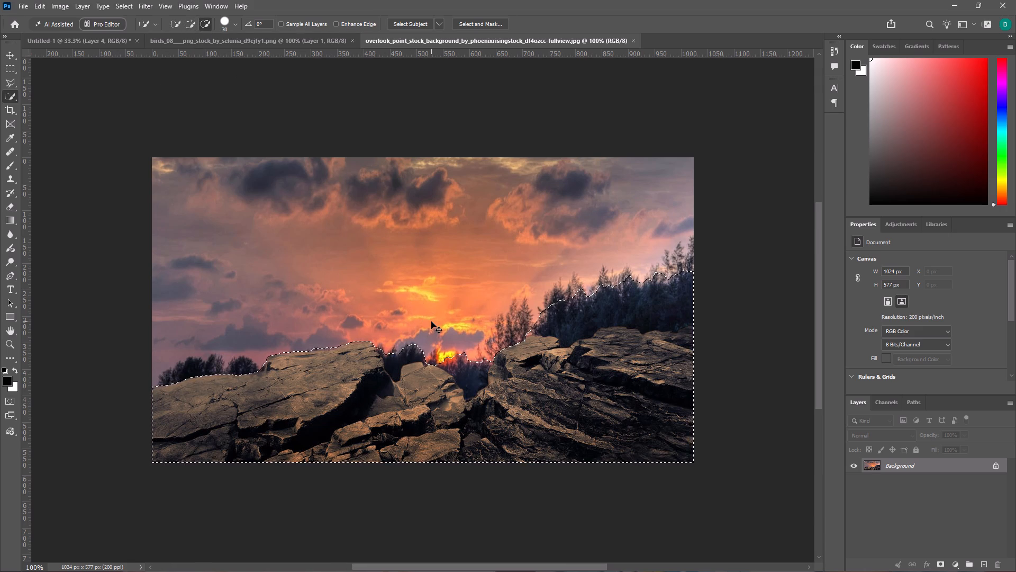
key(ctrl+equal)
key(ctrl+equal)
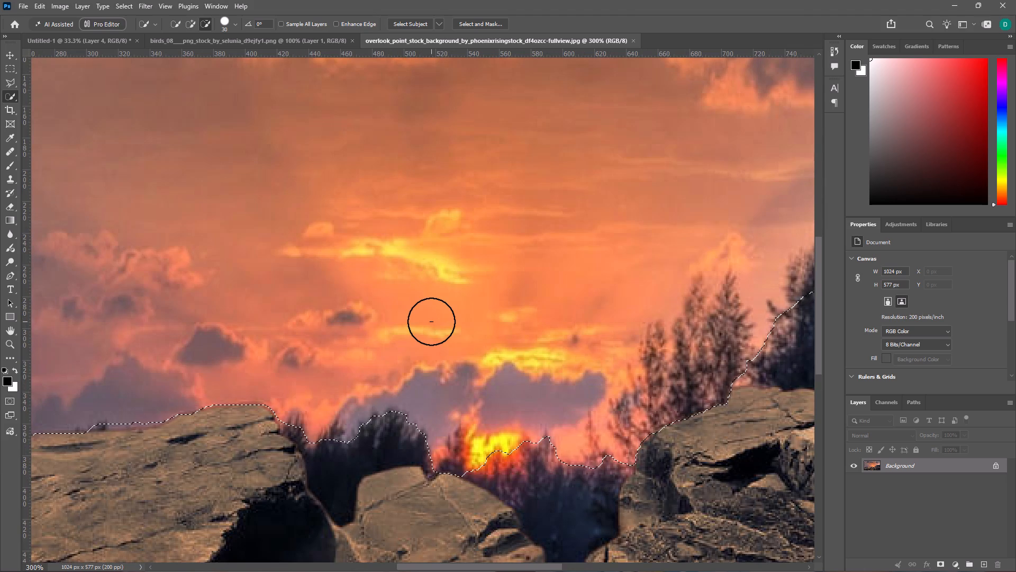
key(h)
drag(431, 325, 531, 196)
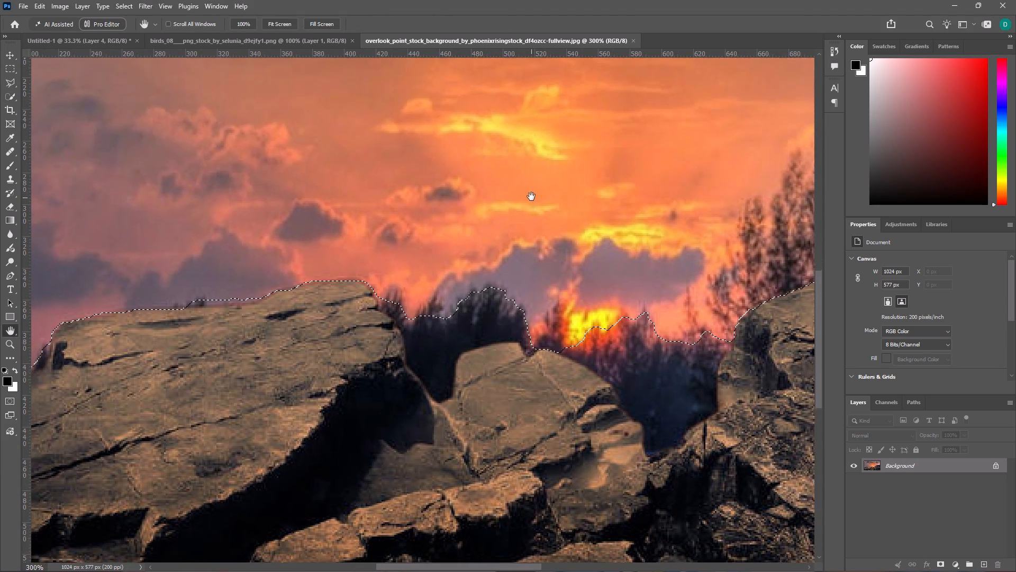
drag(531, 196, 542, 180)
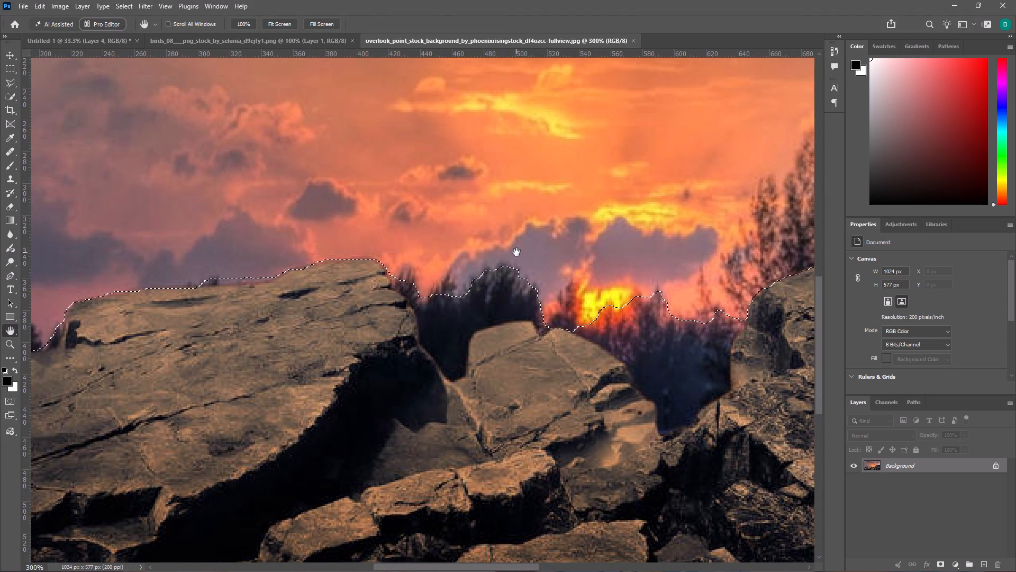
key(h)
click(13, 98)
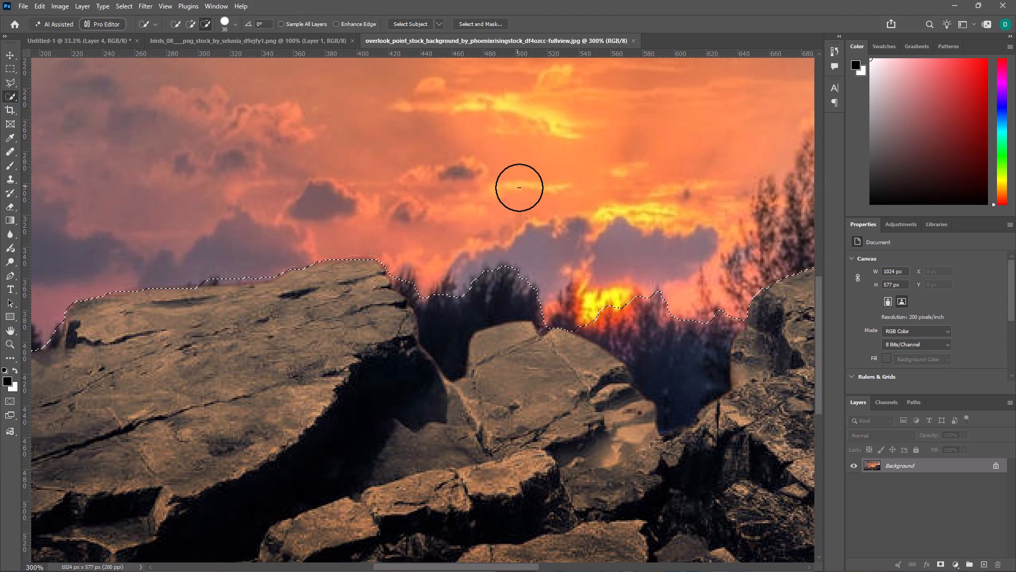
text([[[[)
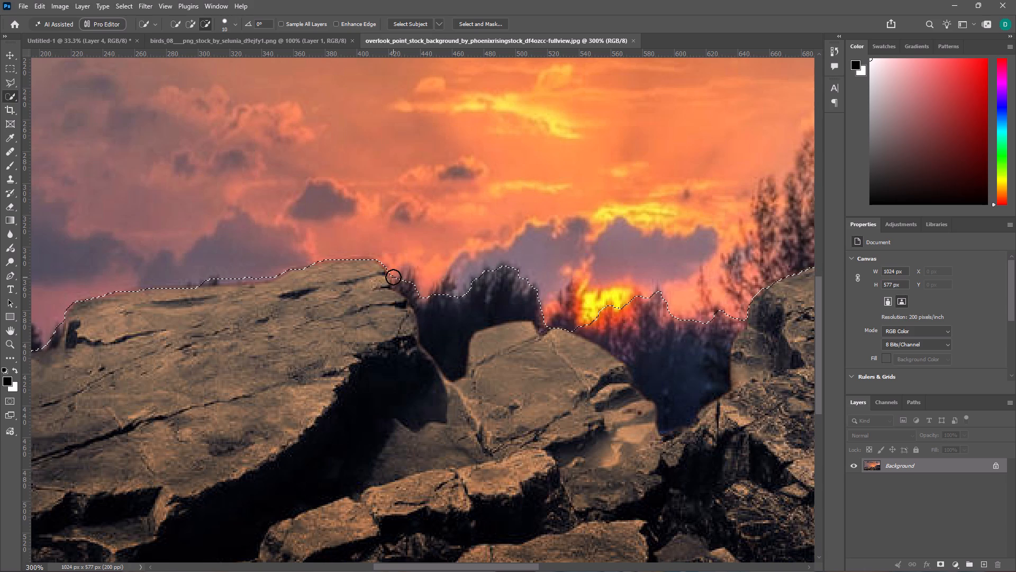
drag(402, 279, 410, 284)
drag(413, 288, 438, 312)
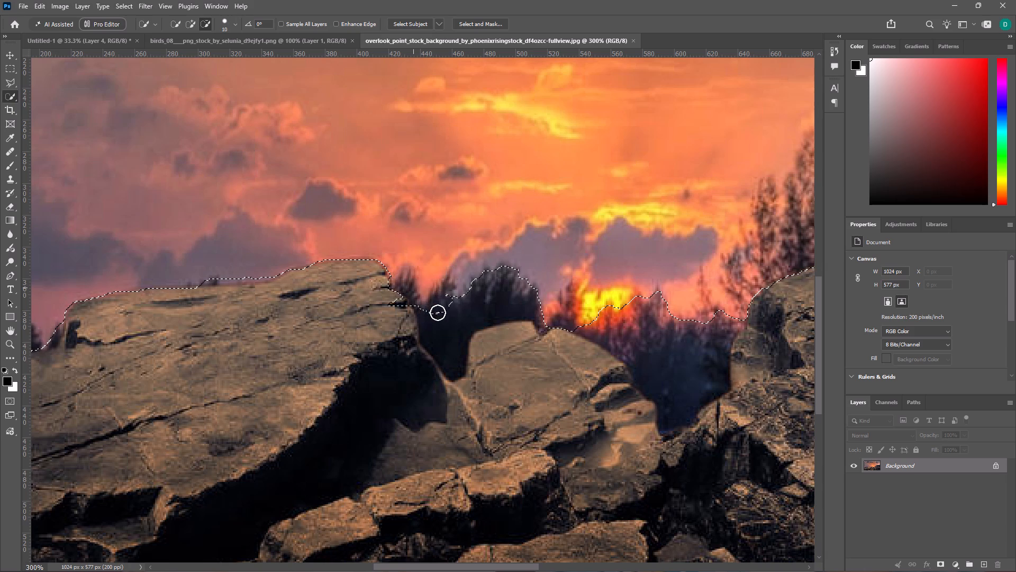
drag(438, 312, 454, 370)
drag(454, 370, 456, 341)
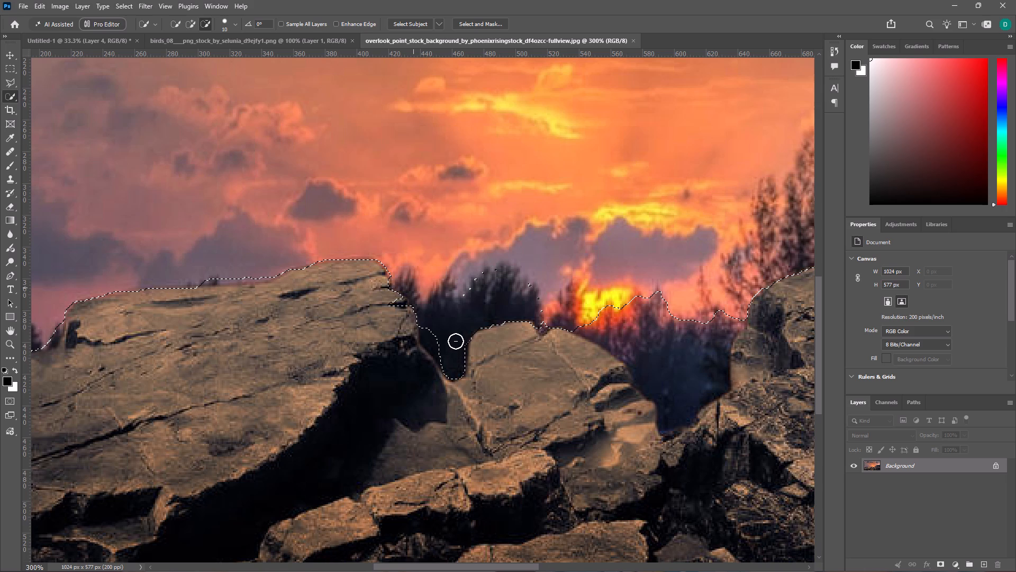
drag(456, 341, 434, 341)
drag(434, 341, 444, 351)
drag(446, 342, 447, 337)
drag(450, 326, 503, 282)
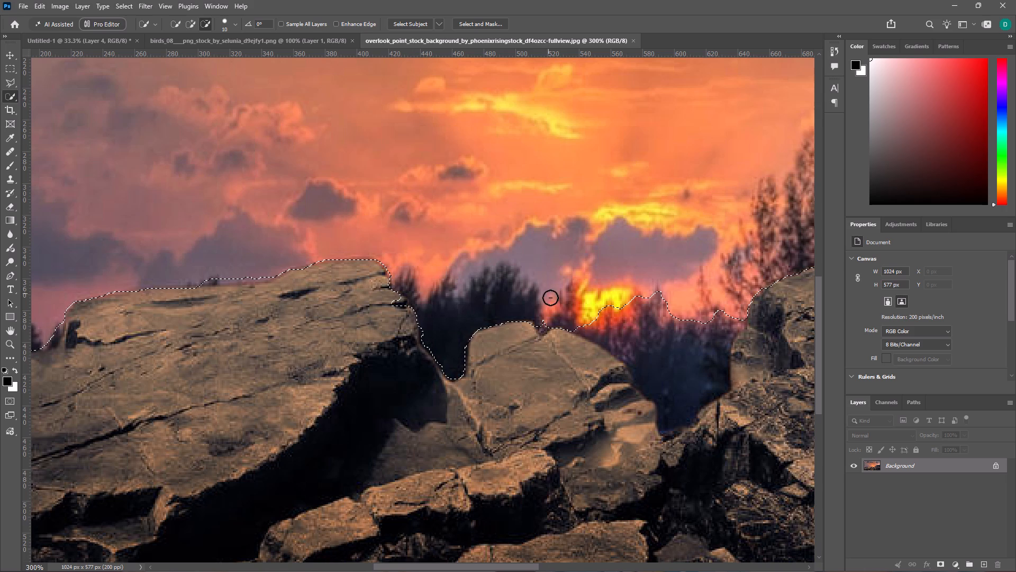
click(546, 323)
Subtract the trees and sunset glow in the deep gap between the middle and right-hand rocks from the selection.
drag(618, 303, 623, 315)
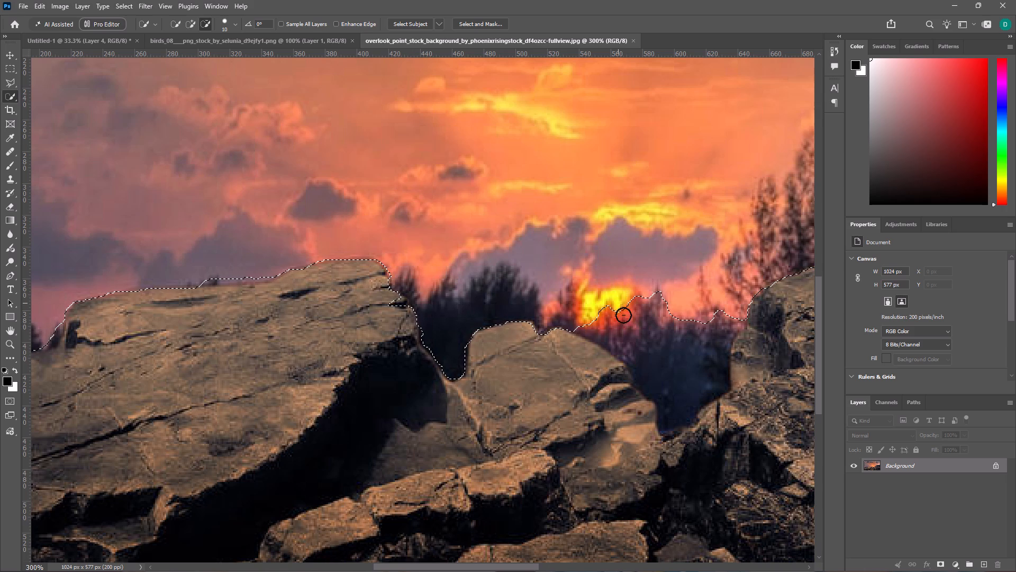
drag(623, 315, 675, 425)
click(675, 420)
click(668, 417)
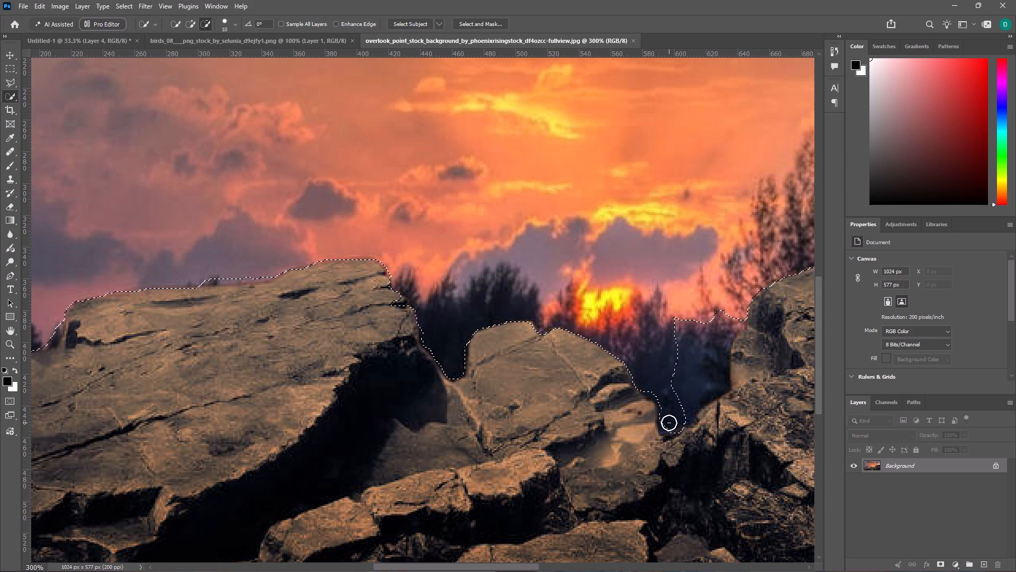
click(669, 424)
click(671, 428)
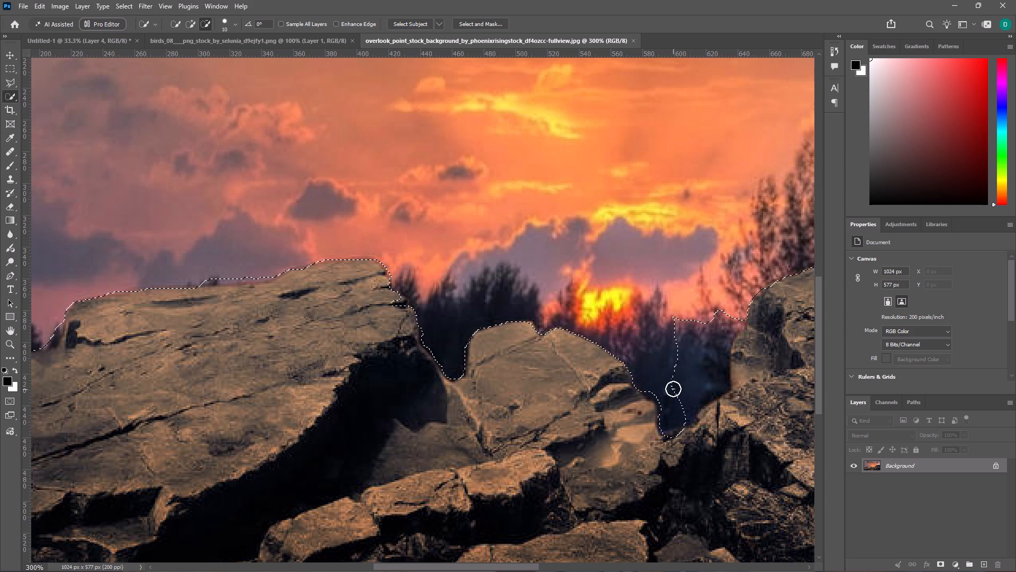
drag(675, 386, 723, 387)
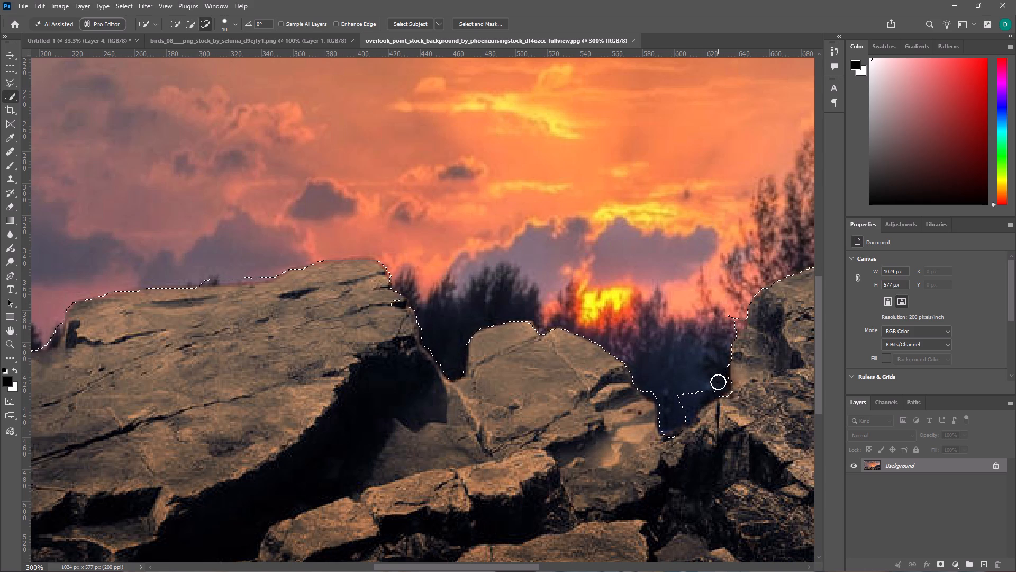
drag(688, 398, 694, 410)
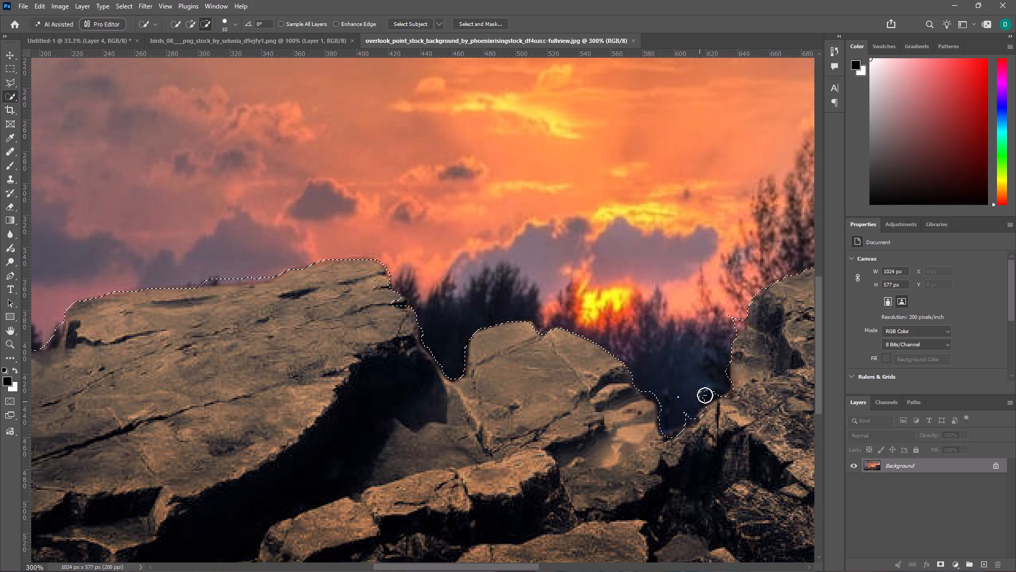
click(709, 394)
click(685, 419)
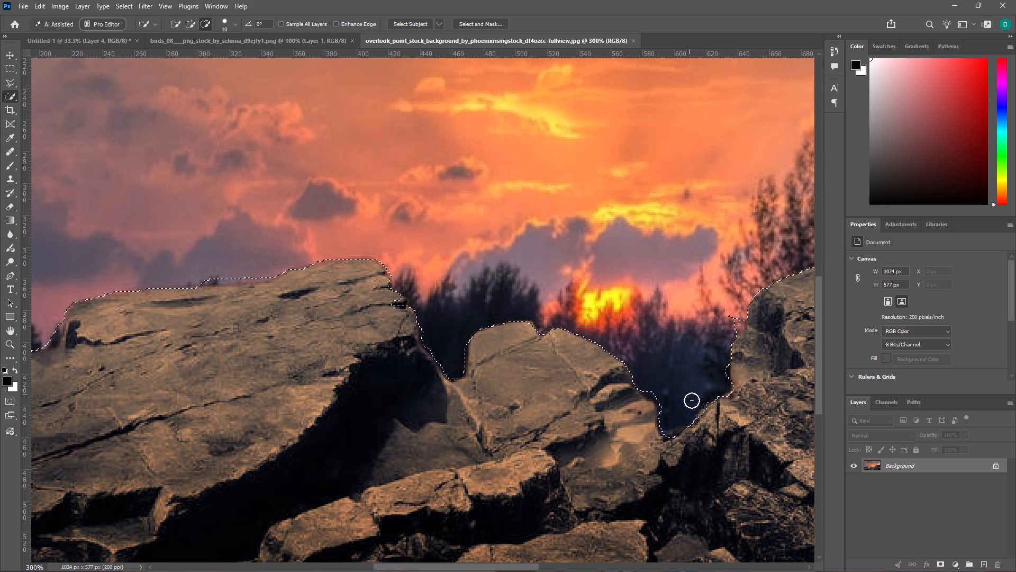
click(692, 416)
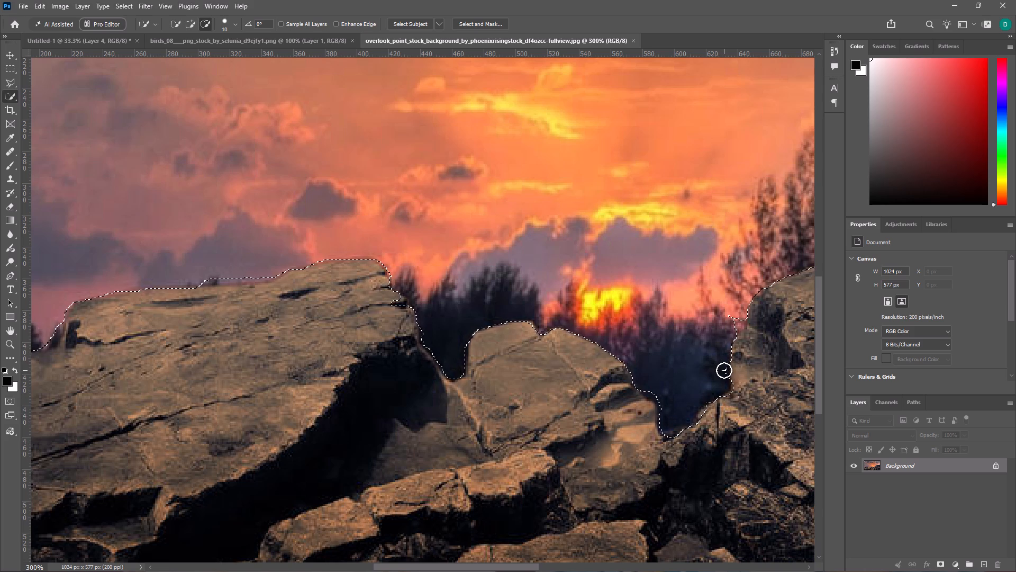
click(720, 374)
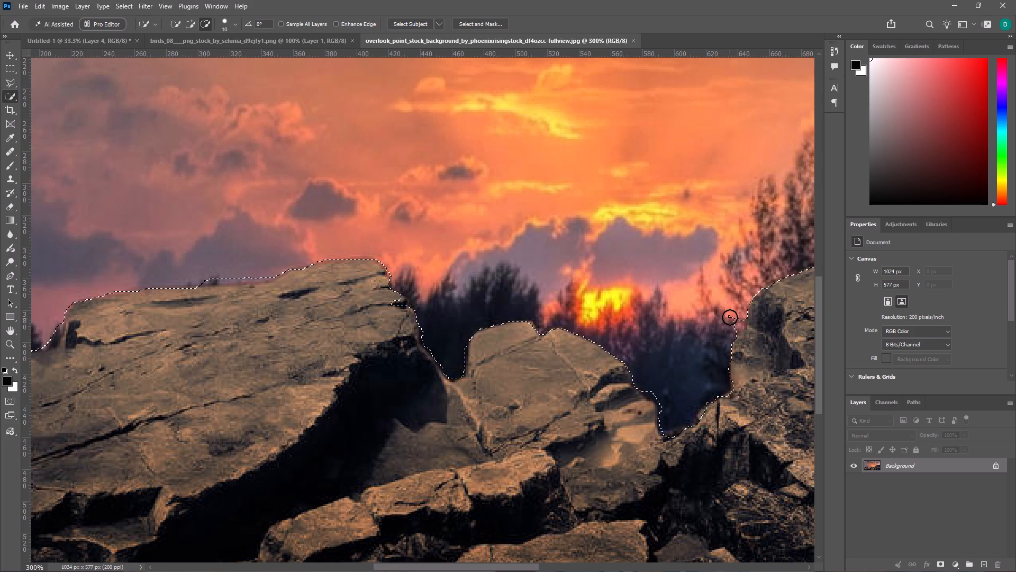
click(727, 313)
Subtract the tall tree line behind the right-hand rocks from the selection, following the rock tops to the image edge.
scroll(713, 303, up, 4)
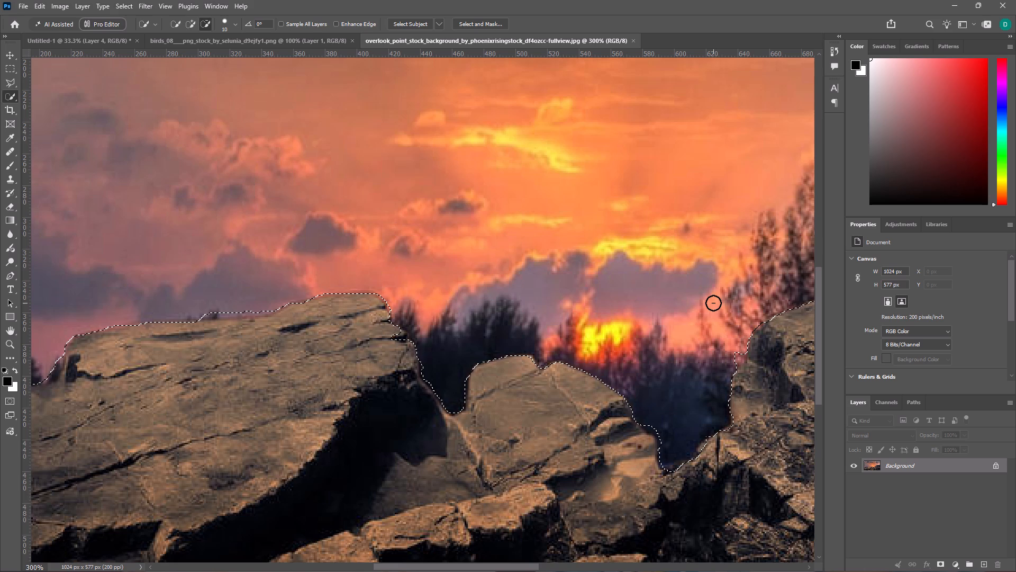
key(space)
key(space)
key(space)
key(space)
key(space)
key(space)
key(space)
key(space)
key(space)
key(space)
key(space)
key(space)
key(space)
key(space)
key(space)
key(space)
key(space)
key(space)
key(space)
key(space)
drag(711, 302, 537, 302)
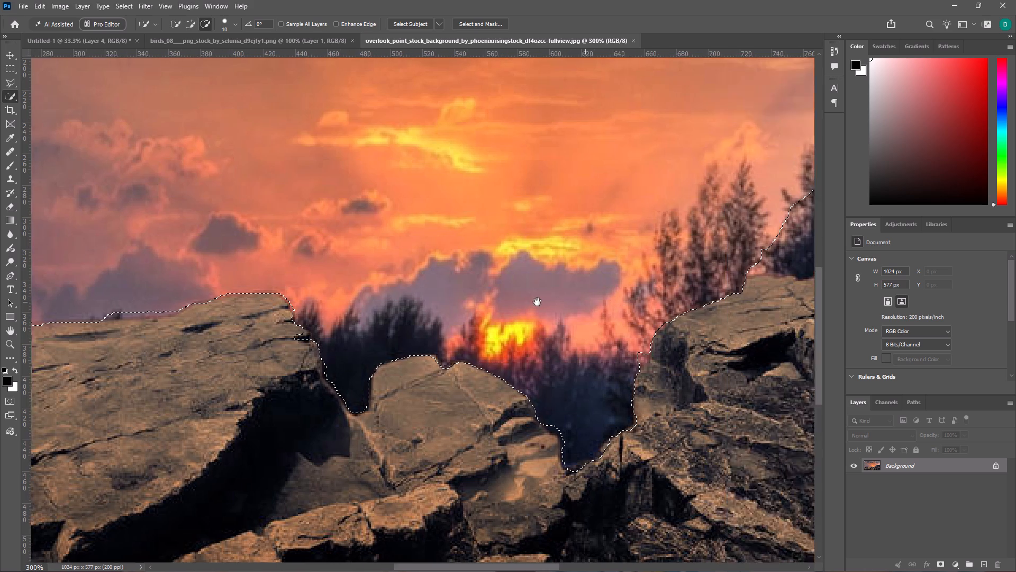
drag(537, 302, 180, 345)
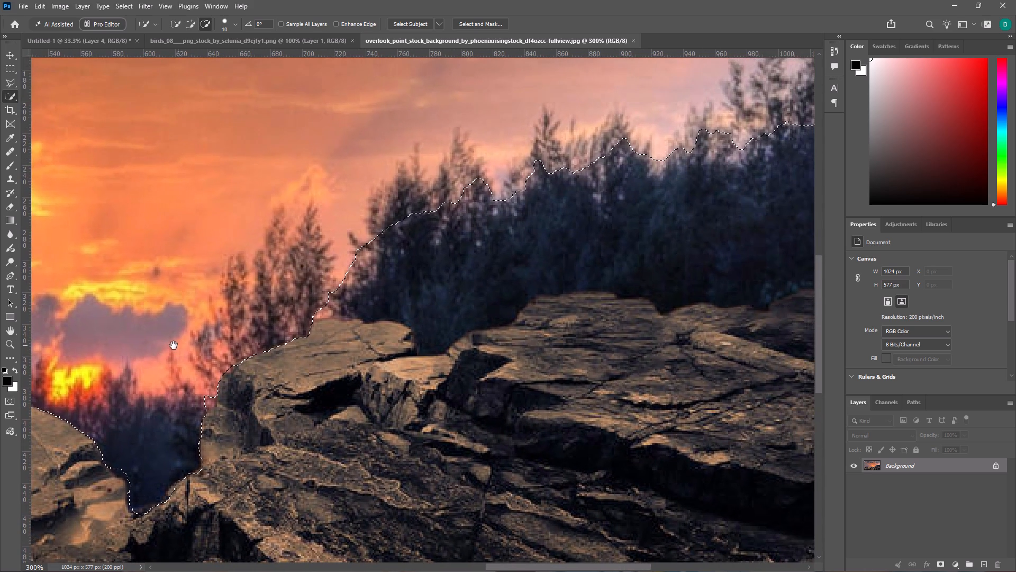
drag(459, 195, 499, 308)
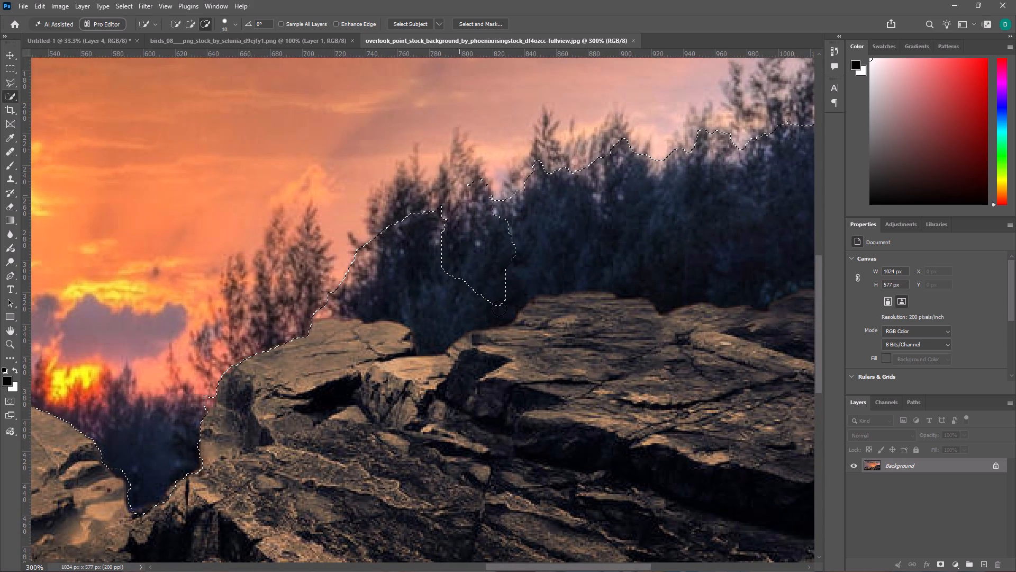
drag(499, 308, 554, 284)
drag(554, 284, 712, 284)
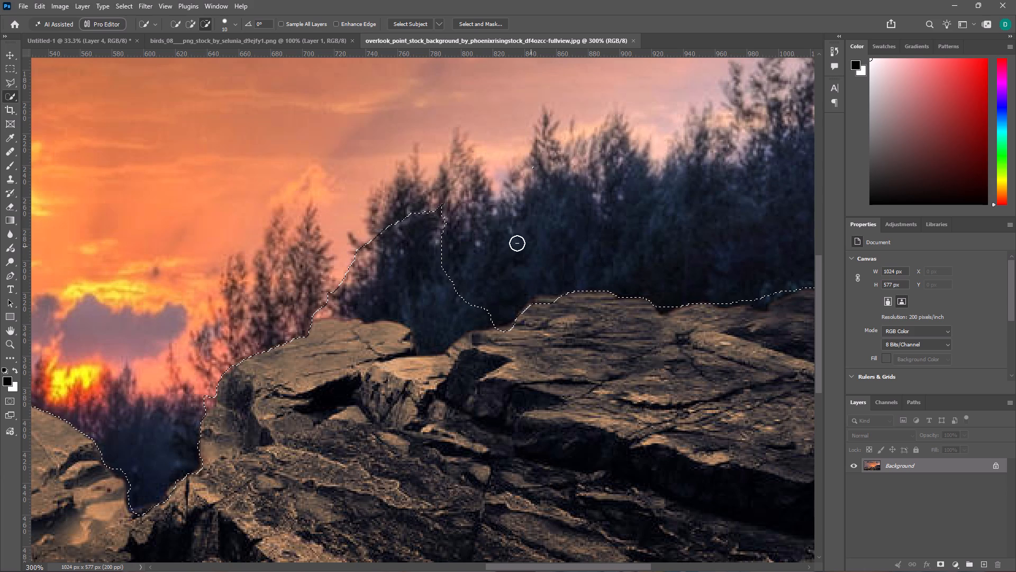
Subtract the remaining trees above the right rock's left ledge and inside the small notch beside it from the selection.
drag(406, 219, 444, 311)
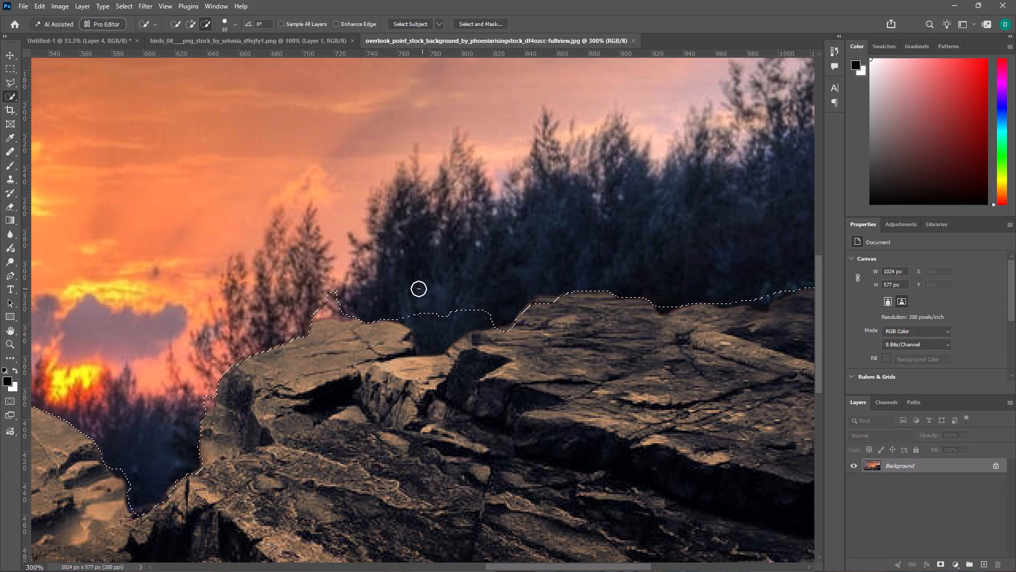
drag(440, 317, 439, 344)
click(455, 323)
drag(461, 314, 468, 317)
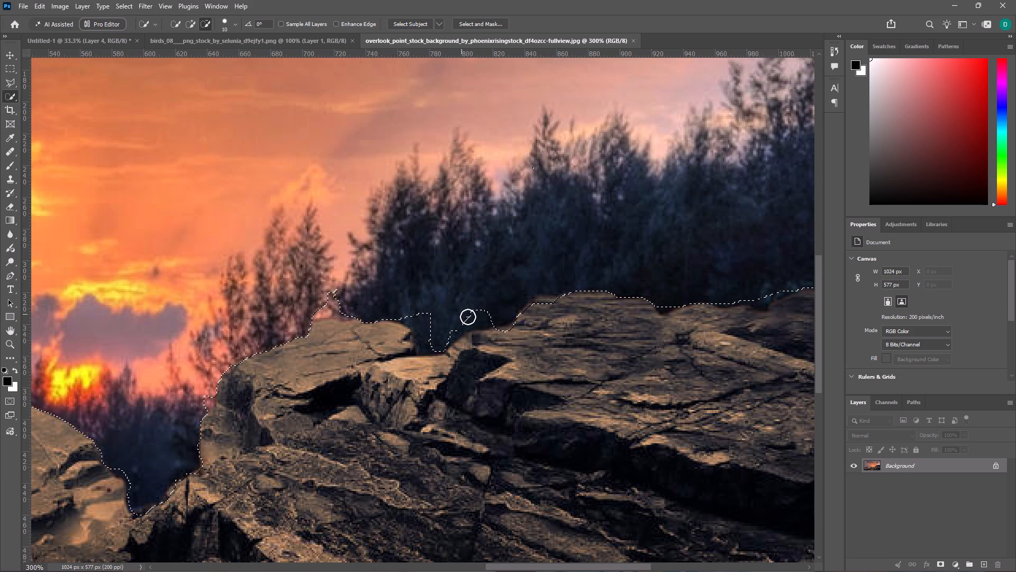
drag(468, 317, 497, 319)
drag(498, 318, 453, 332)
drag(453, 332, 416, 319)
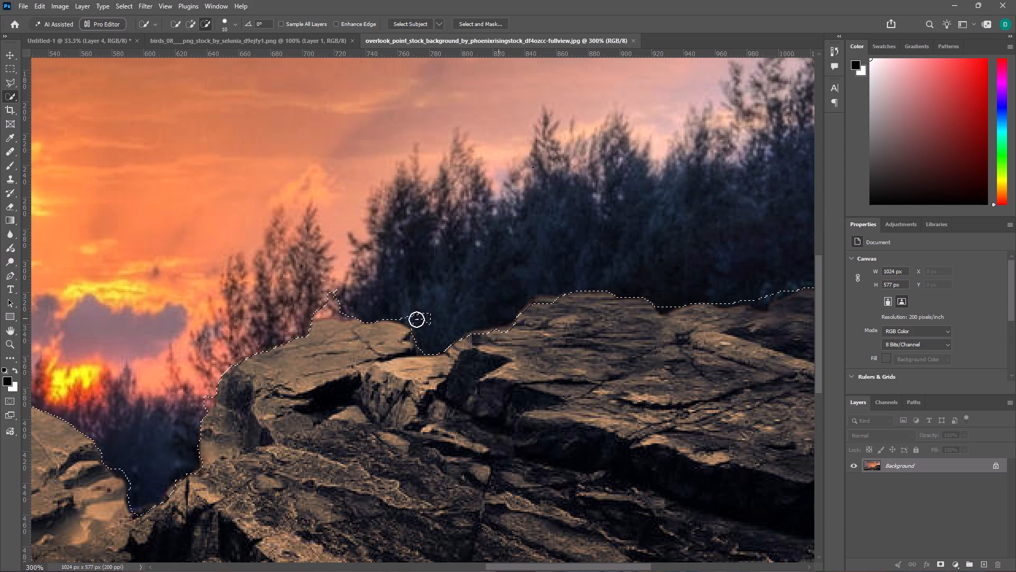
drag(416, 319, 437, 320)
click(342, 285)
Add the missed sliver along the right-hand rock's raised top edge to the selection, using Quick Selection at brush size 6.
scroll(542, 257, up, 4)
scroll(542, 258, down, 3)
key(space)
key(space)
key(space)
key(space)
key(space)
key(space)
key(space)
key(space)
key(space)
key(space)
key(space)
key(space)
key(space)
key(space)
key(space)
key(space)
key(space)
key(space)
key(space)
key(space)
drag(543, 260, 275, 281)
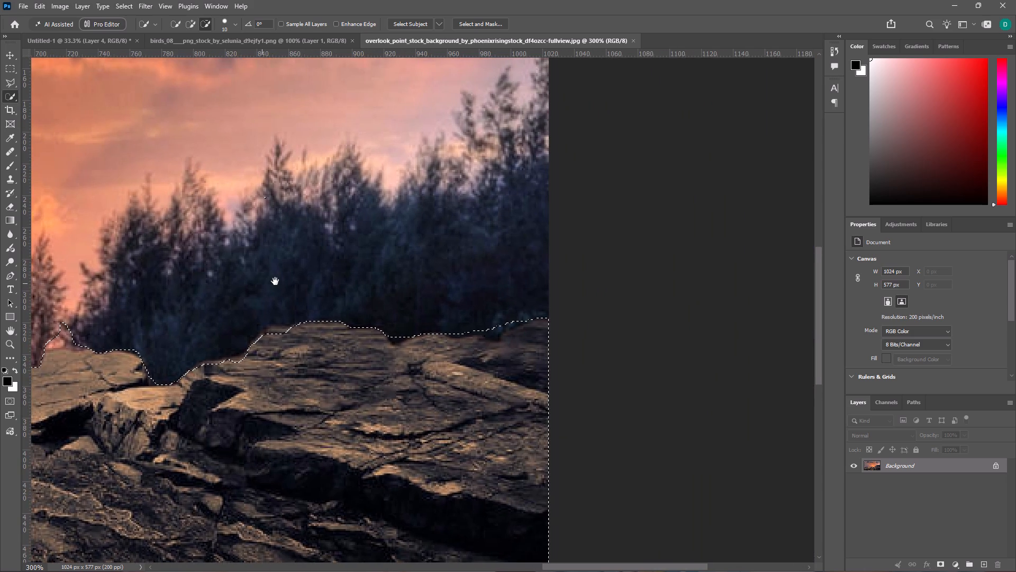
drag(275, 281, 424, 279)
drag(461, 258, 546, 237)
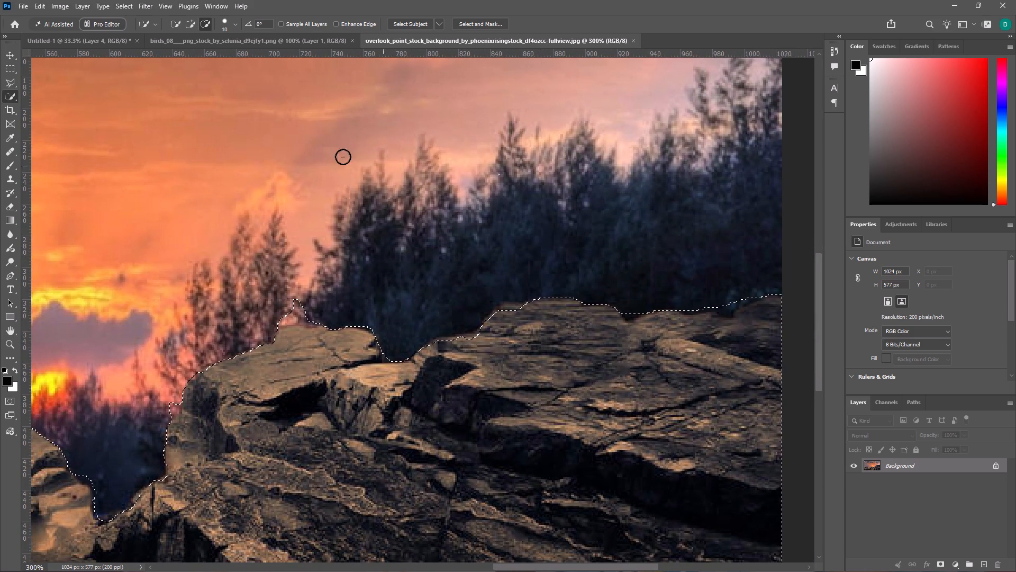
click(187, 24)
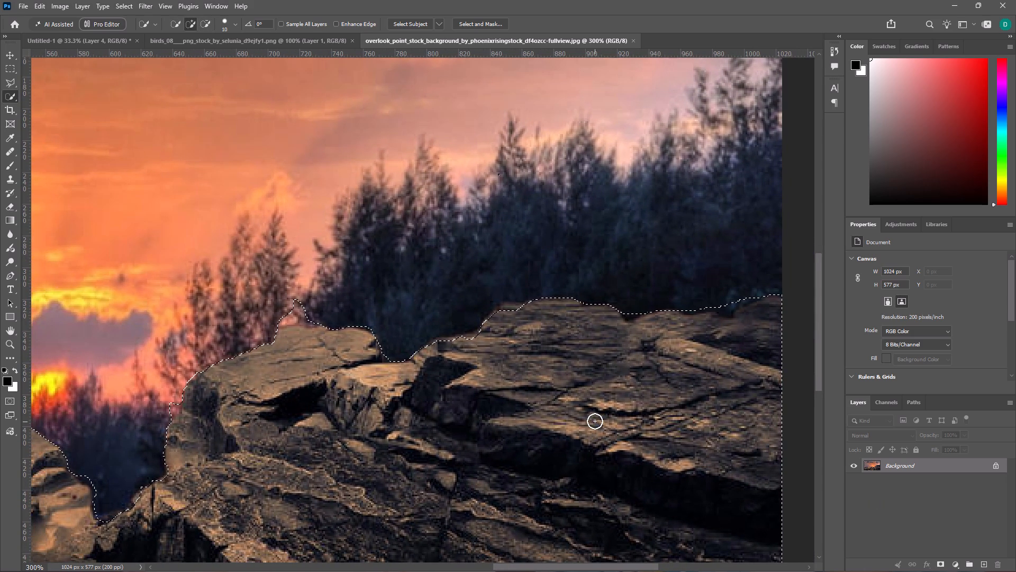
text([[[[)
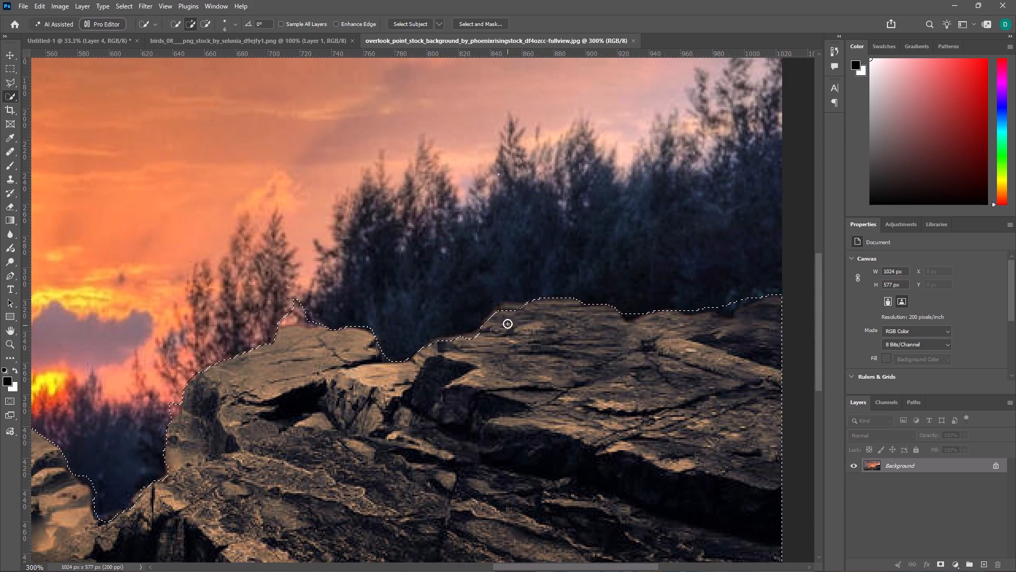
click(507, 309)
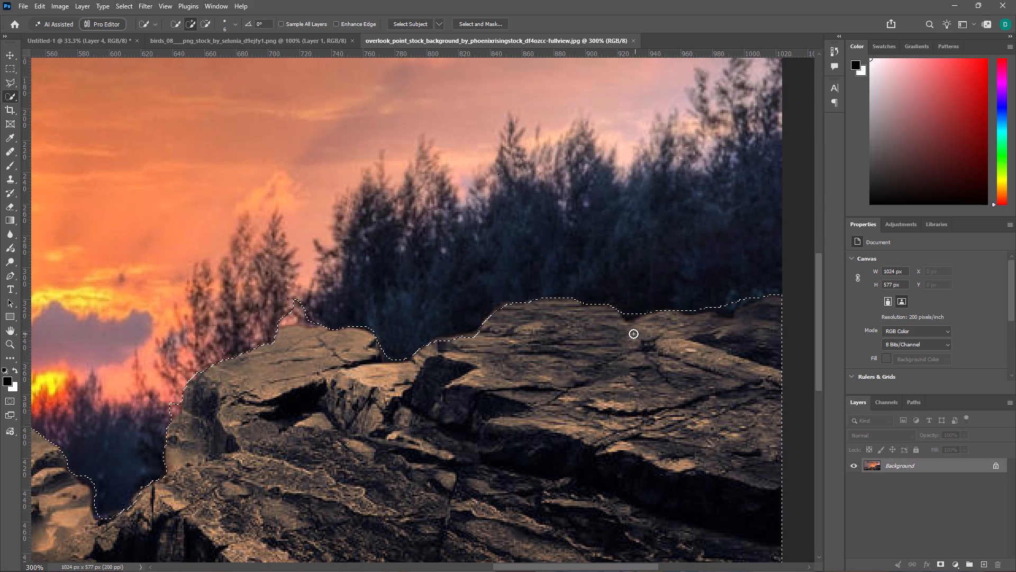
Subtract the pink sky spike above the right rock's left ledge and the tree slivers in its nearby dips from the selection.
click(209, 24)
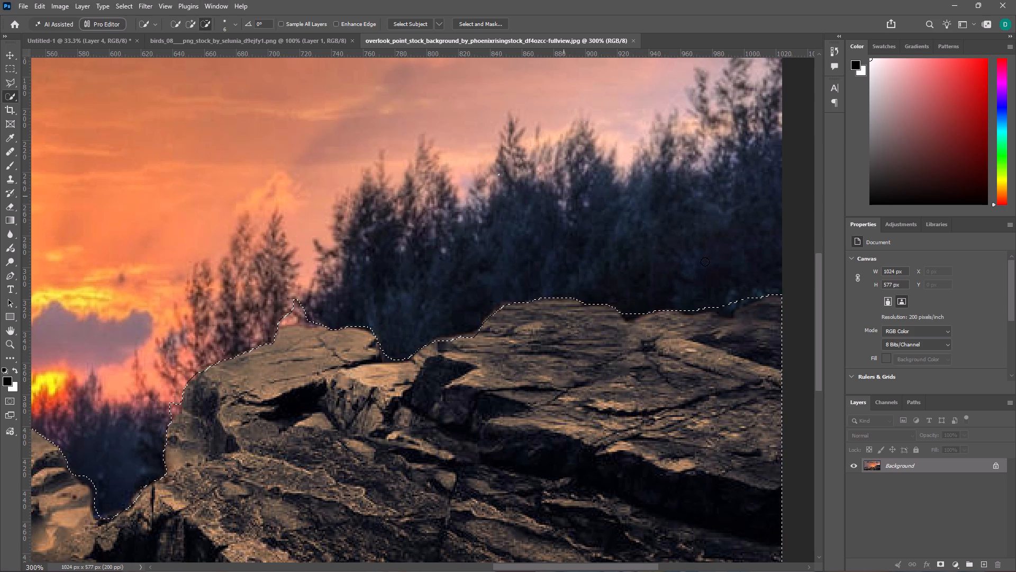
click(630, 314)
click(290, 316)
click(278, 321)
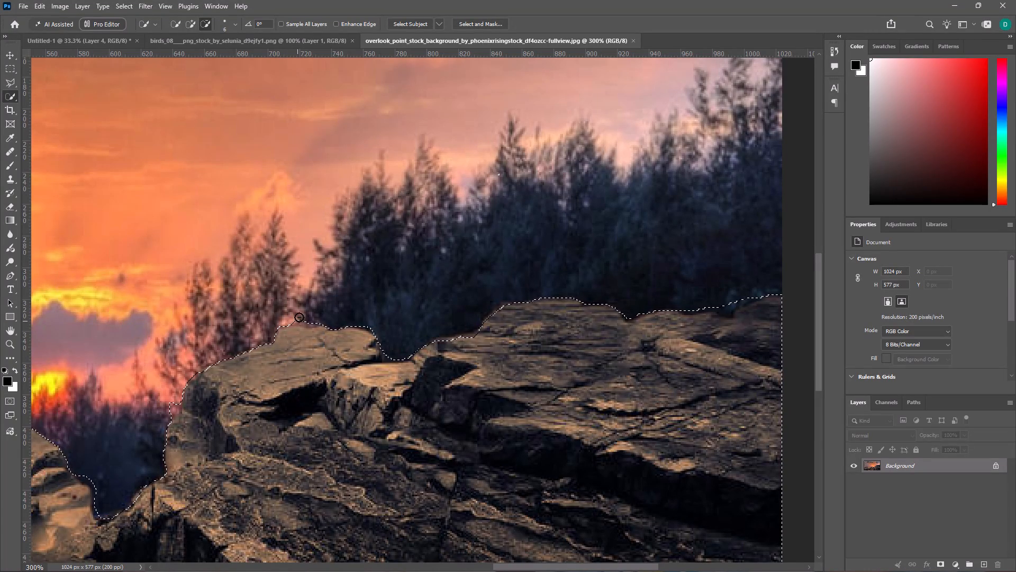
click(300, 316)
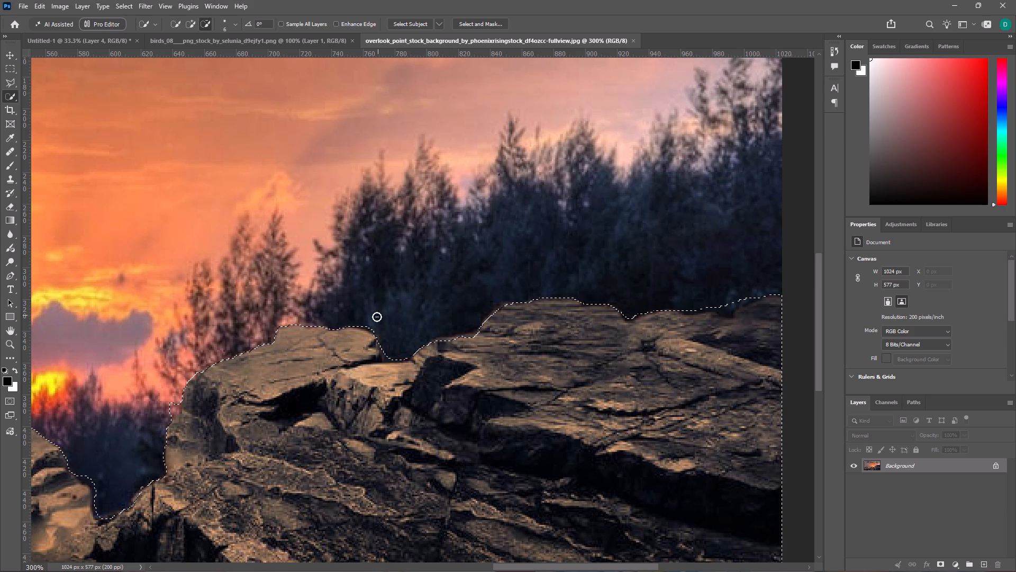
click(373, 326)
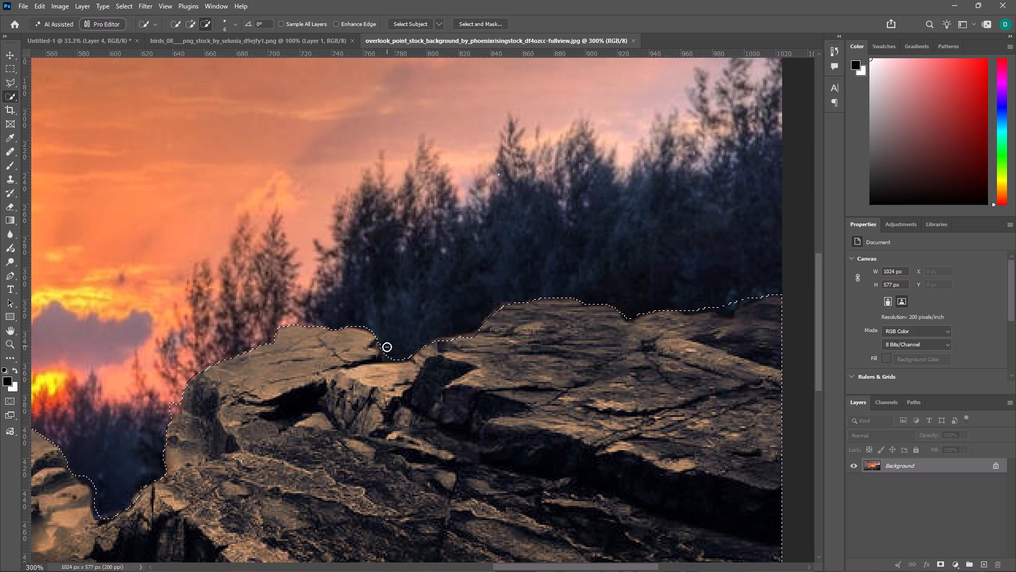
click(387, 356)
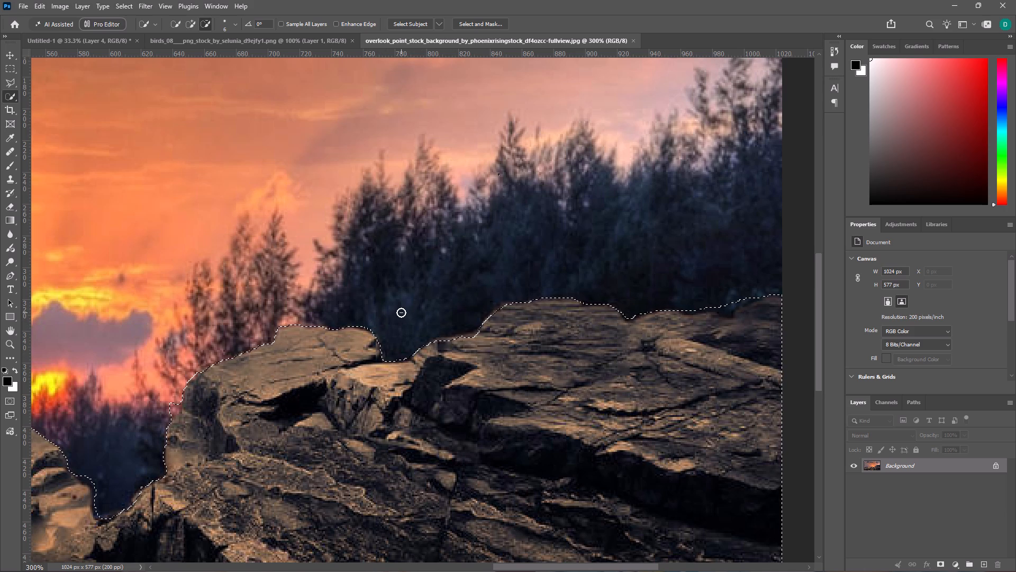
Subtract the remaining dark slivers along both sides and the bottom of the deep gap between the middle and right-hand rocks.
key(space)
key(space)
key(space)
key(space)
key(space)
key(space)
key(space)
key(space)
key(space)
key(space)
key(space)
key(space)
key(space)
key(space)
key(space)
key(space)
key(space)
key(space)
key(space)
key(space)
drag(399, 311, 809, 216)
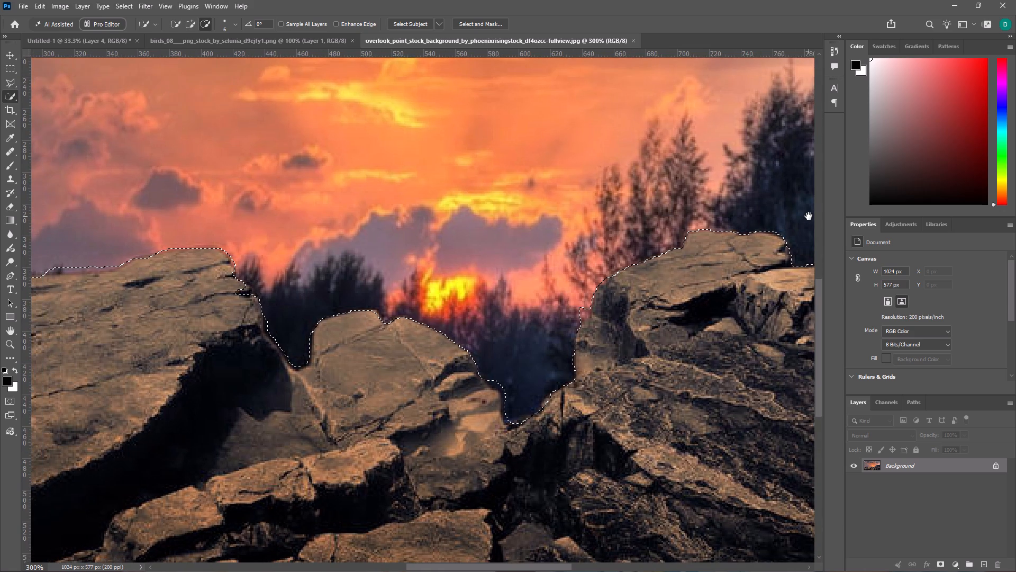
drag(809, 216, 837, 209)
click(523, 376)
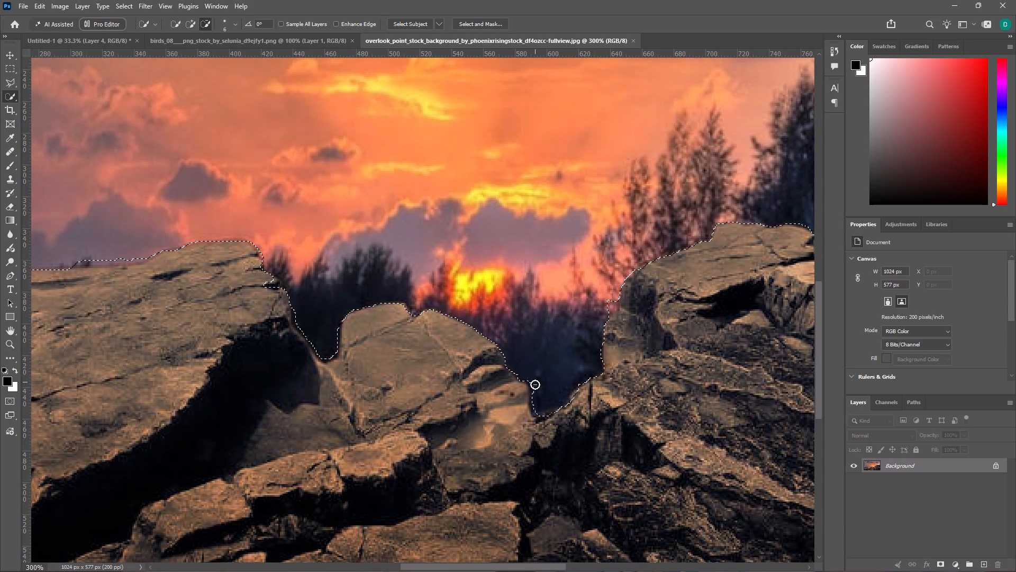
click(535, 387)
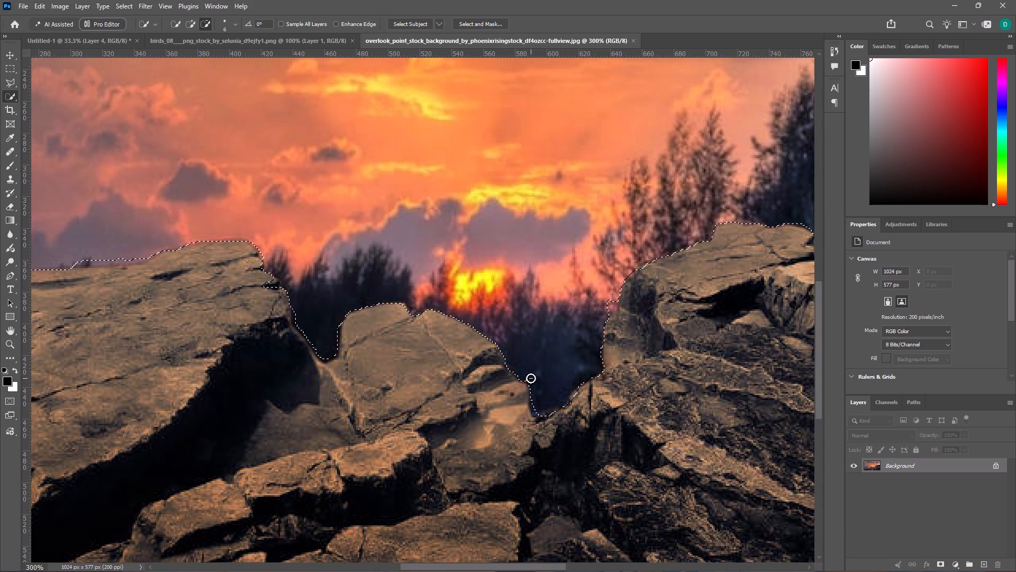
click(531, 378)
click(538, 409)
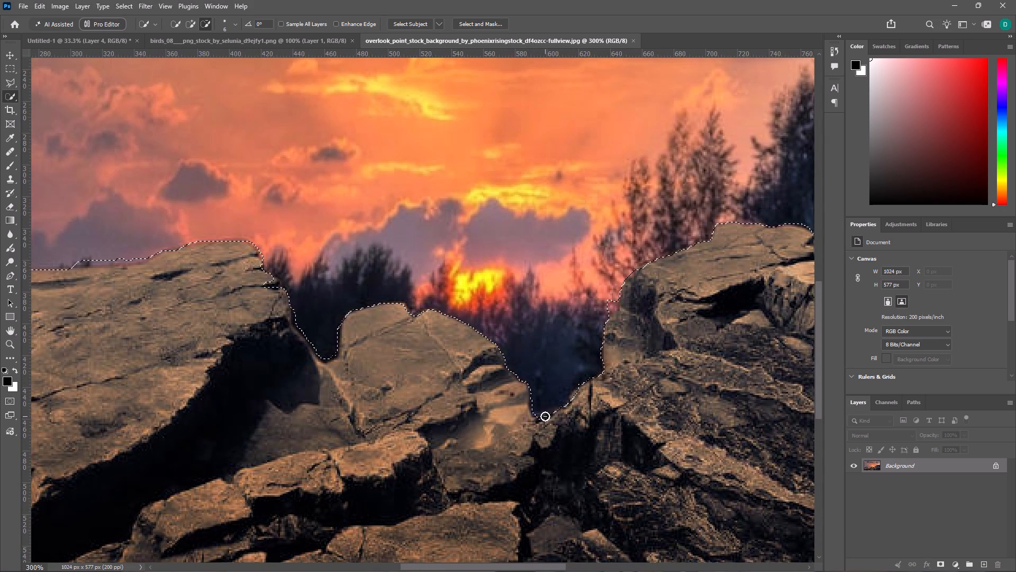
click(581, 381)
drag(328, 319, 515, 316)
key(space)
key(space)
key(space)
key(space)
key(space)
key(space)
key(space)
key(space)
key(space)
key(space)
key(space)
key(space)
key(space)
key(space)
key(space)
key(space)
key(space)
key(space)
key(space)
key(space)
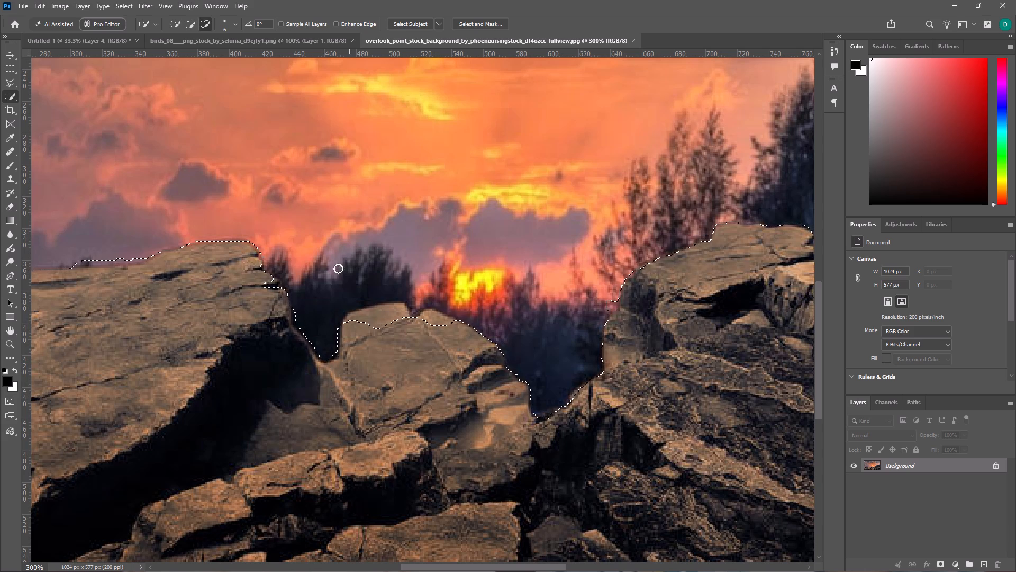
Add the middle rock's missing top edge back to the selection, following both of its rounded peaks.
click(194, 23)
click(374, 315)
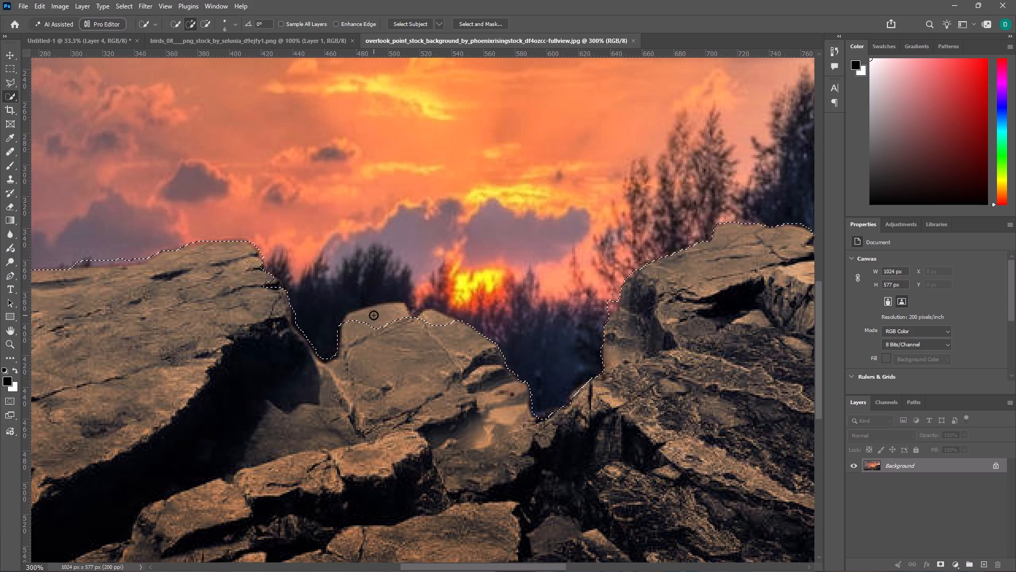
click(349, 317)
drag(356, 315, 376, 312)
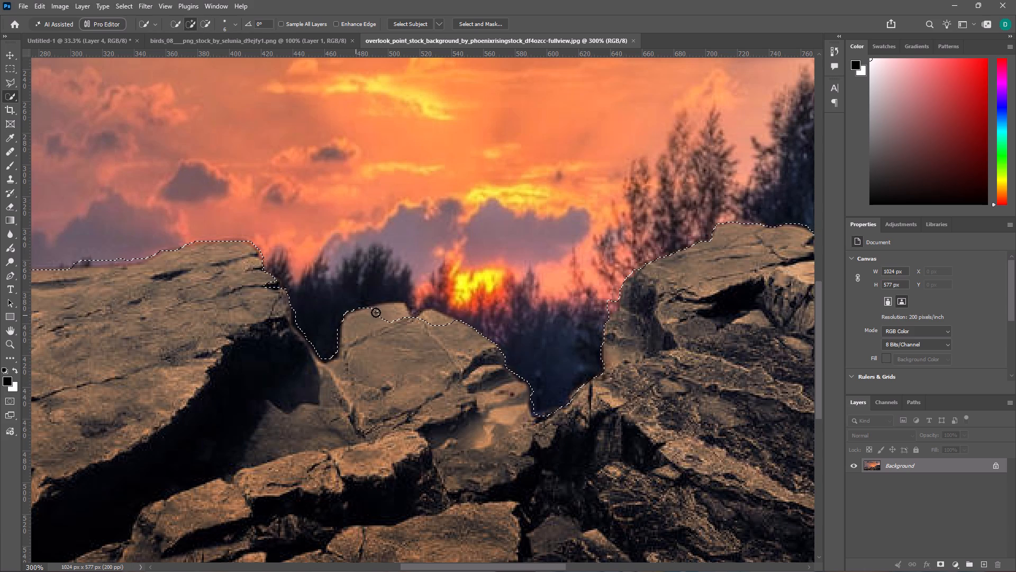
drag(376, 312, 412, 318)
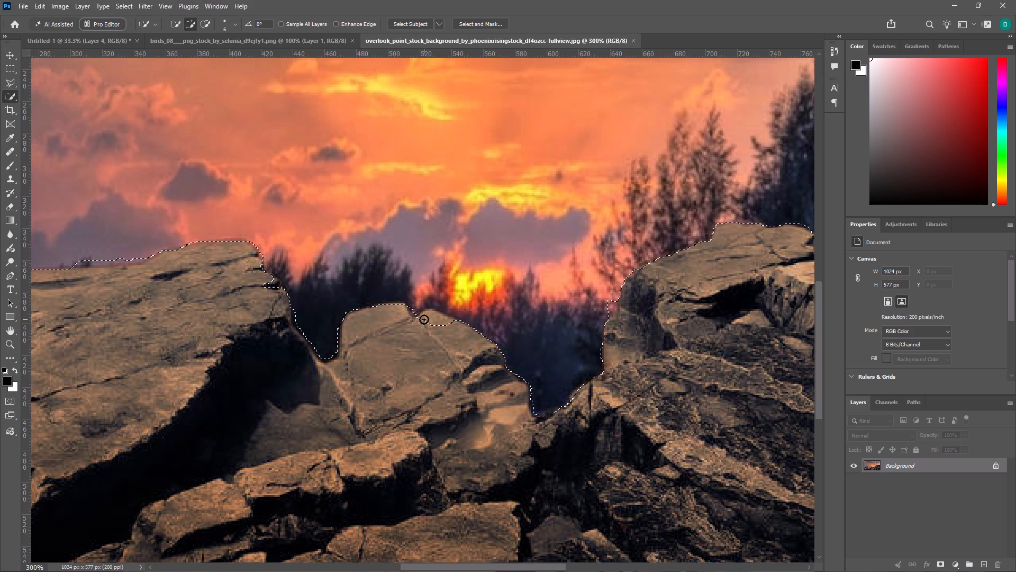
drag(425, 317, 447, 324)
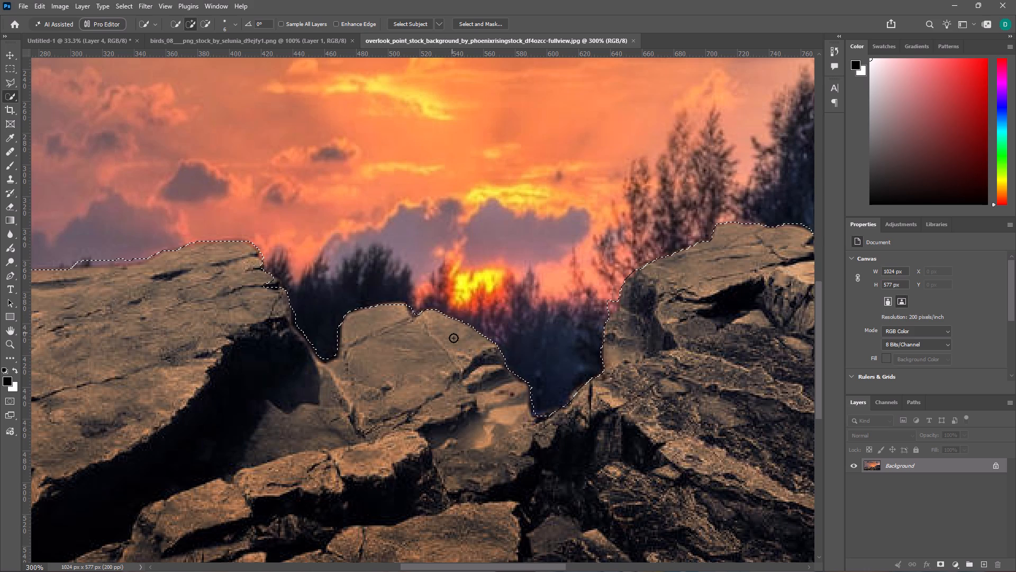
Subtract the small bush and the strip of sky along the large left rock's upper edge from the selection.
key(space)
key(space)
key(space)
key(space)
key(space)
key(space)
key(space)
key(space)
key(space)
key(space)
key(space)
key(space)
key(space)
key(space)
key(space)
key(space)
key(space)
key(space)
key(space)
key(space)
drag(354, 256, 706, 287)
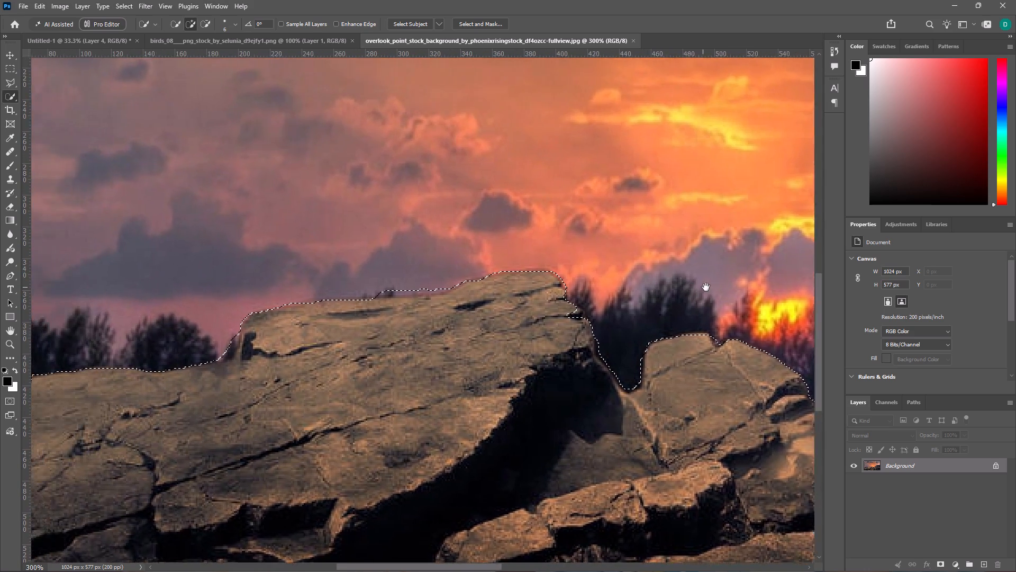
drag(706, 287, 731, 287)
drag(455, 290, 473, 290)
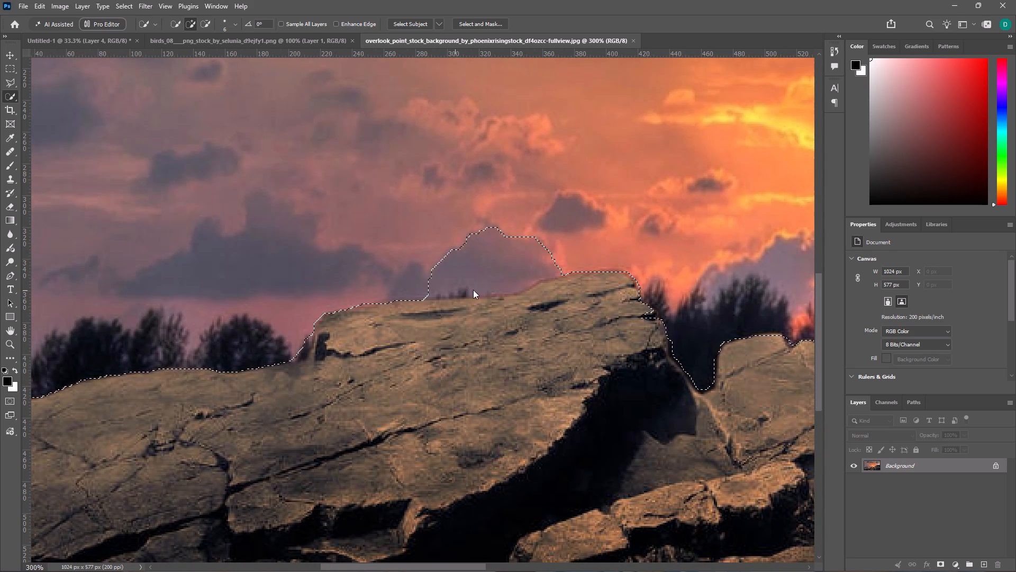
click(209, 18)
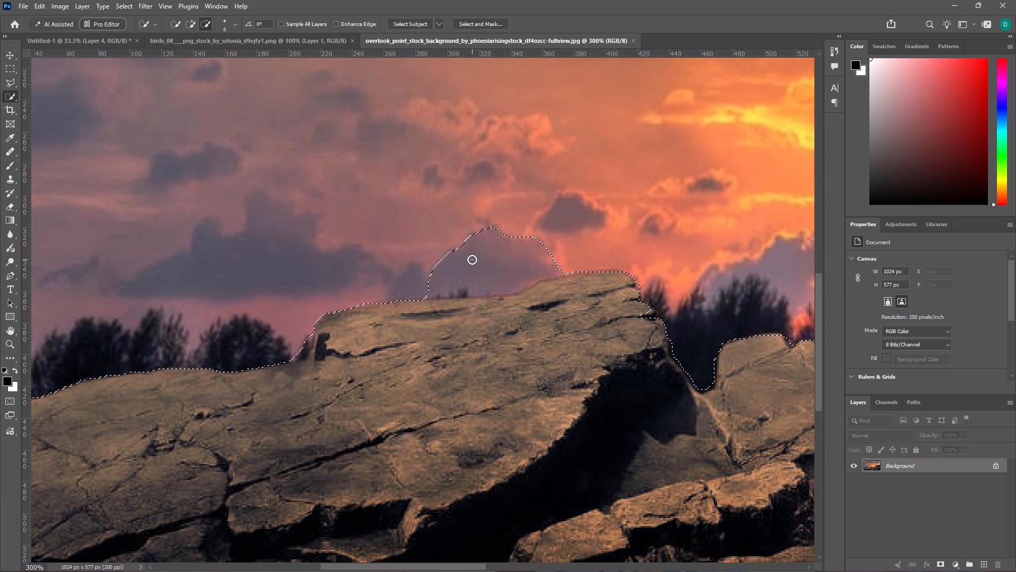
click(472, 260)
drag(426, 268, 492, 281)
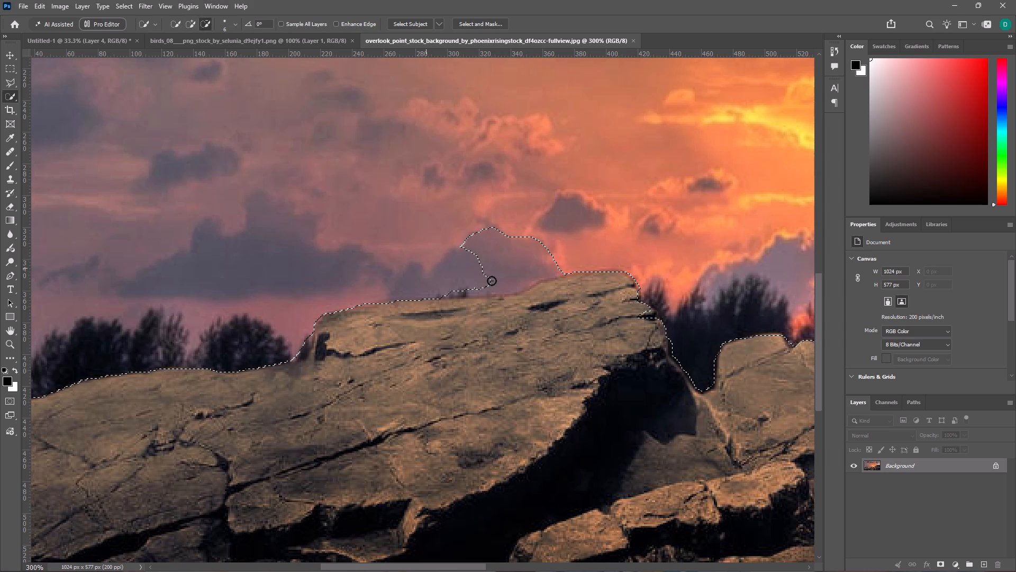
drag(492, 281, 556, 262)
click(556, 262)
click(454, 291)
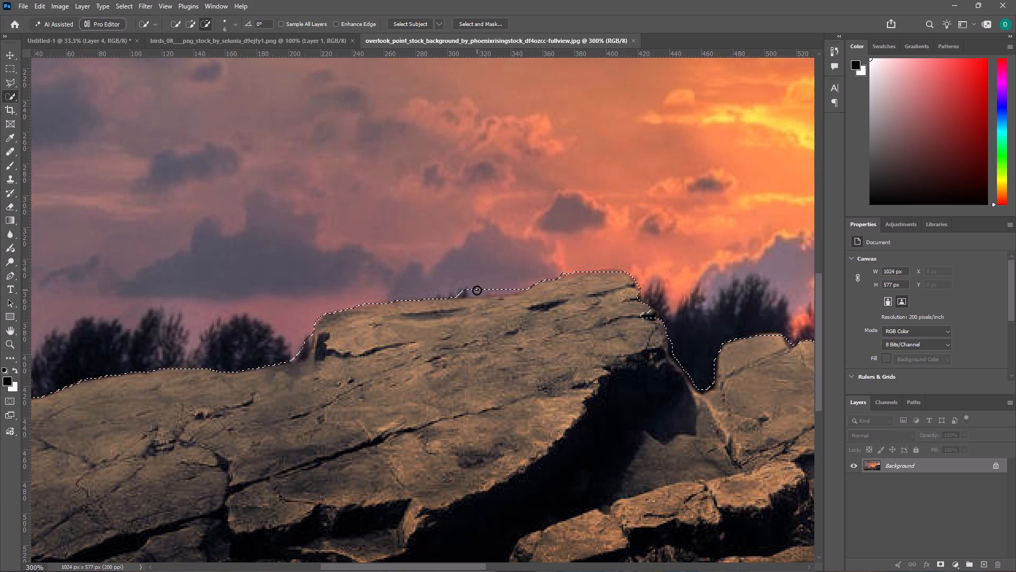
click(477, 290)
click(469, 290)
click(462, 293)
click(491, 292)
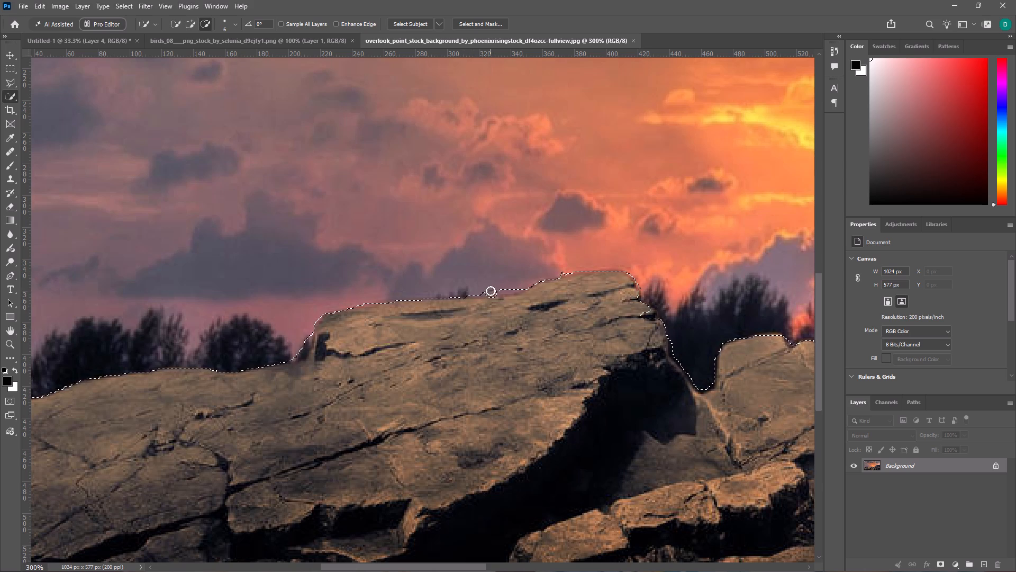
click(484, 291)
click(507, 290)
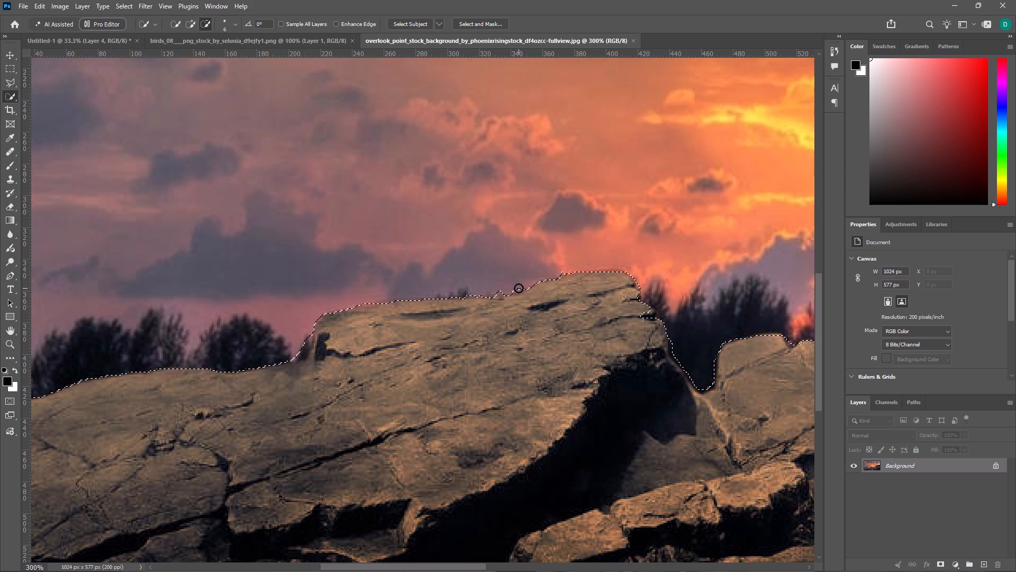
click(519, 288)
click(498, 293)
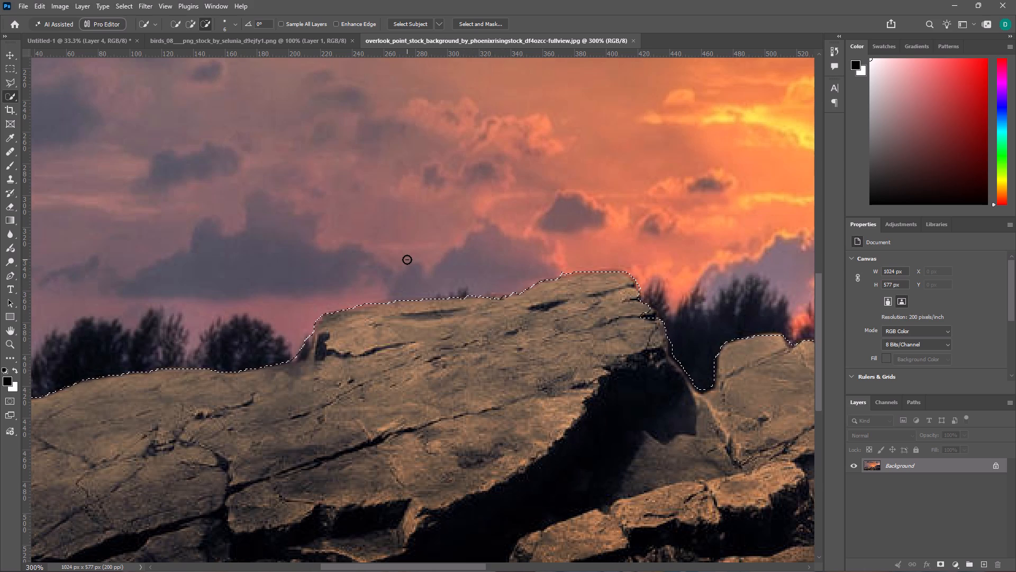
Subtract the tree sliver beside the left rock's vertical step and the leftover corner at the image's left edge from the selection.
key(space)
key(space)
key(space)
key(space)
key(space)
key(space)
key(space)
key(space)
key(space)
key(space)
key(space)
key(space)
key(space)
key(space)
key(space)
key(space)
key(space)
key(space)
key(space)
key(space)
drag(287, 248, 483, 207)
click(489, 316)
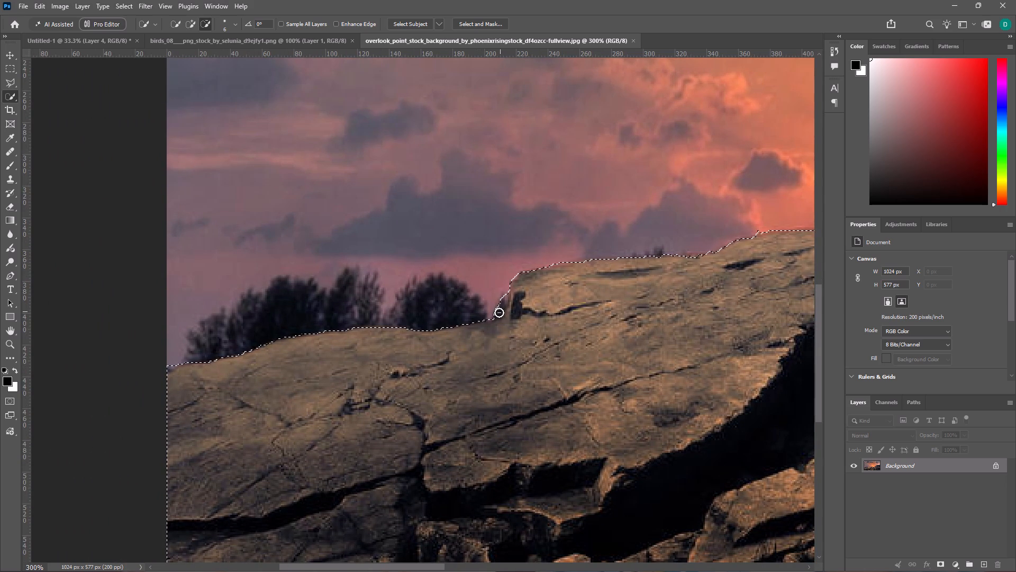
click(498, 313)
click(504, 299)
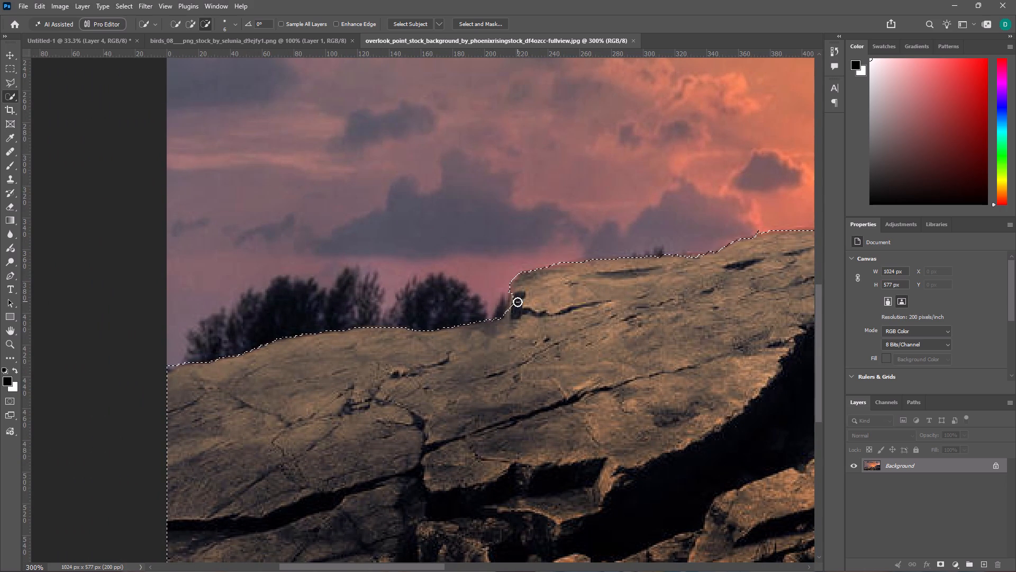
click(171, 367)
Add the missing bits of edge at the left rock's vertical step back to the selection.
click(189, 22)
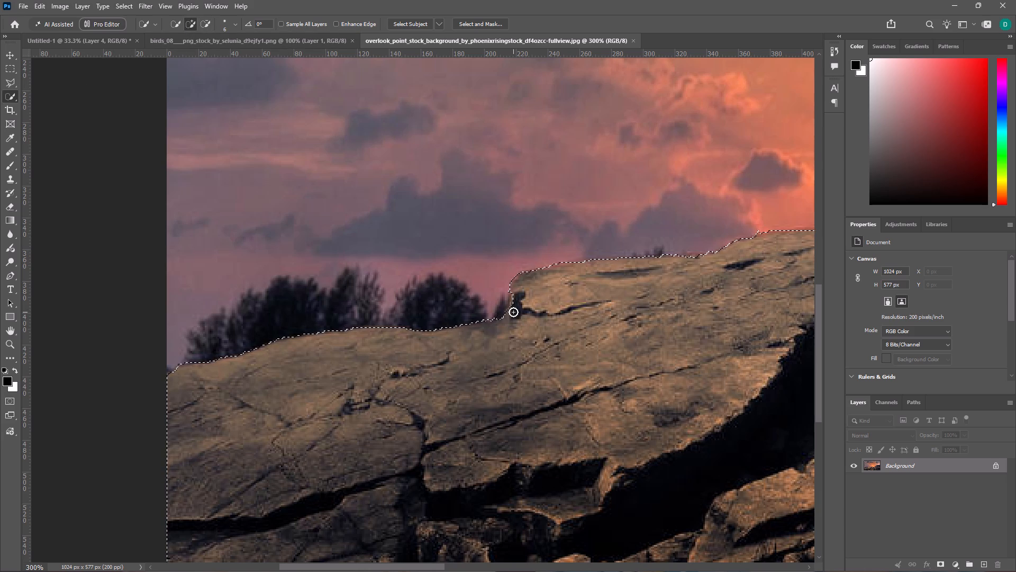
click(513, 306)
click(517, 298)
click(514, 300)
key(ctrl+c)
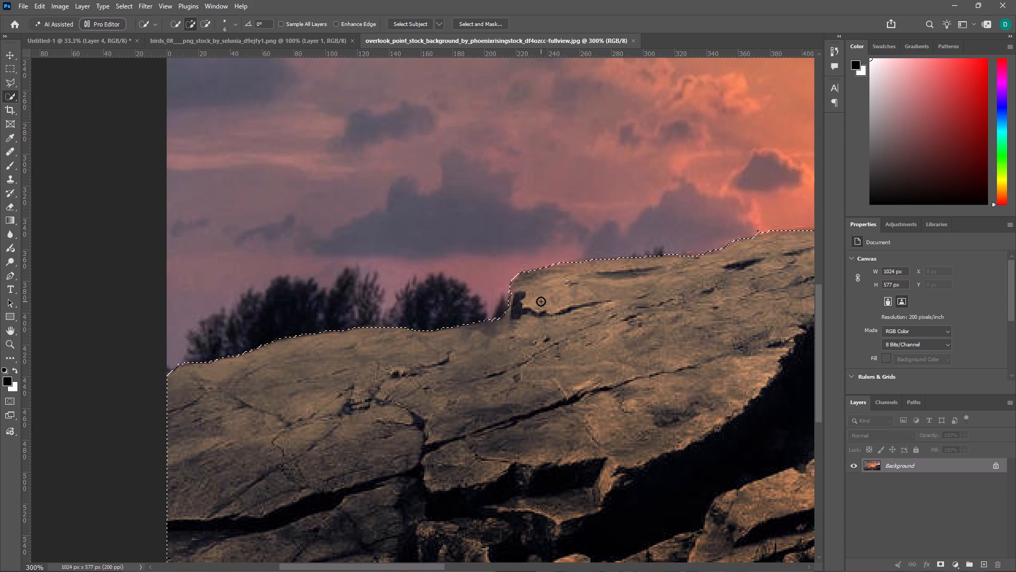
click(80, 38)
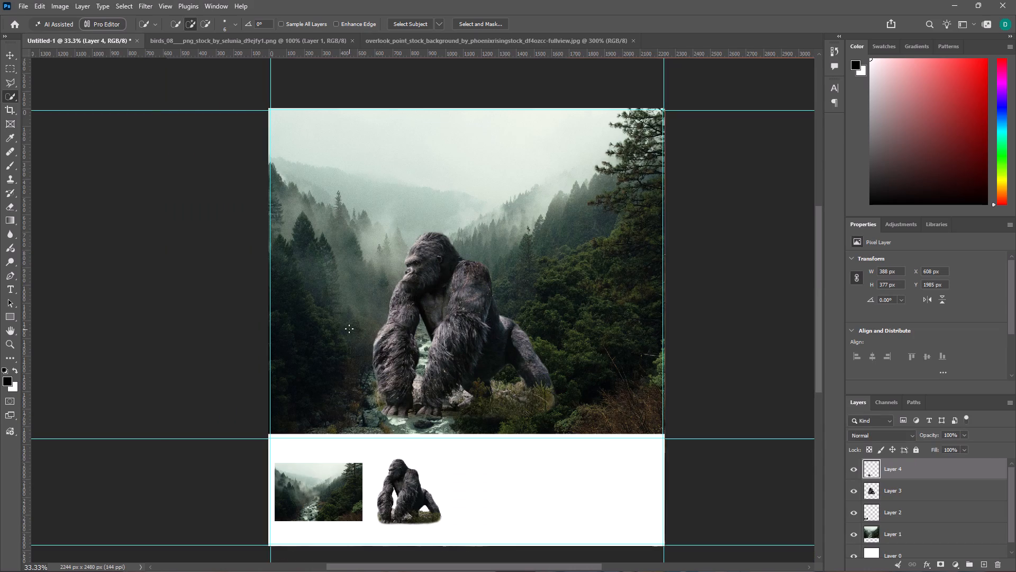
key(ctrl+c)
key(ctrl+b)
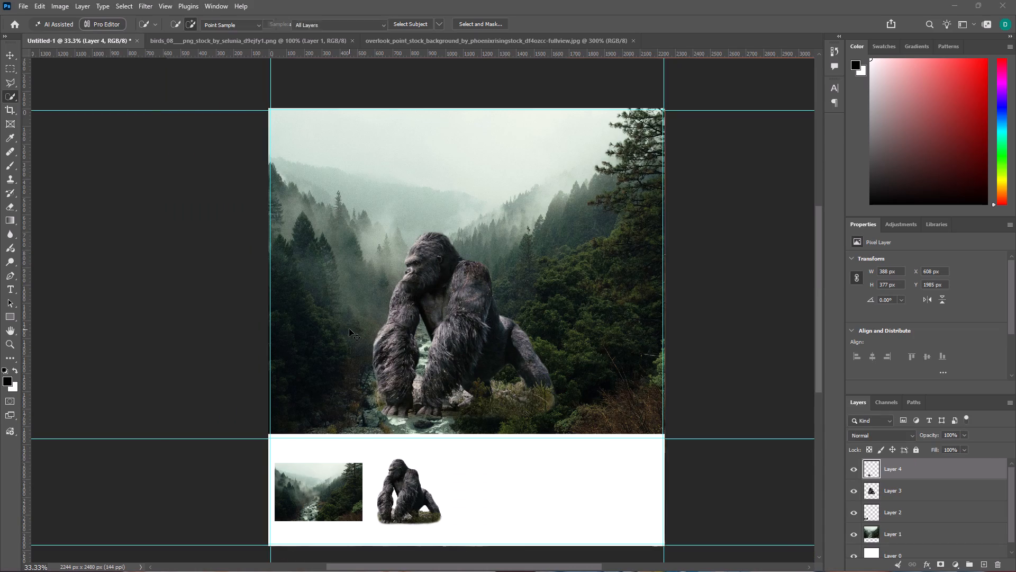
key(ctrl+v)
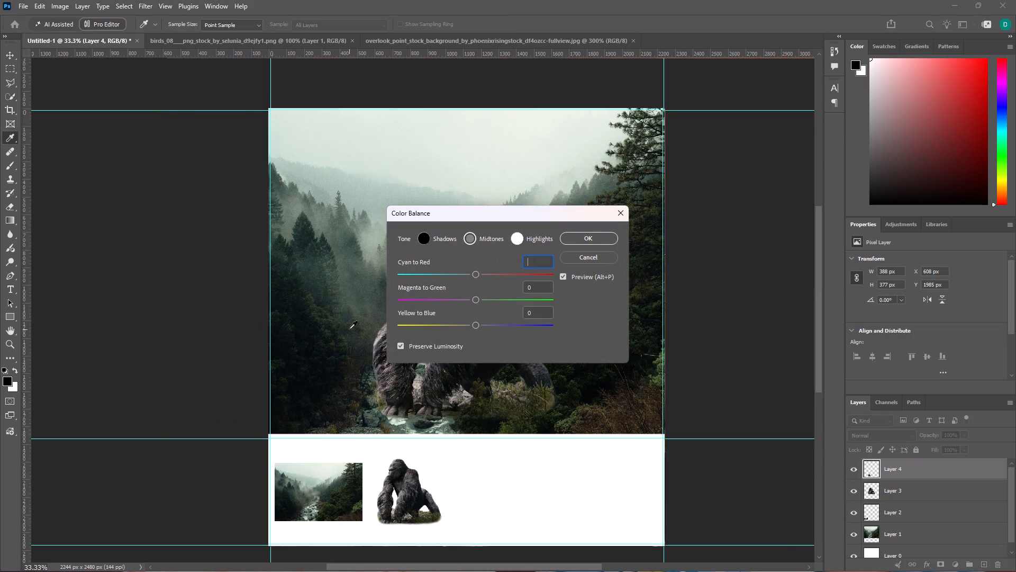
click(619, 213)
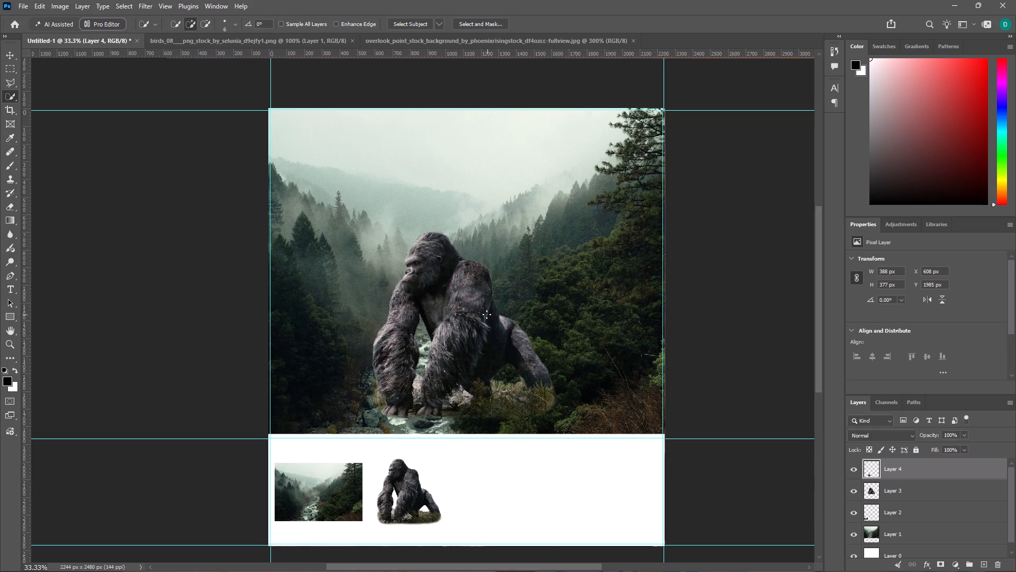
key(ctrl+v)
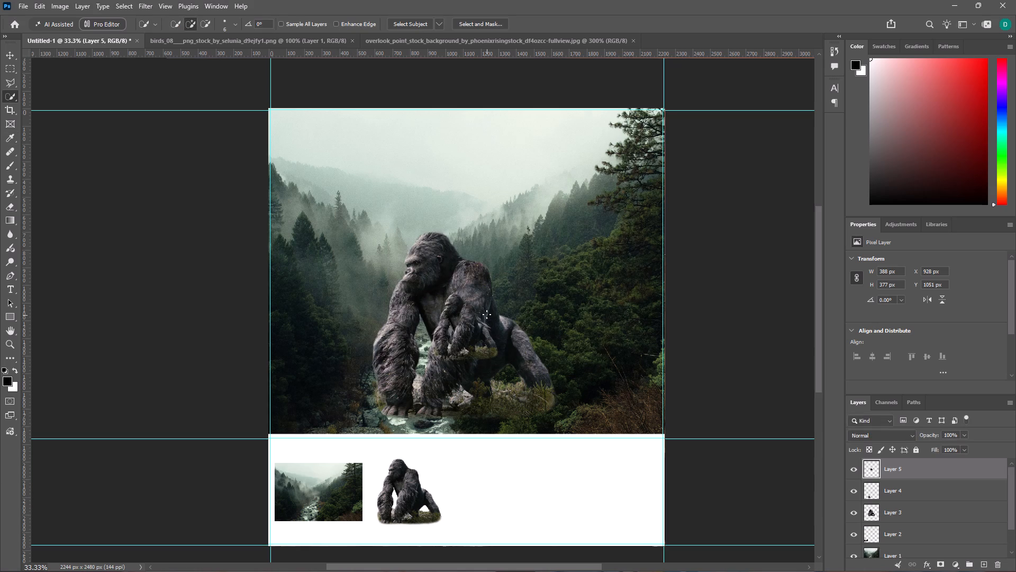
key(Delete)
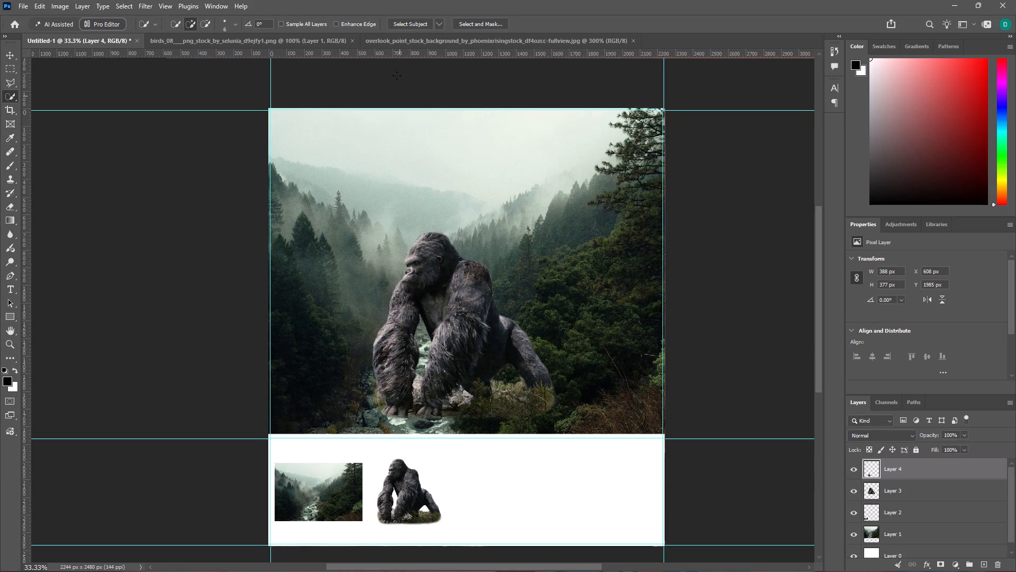
Copy the selected rocks from the overlook image and paste them into the Untitled-1 composite as a new layer.
click(444, 31)
click(440, 42)
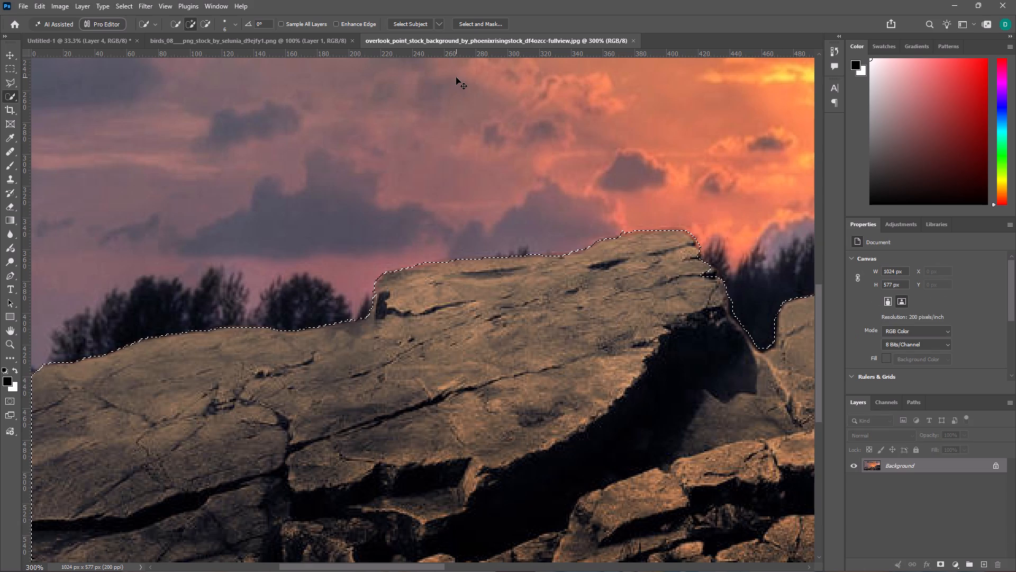
key(ctrl+c)
key(ctrl+minus)
key(ctrl+minus)
key(ctrl+minus)
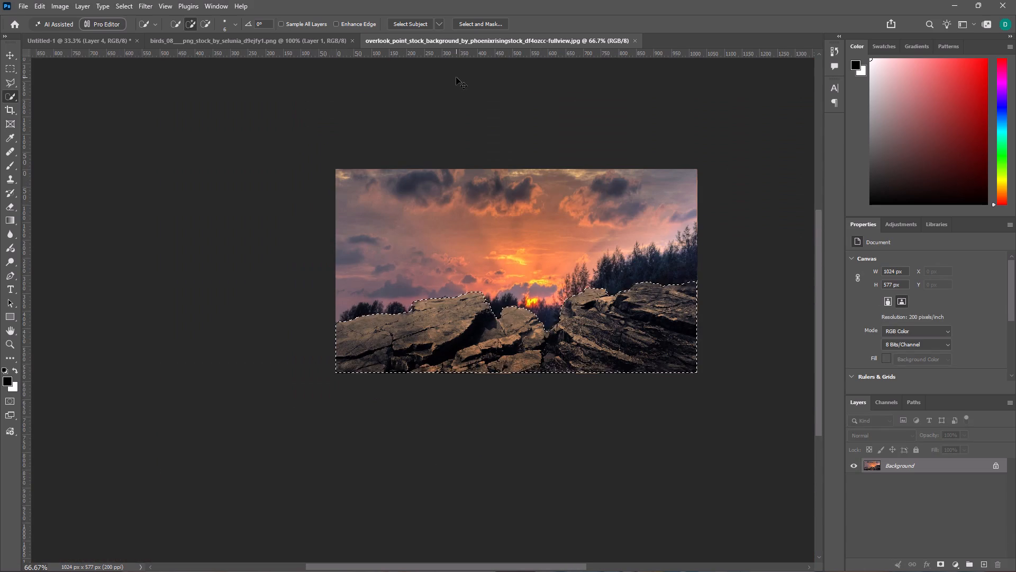
click(105, 40)
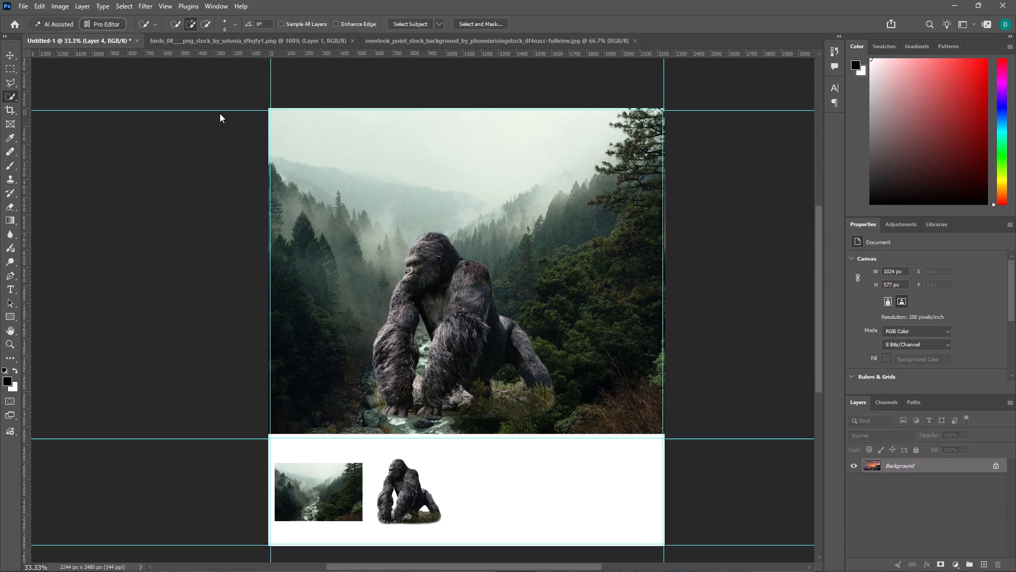
key(ctrl+v)
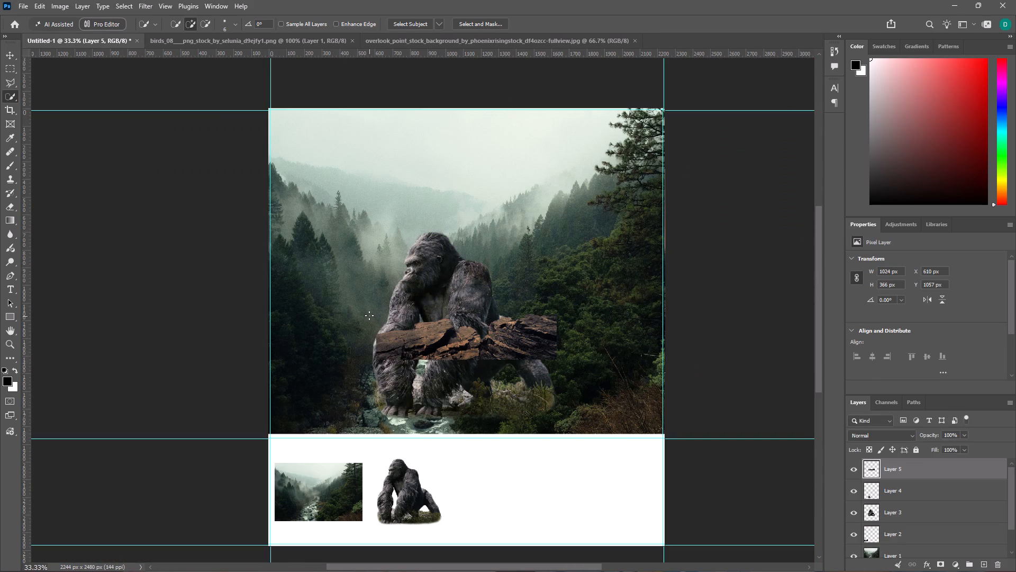
Scale the pasted rocks to about 224% and centre them across the scene's full width, with their bottom edge on the guide above the white strip.
key(ctrl+t)
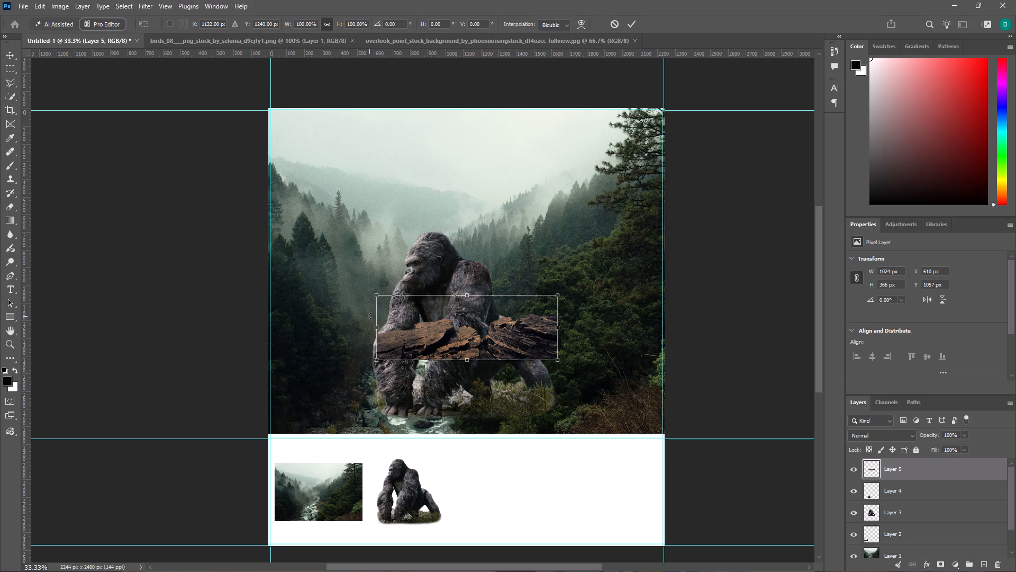
drag(491, 336, 432, 400)
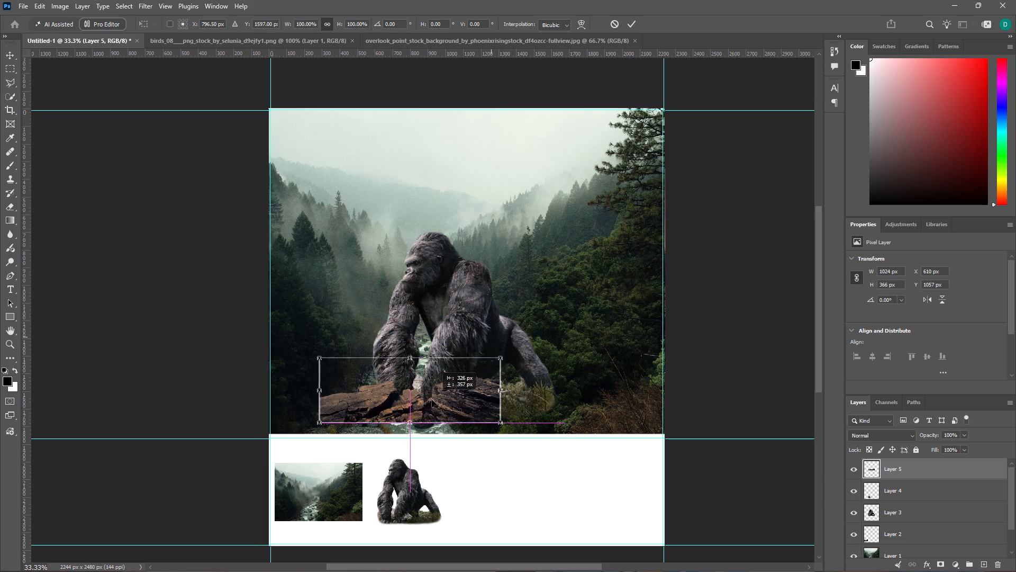
drag(432, 400, 442, 353)
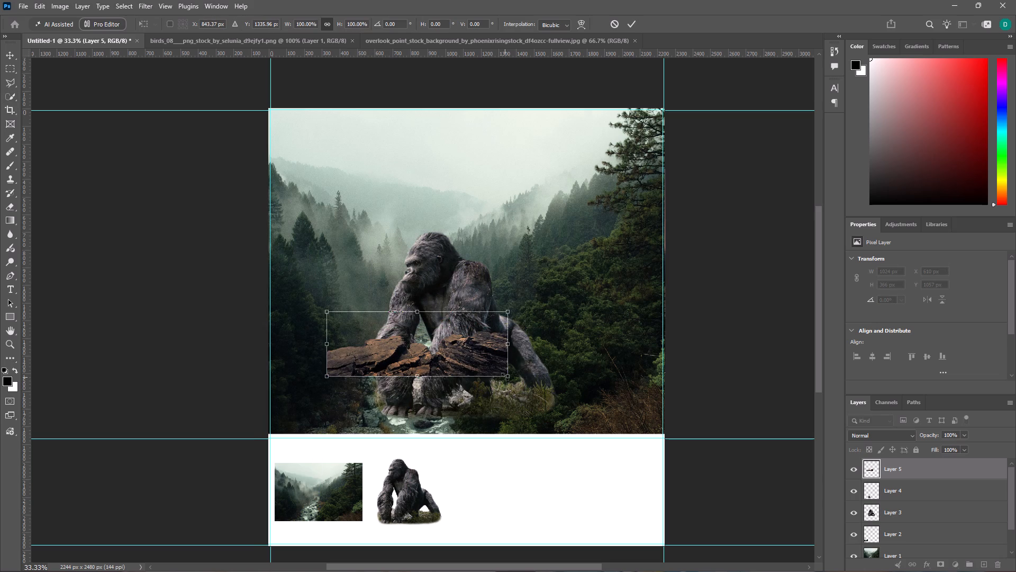
drag(505, 377, 684, 426)
drag(548, 409, 498, 410)
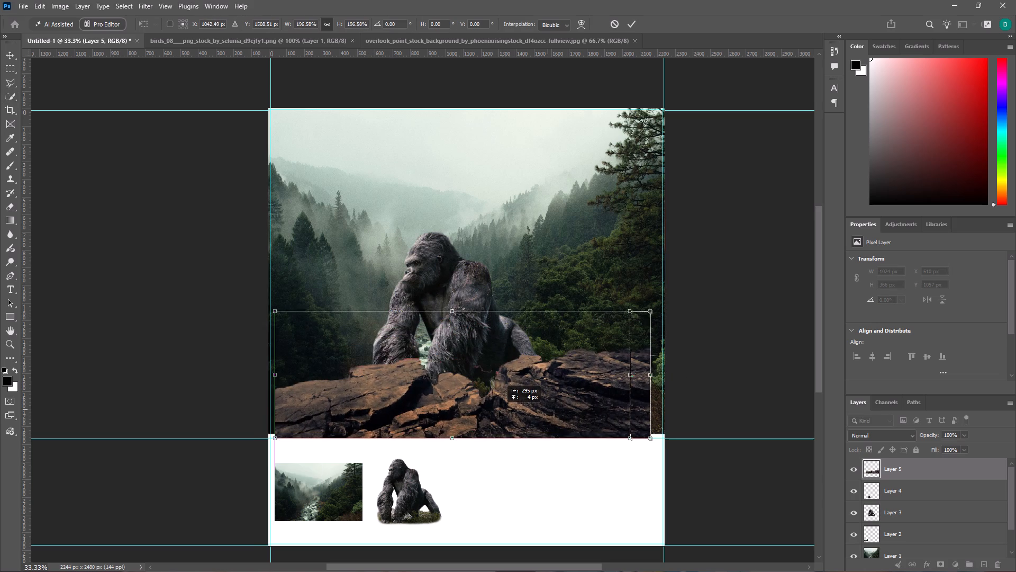
drag(498, 410, 491, 415)
drag(627, 446, 674, 456)
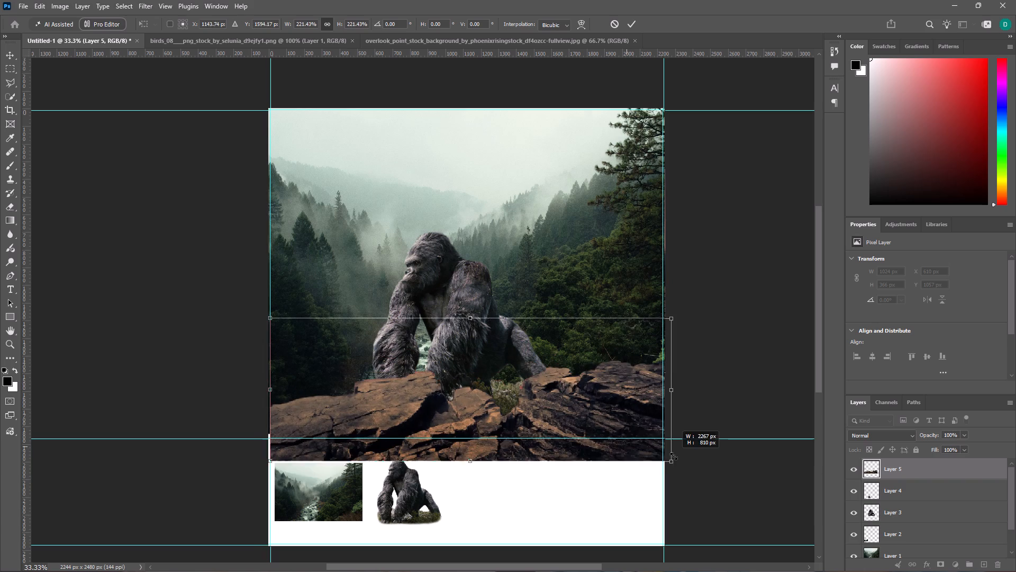
drag(674, 456, 679, 458)
drag(579, 423, 571, 407)
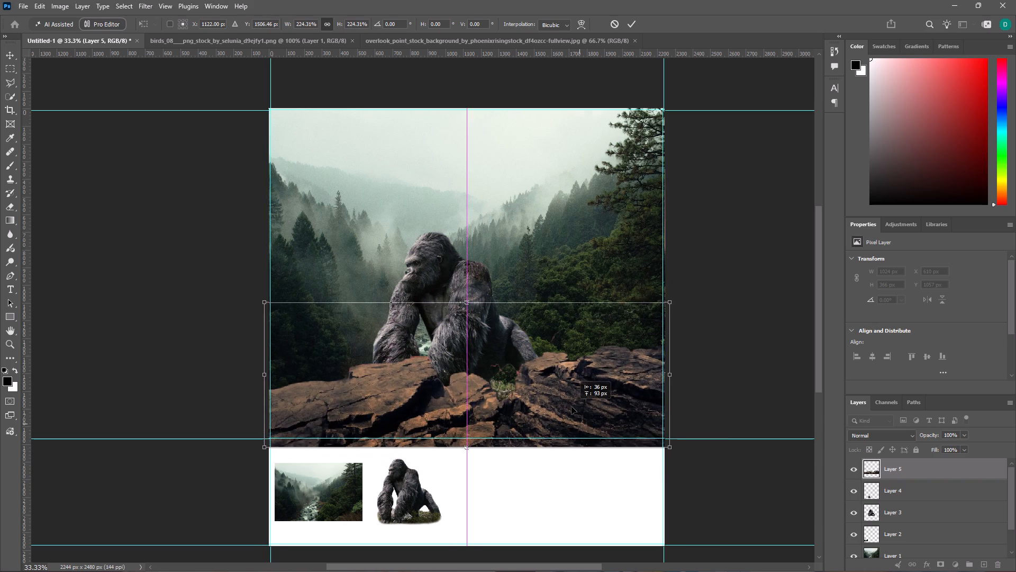
drag(571, 407, 571, 402)
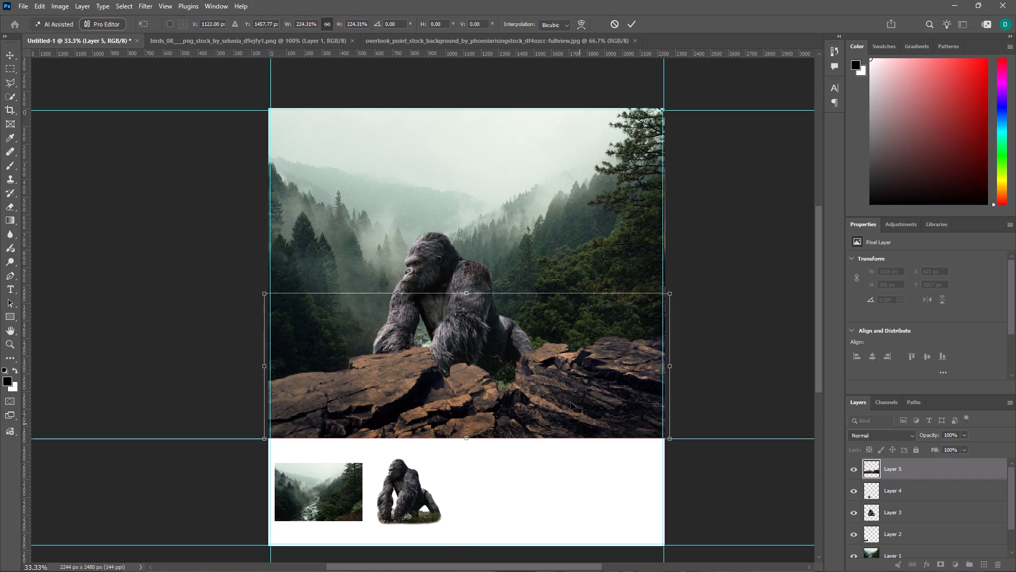
click(766, 390)
Scale the large gorilla on Layer 3 to about 83% and move it up so it stands just above the rocks.
click(856, 513)
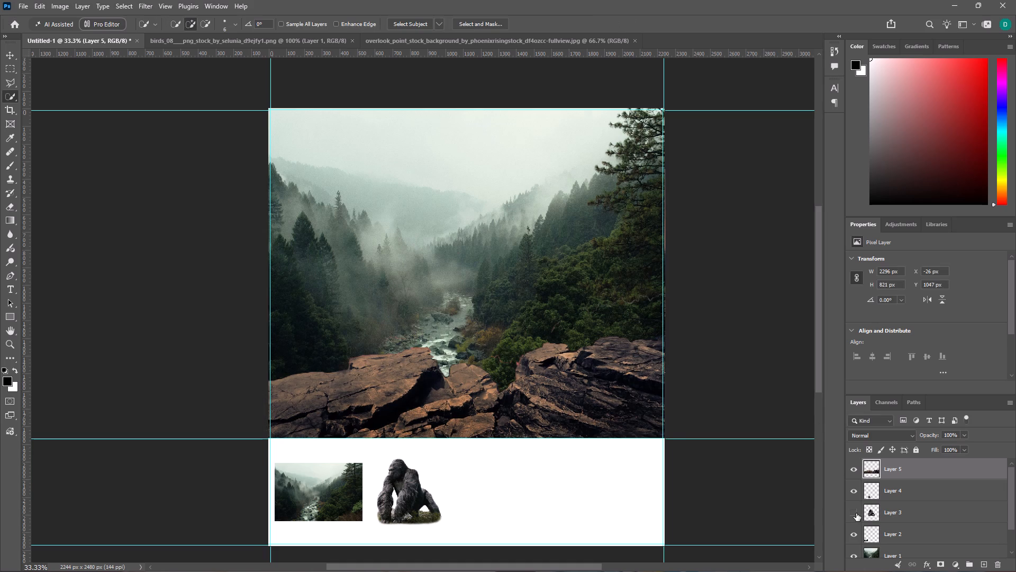
click(856, 513)
double_click(855, 493)
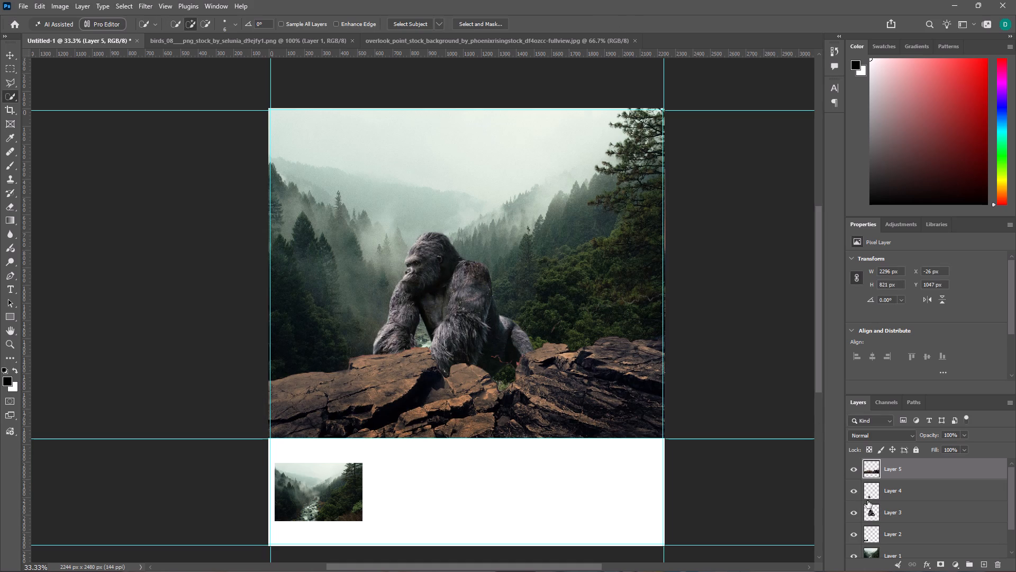
click(881, 515)
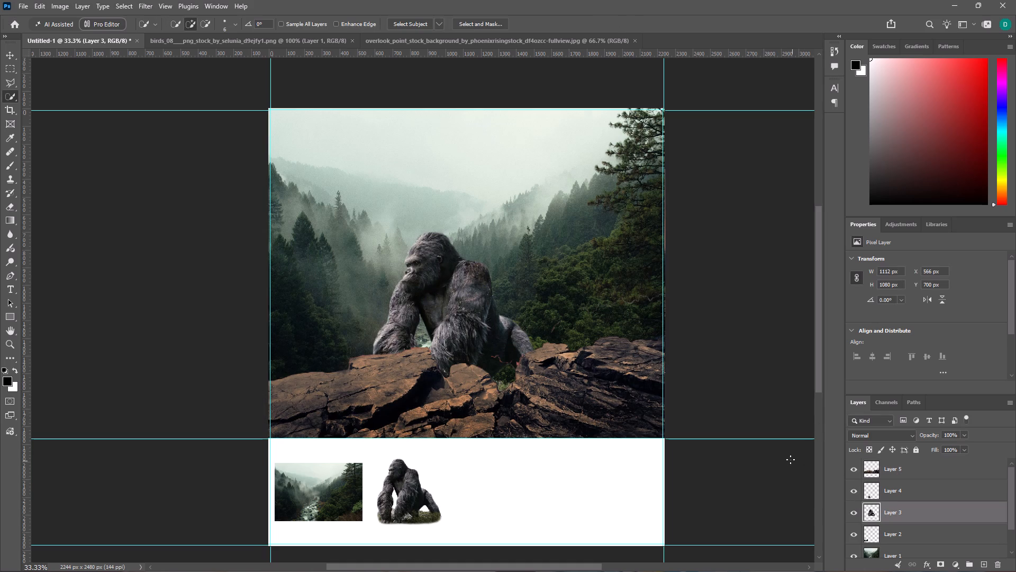
key(ctrl+t)
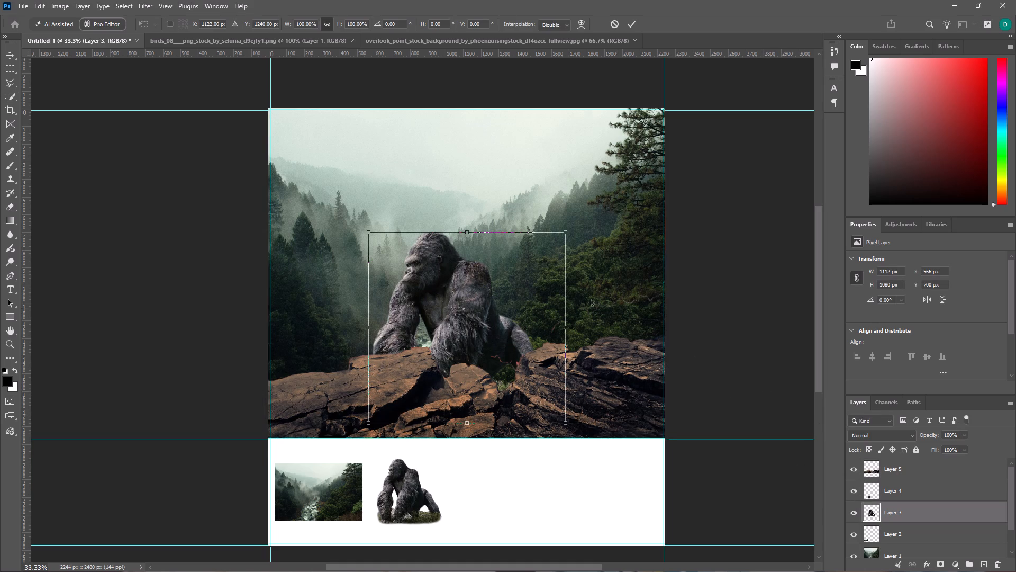
drag(447, 318, 452, 271)
click(369, 186)
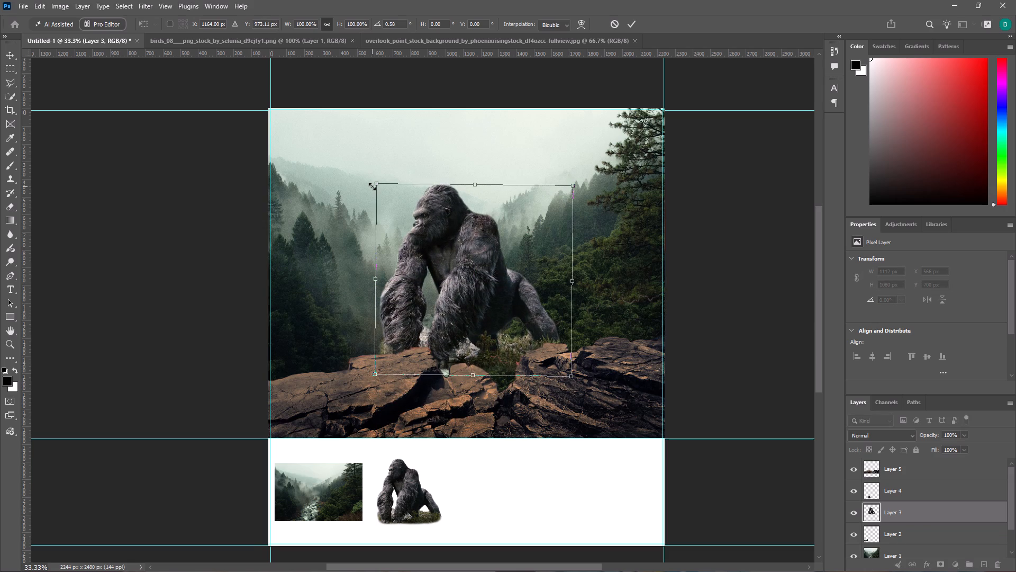
key(ctrl+z)
drag(376, 184, 423, 229)
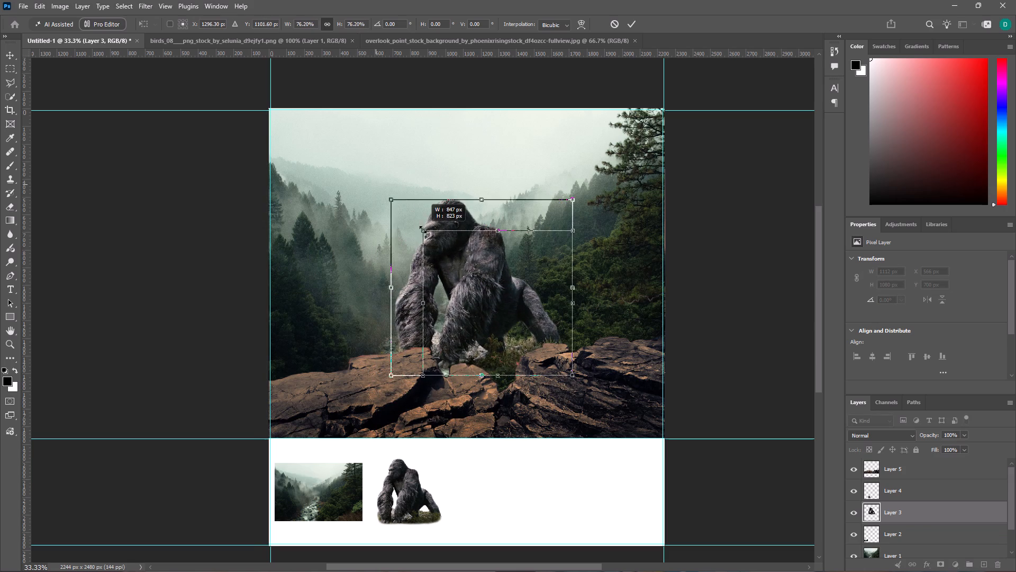
drag(423, 229, 406, 218)
drag(517, 308, 505, 289)
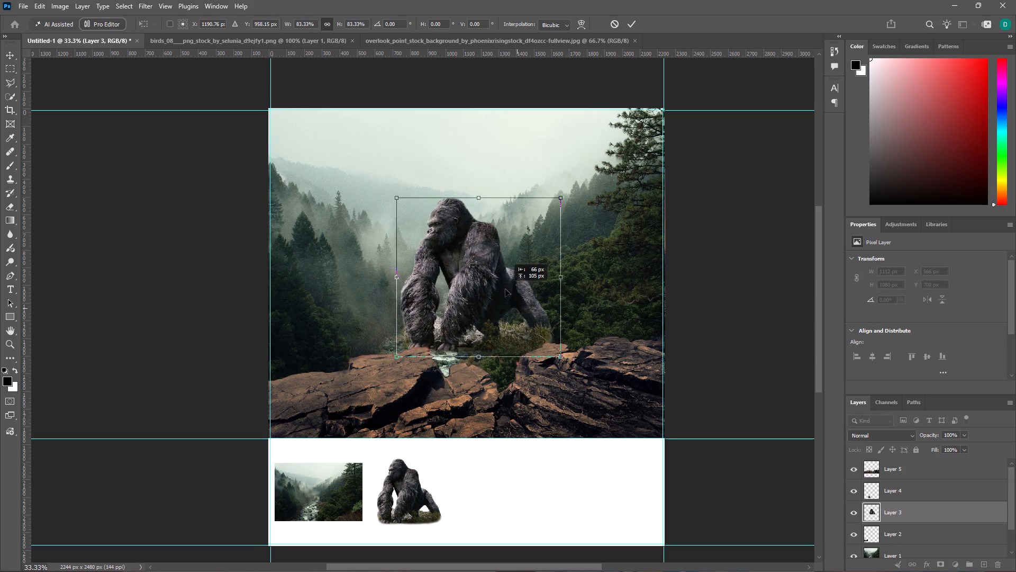
drag(505, 289, 506, 285)
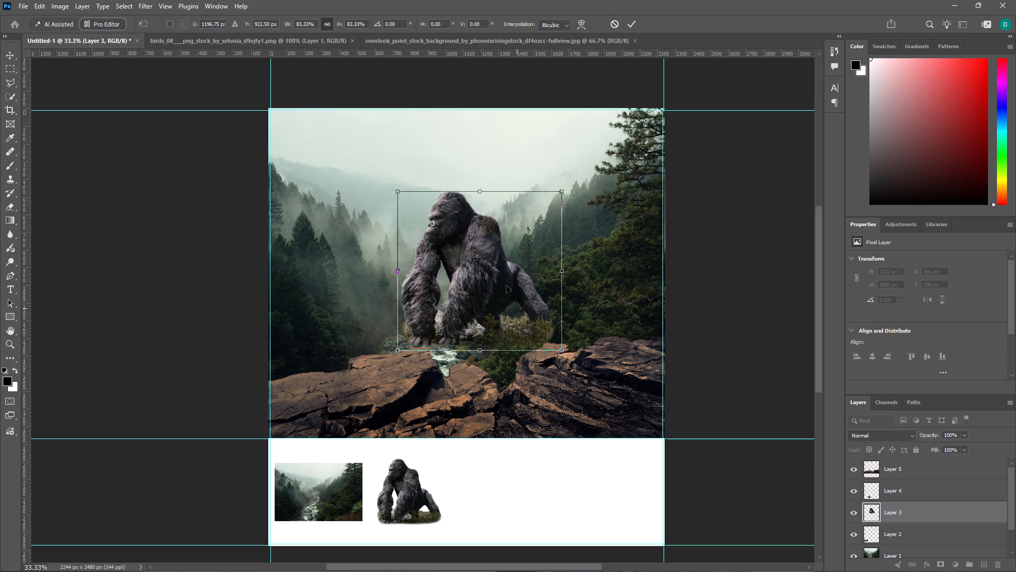
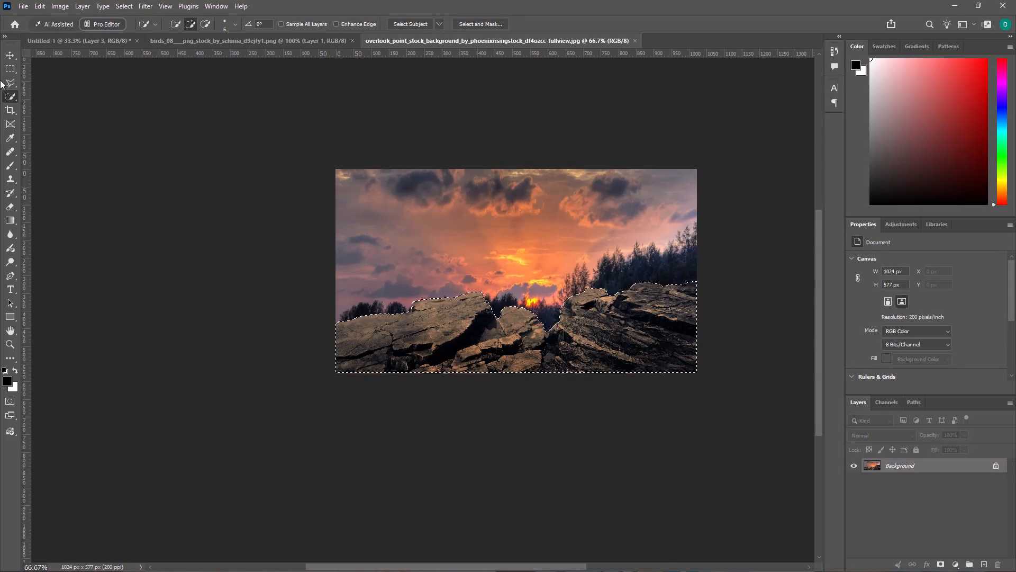
Copy the selected rocks from the overlook image again and paste them into the Untitled-1 composite as another layer.
click(13, 66)
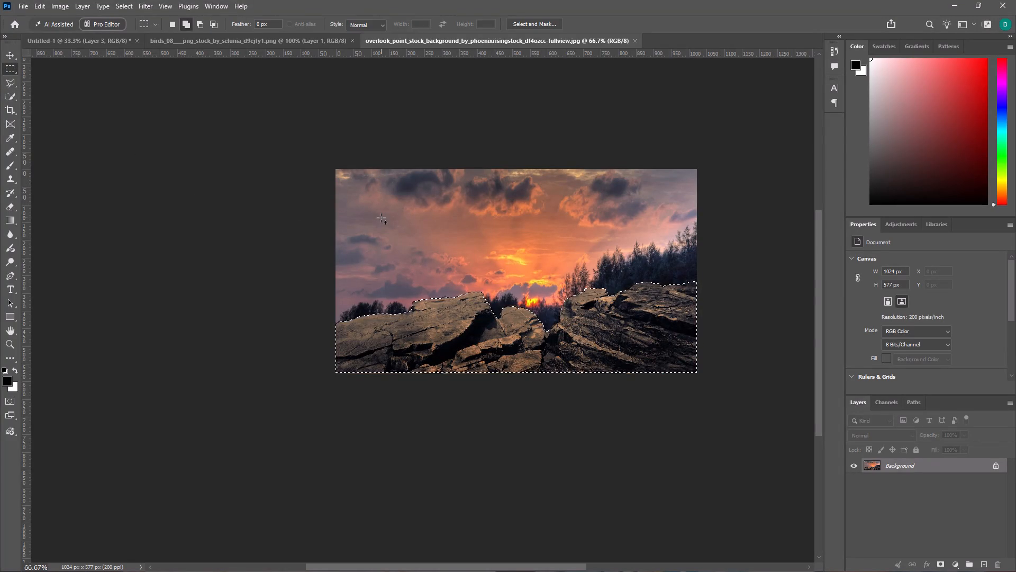
key(ctrl+c)
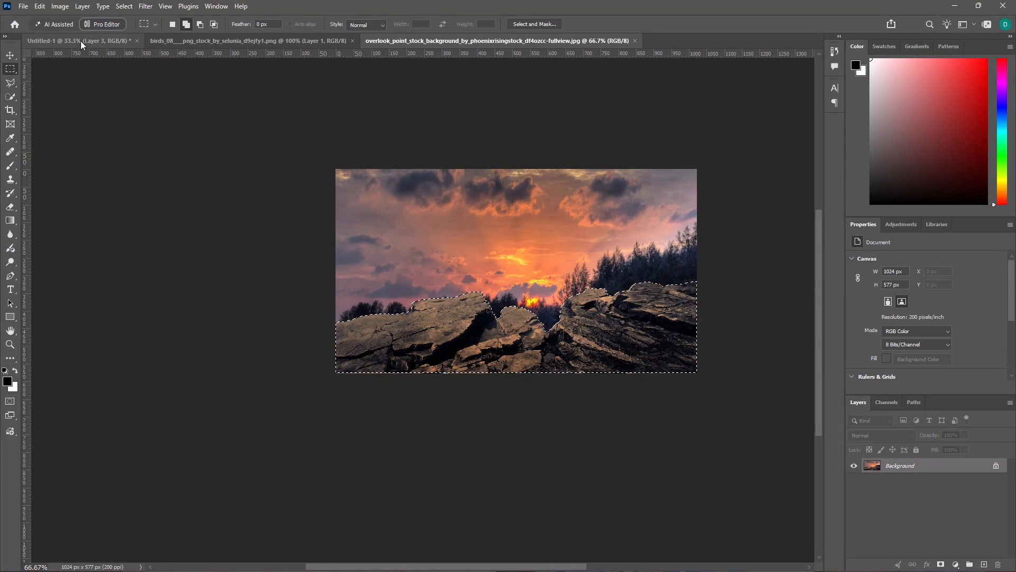
click(80, 38)
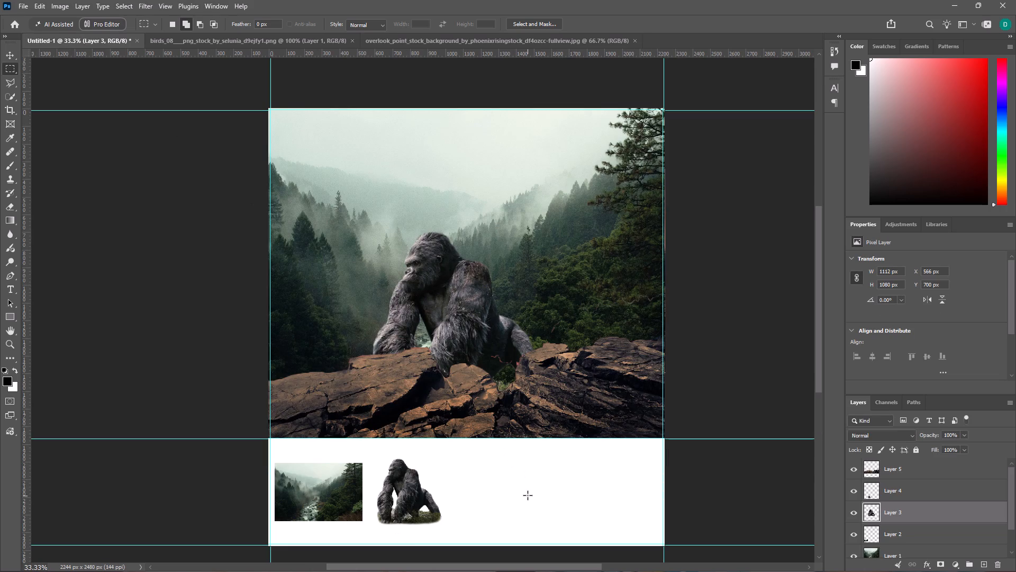
key(ctrl+v)
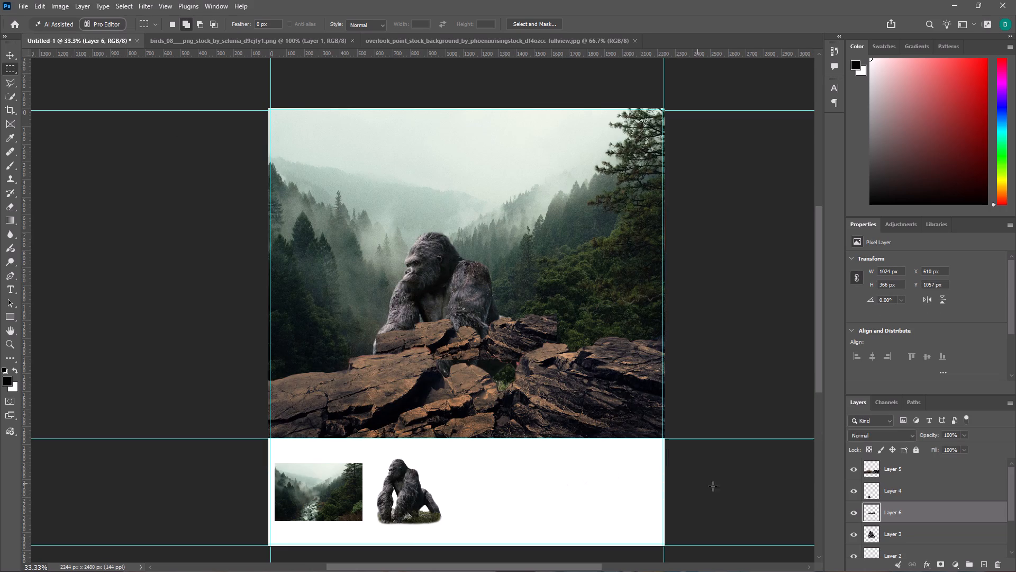
Scale the newly pasted rocks to about 38.5% and place them in the white strip just right of the small gorilla.
key(ctrl+t)
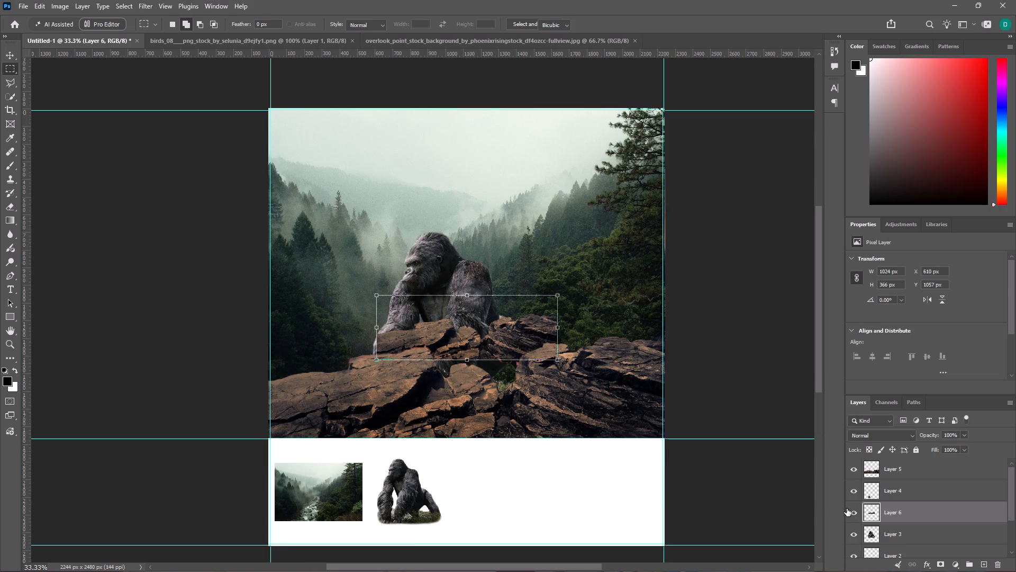
drag(473, 335, 534, 499)
drag(618, 524, 497, 511)
drag(483, 469, 495, 497)
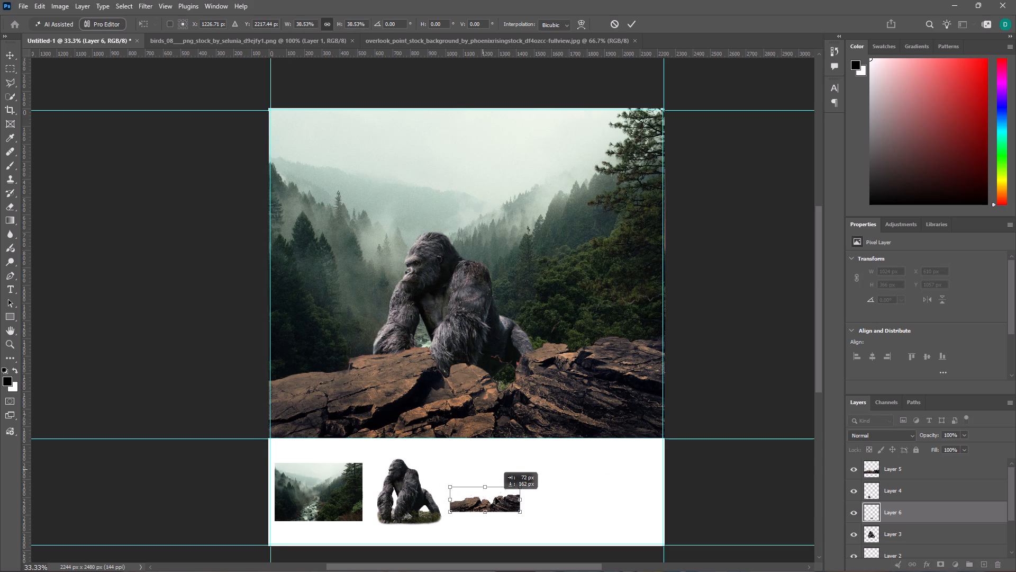
drag(495, 497, 498, 502)
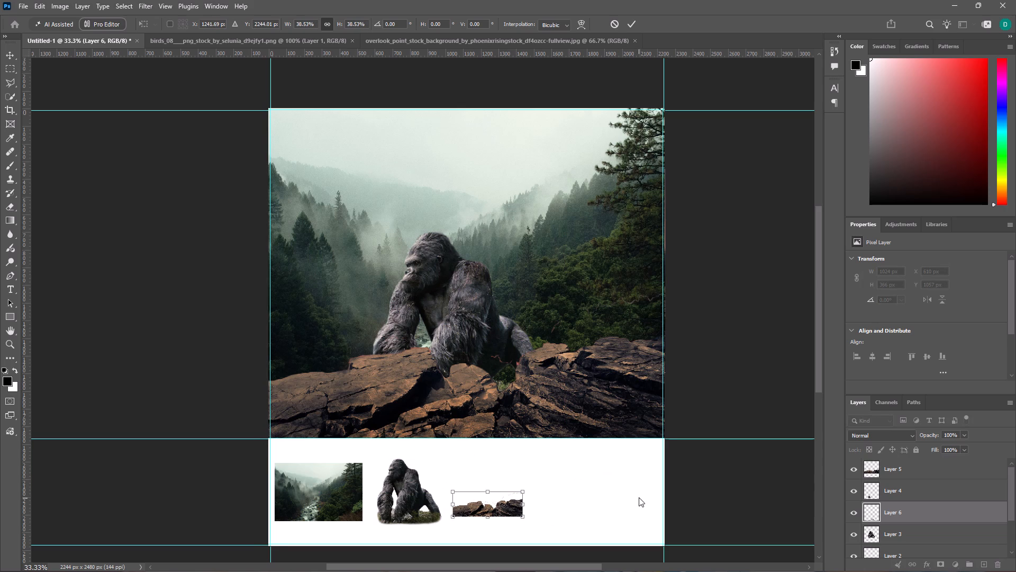
click(706, 488)
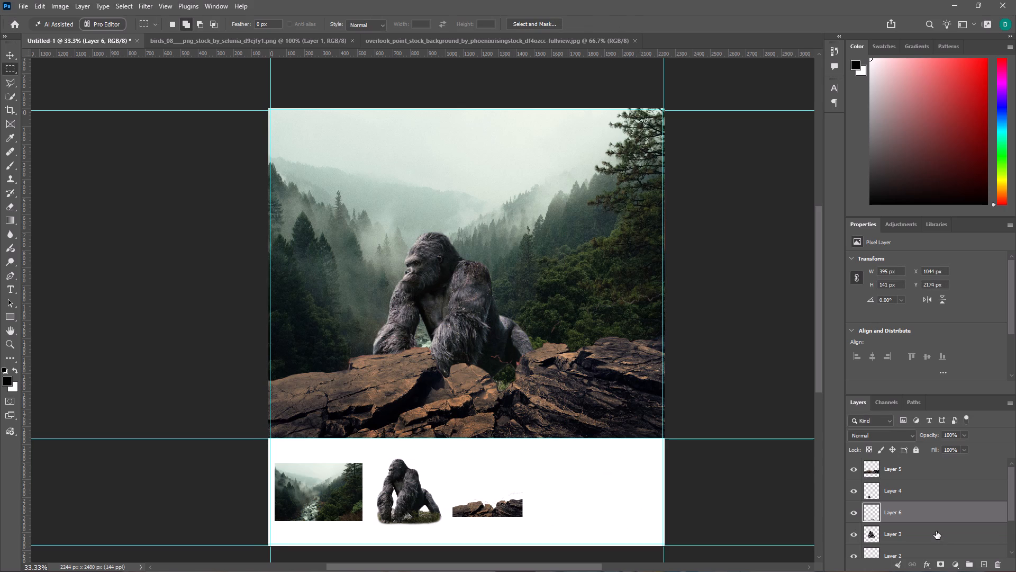
Scale the large gorilla on Layer 3 to about 80% and position it near the scene's centre with its feet at the rocks' upper edge.
click(936, 531)
key(ctrl+t)
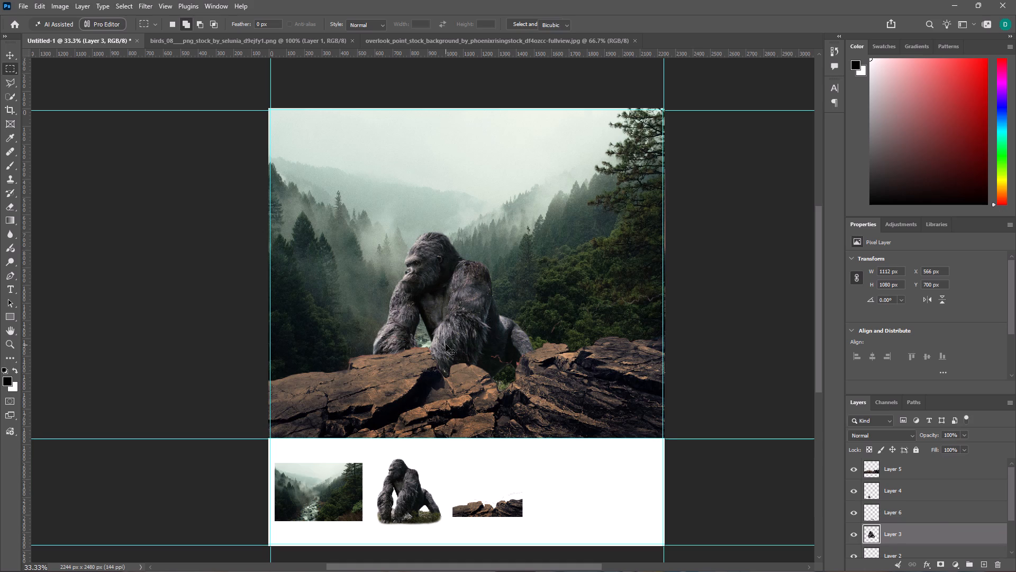
drag(447, 341, 456, 306)
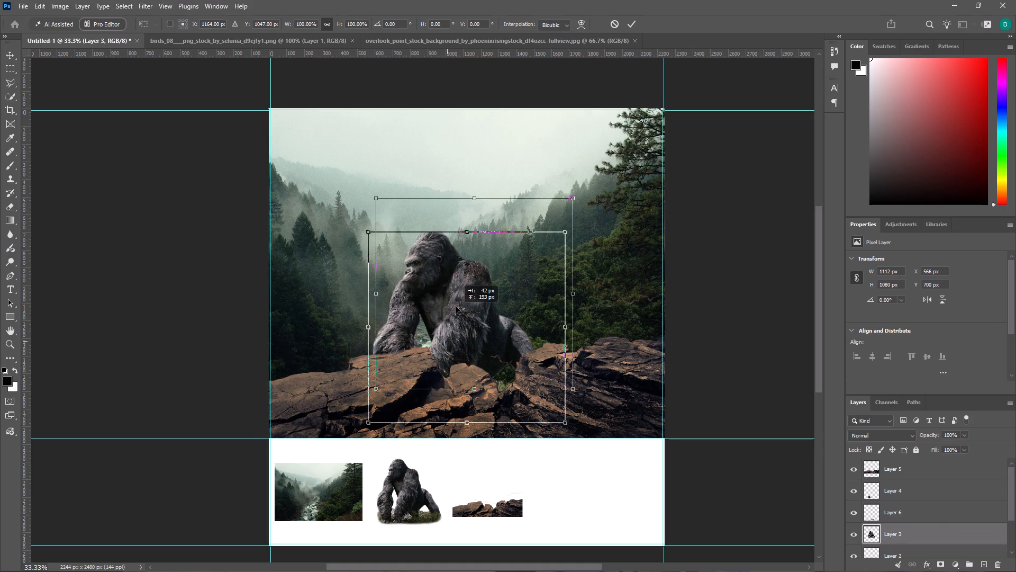
drag(456, 306, 457, 272)
drag(571, 353, 545, 332)
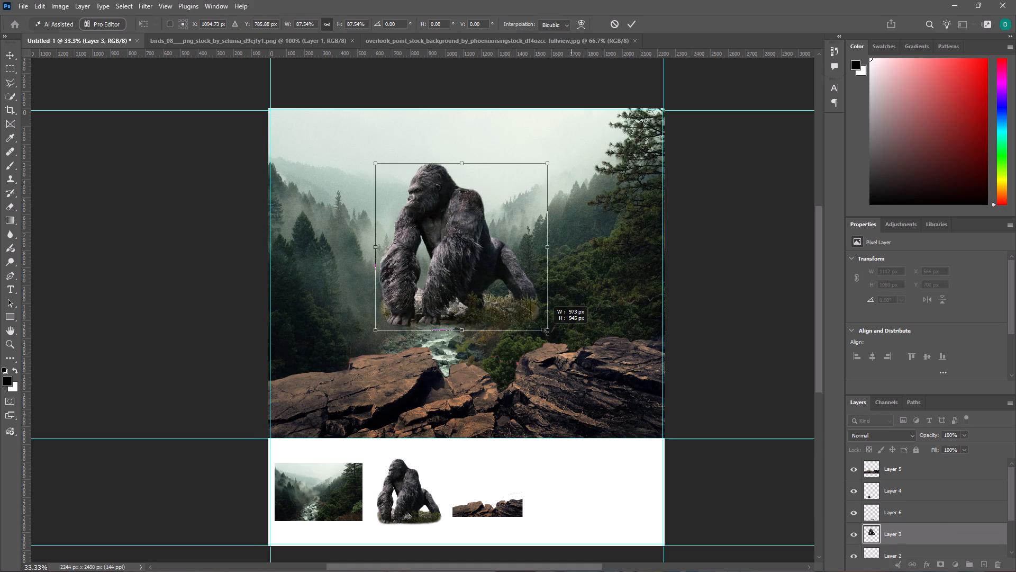
drag(545, 332, 538, 326)
drag(485, 272, 503, 293)
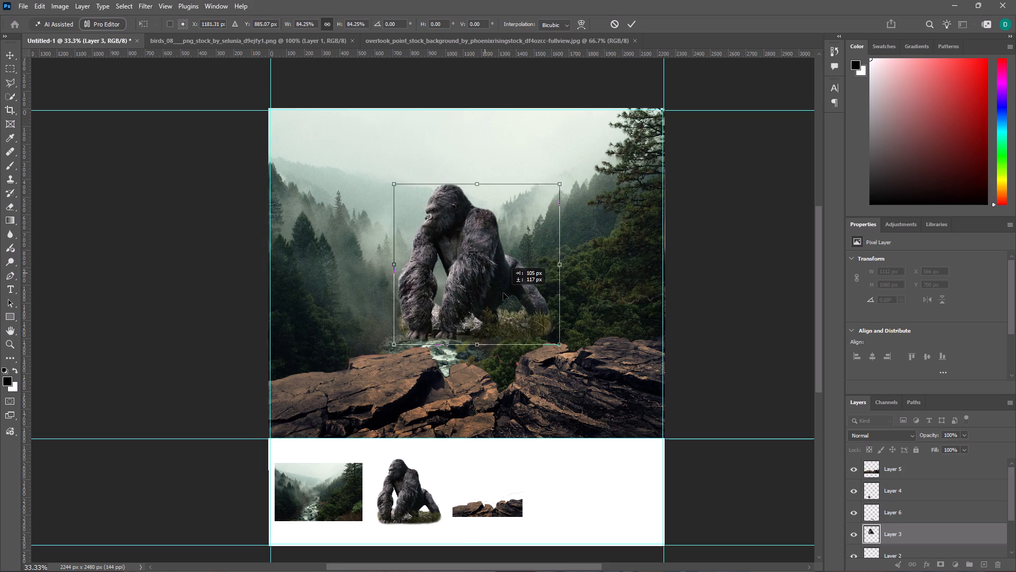
drag(503, 293, 501, 297)
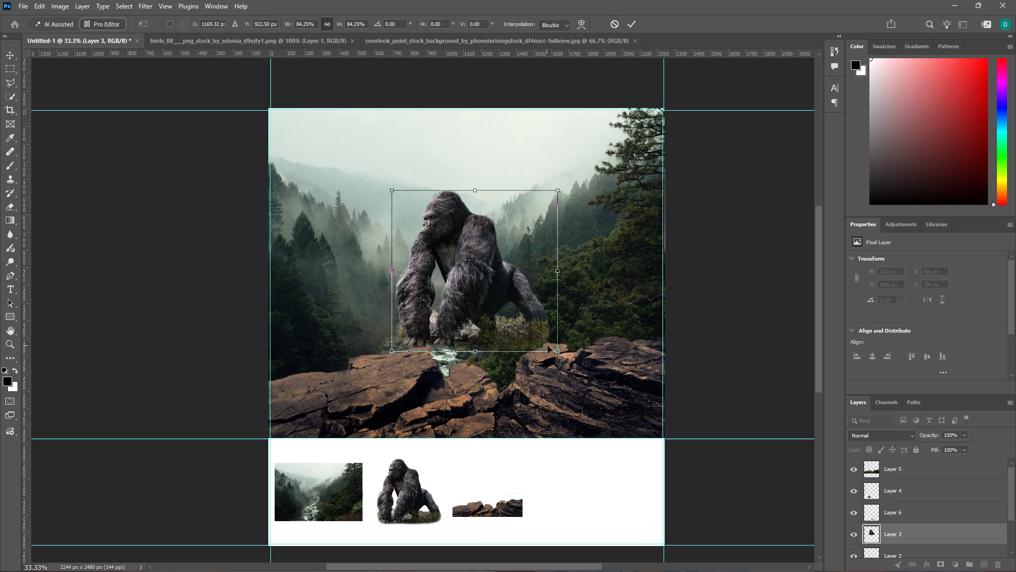
drag(557, 352, 554, 339)
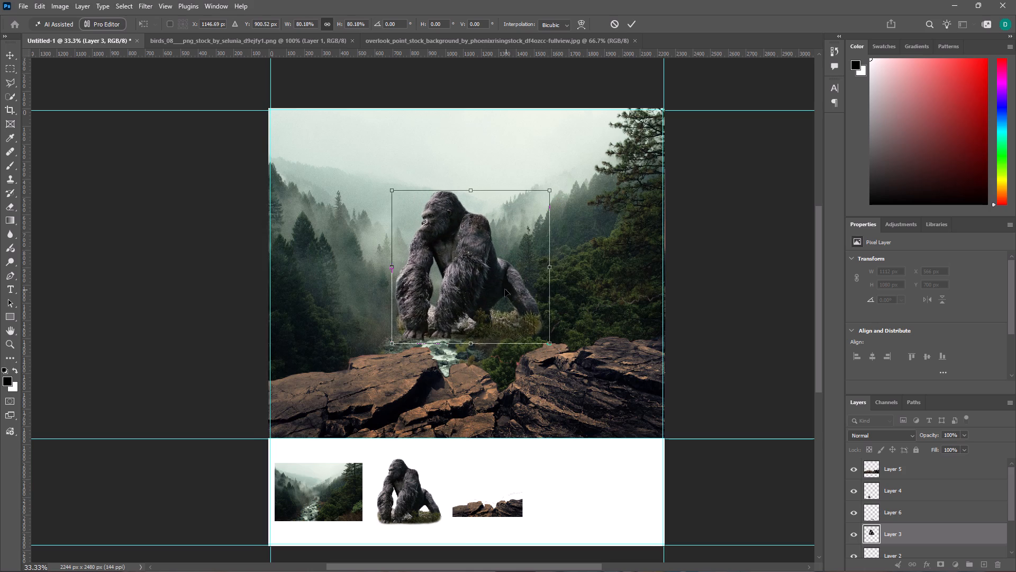
drag(488, 292, 507, 314)
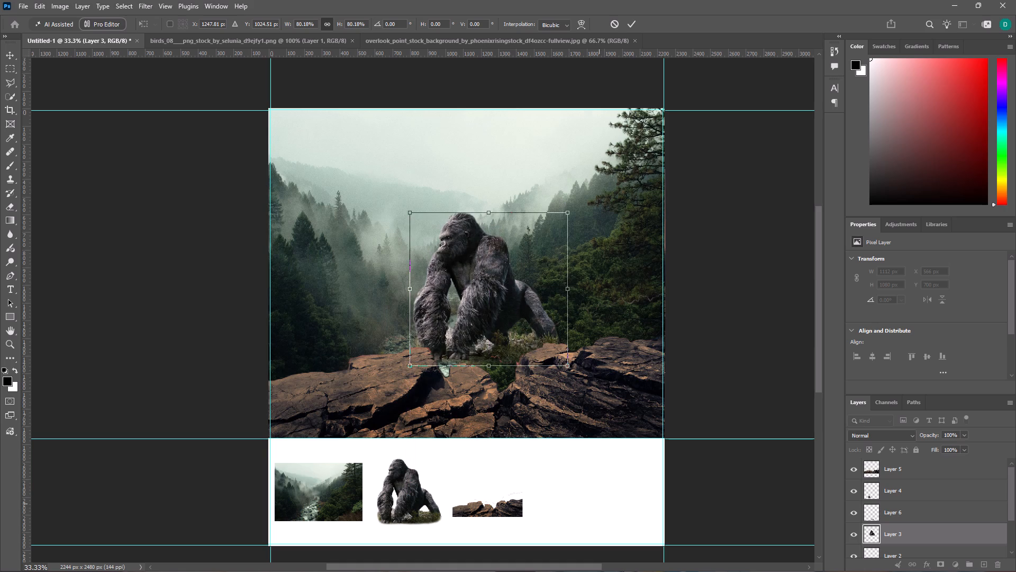
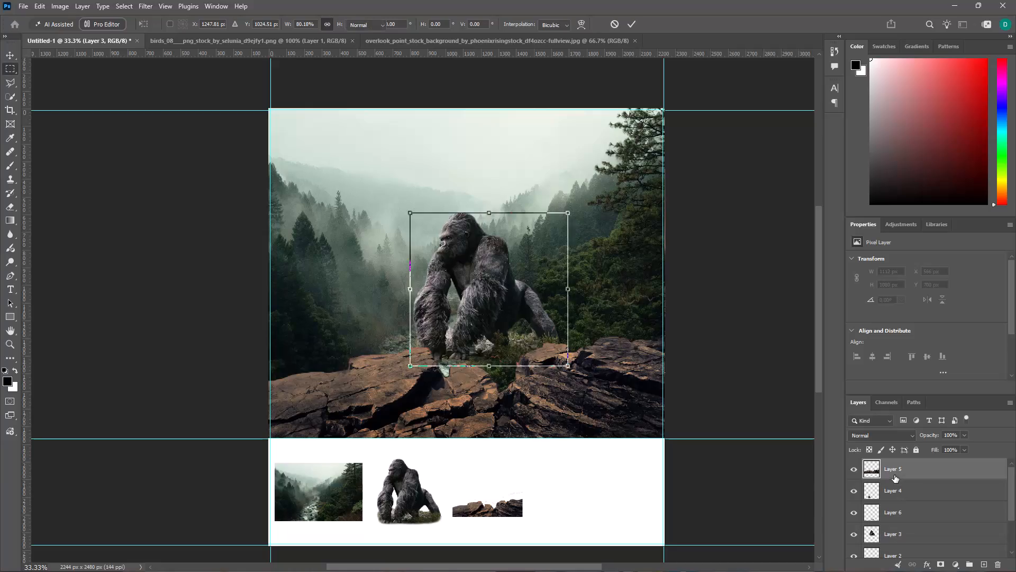
Scale the large foreground rocks on Layer 5 to about 135.6% and position them across the bottom of the scene below the gorilla.
key(ctrl+t)
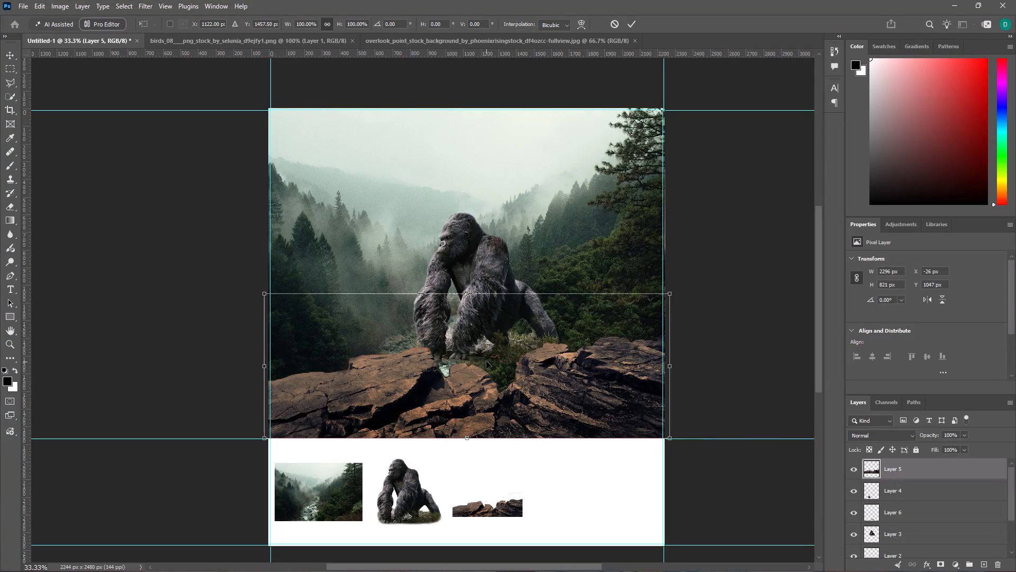
drag(672, 439, 716, 463)
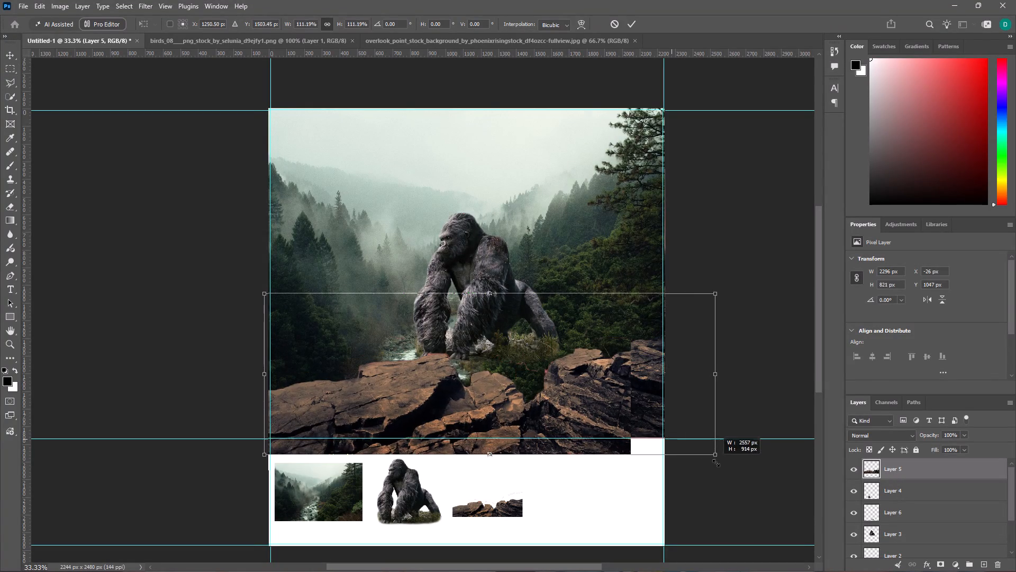
drag(716, 463, 756, 485)
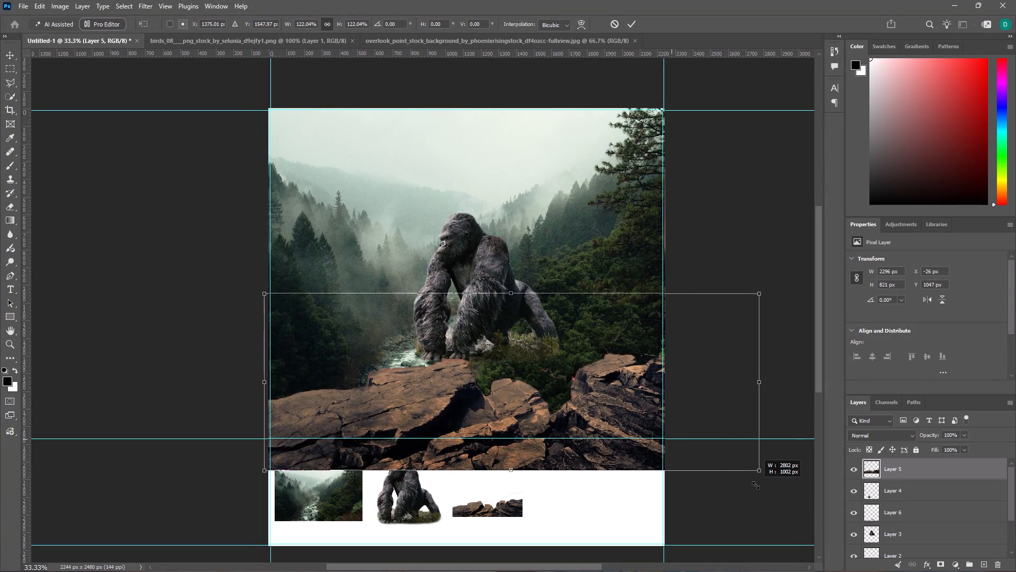
drag(756, 485, 759, 487)
drag(612, 409, 584, 394)
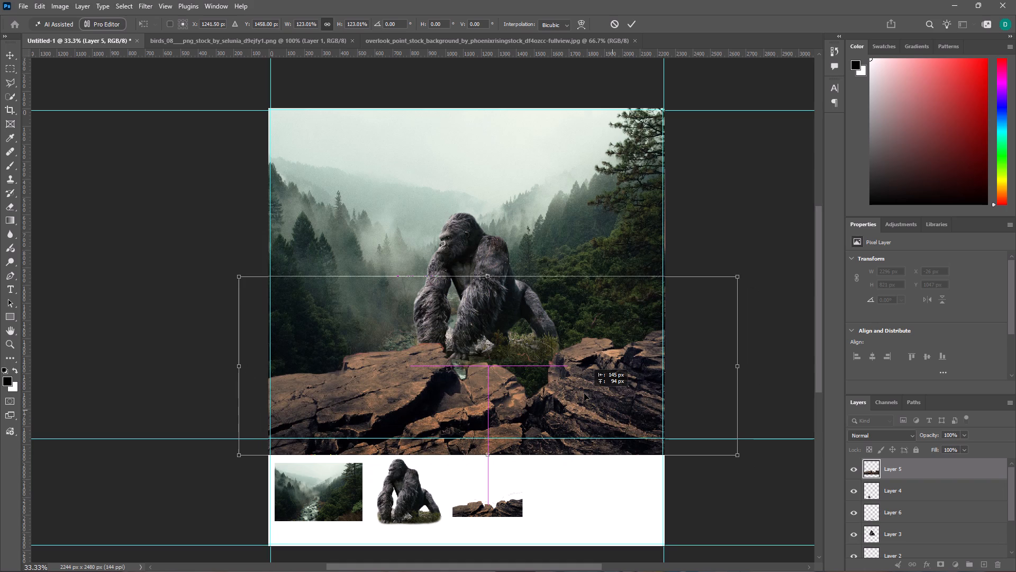
drag(584, 394, 546, 385)
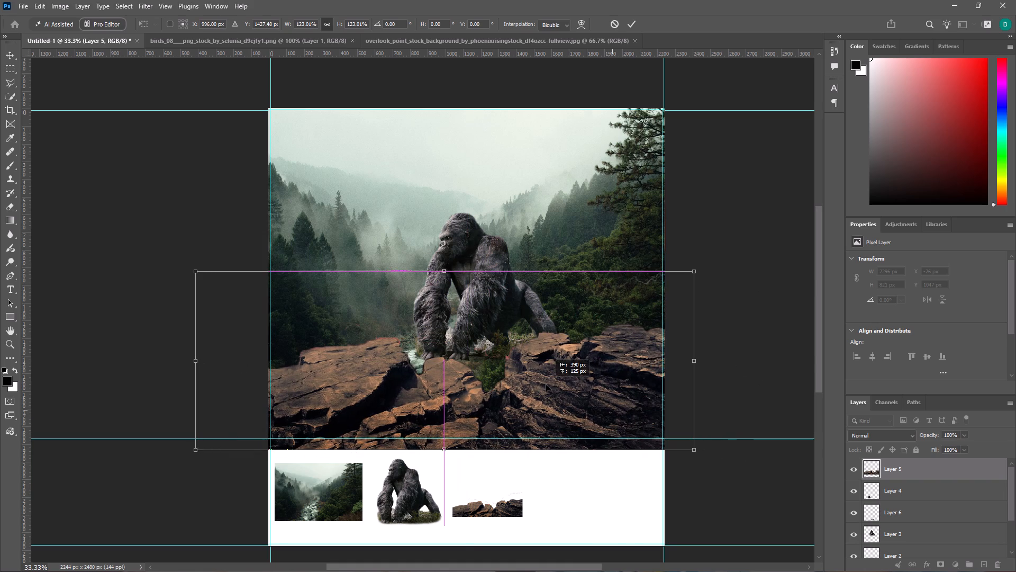
drag(546, 385, 544, 385)
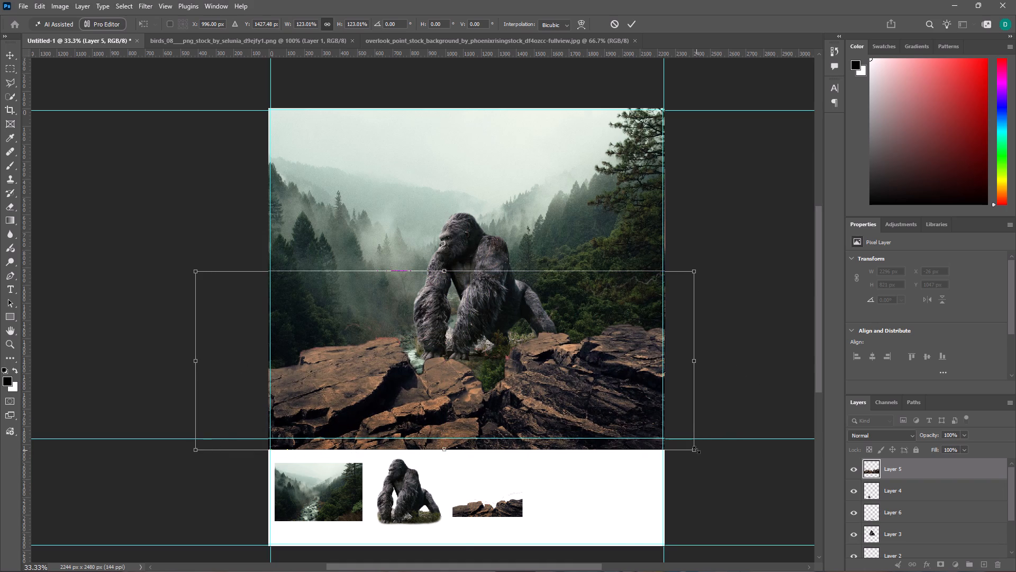
drag(696, 450, 743, 479)
drag(606, 396, 574, 391)
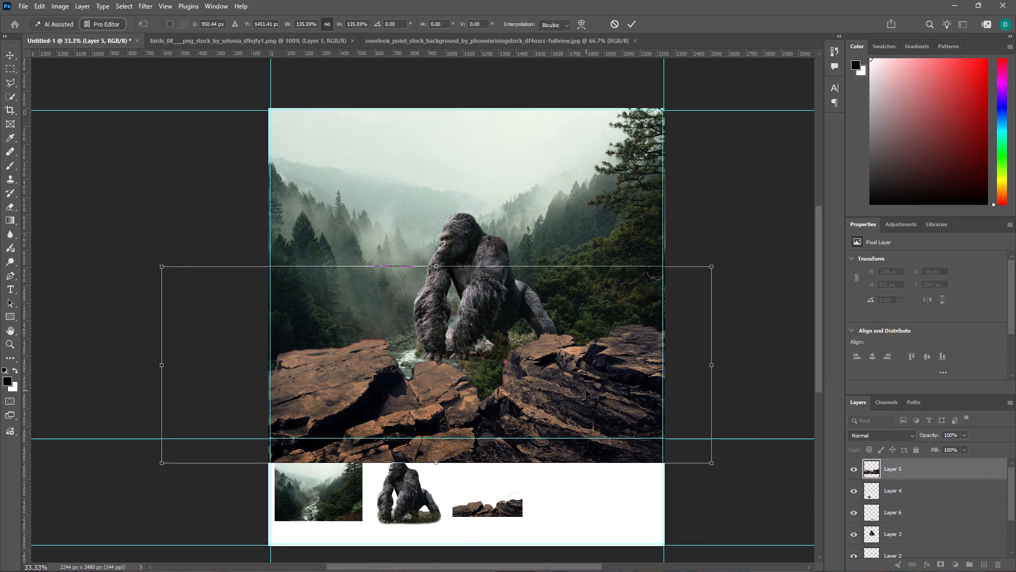
scroll(492, 383, down, 4)
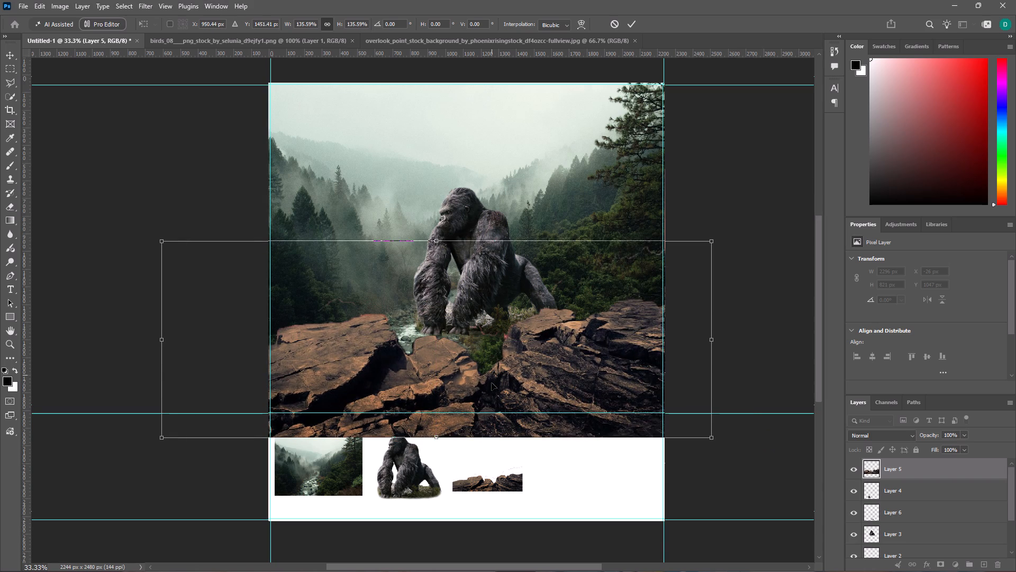
click(710, 466)
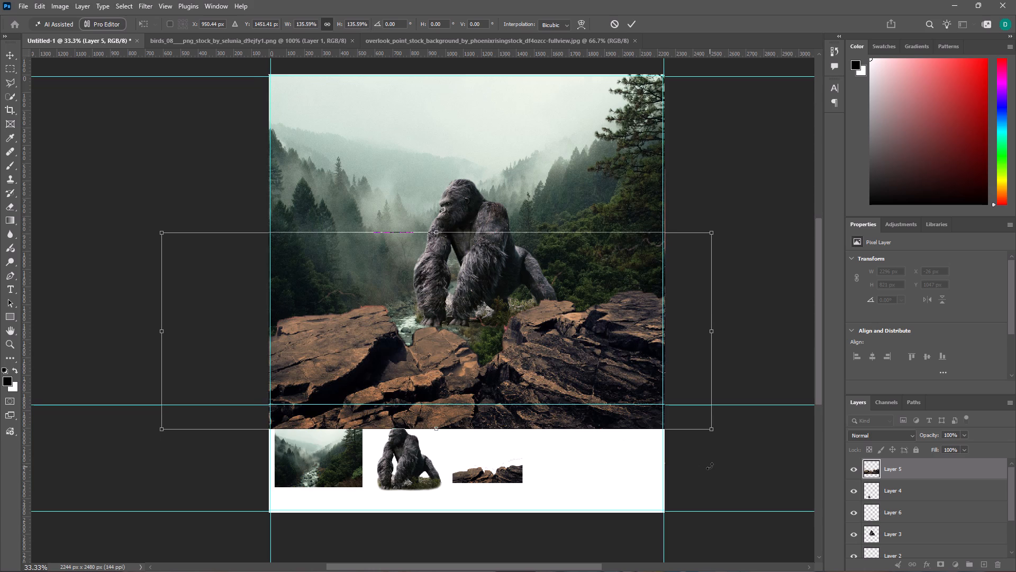
click(746, 456)
Erase just above the left rock's upper edge on Layer 5 with the Eraser at 35 px.
click(11, 201)
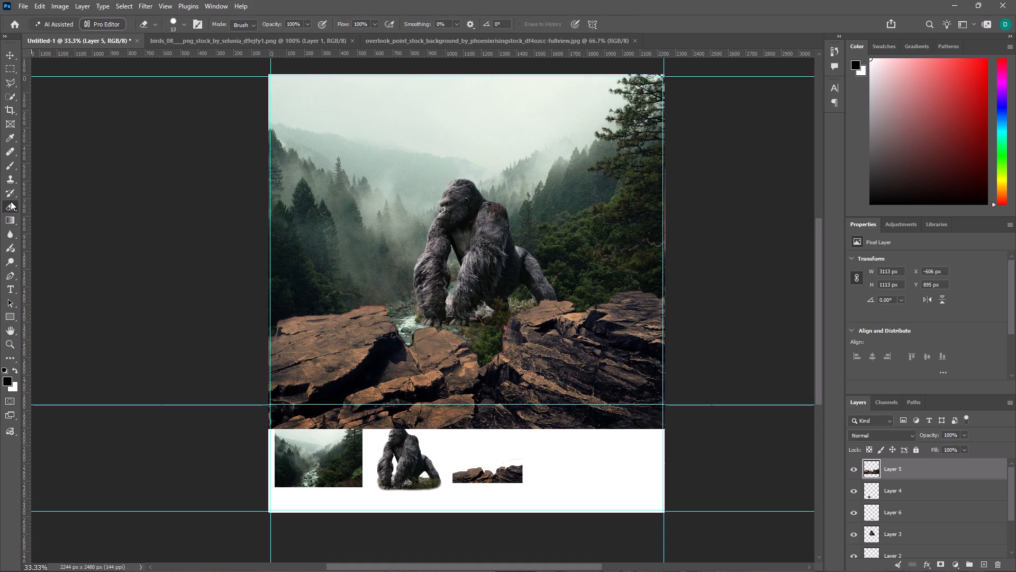
text(]]]]])
drag(344, 294, 336, 298)
drag(336, 298, 351, 297)
drag(351, 297, 377, 281)
Erase the leftover grass beside the large gorilla's leftmost hand on Layer 3 with a 40 px Eraser.
click(881, 526)
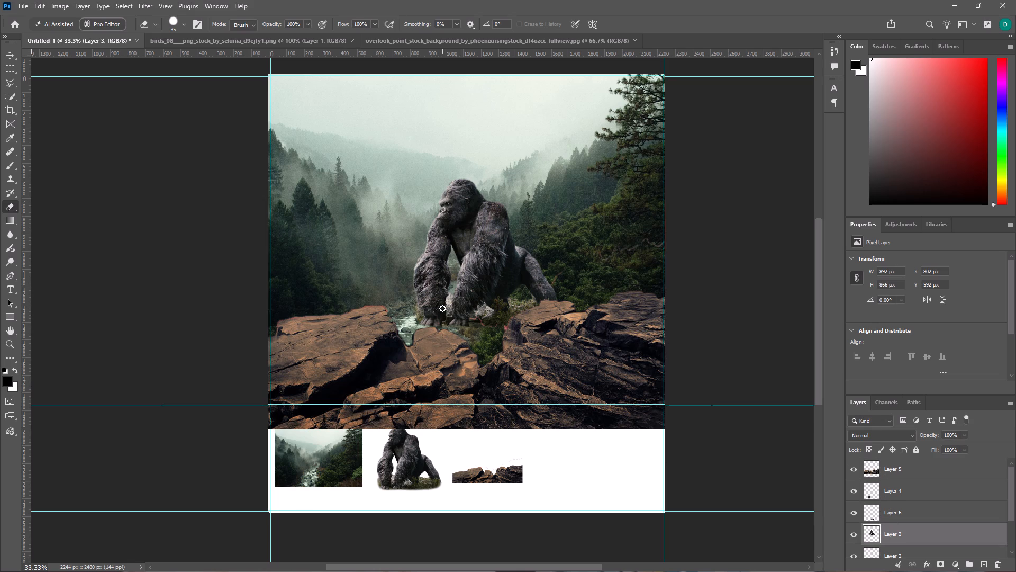
key(equal)
key(bracketright)
key(ctrl+equal)
key(ctrl+equal)
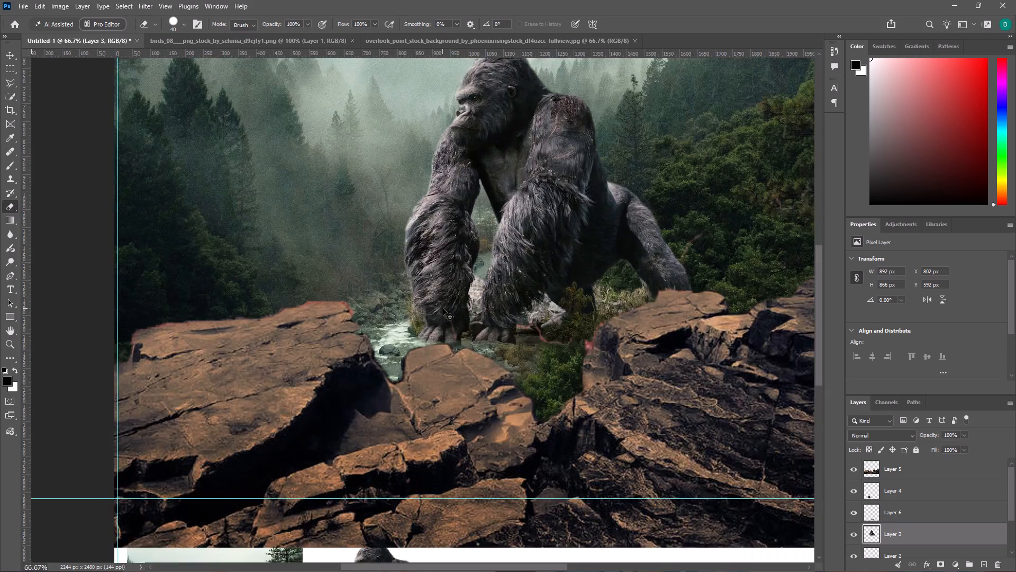
key(ctrl+equal)
key(ctrl+equal)
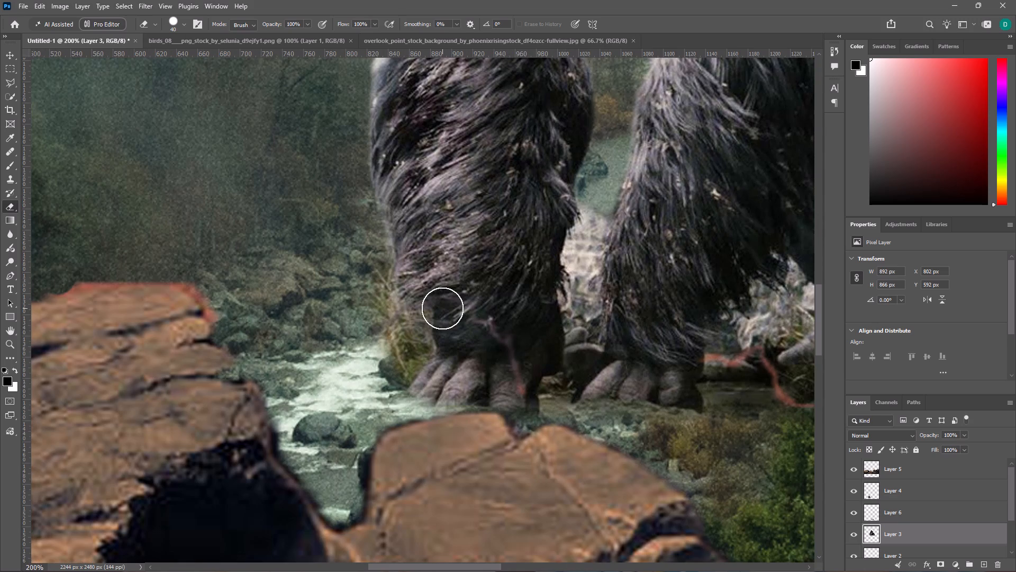
click(398, 339)
click(402, 356)
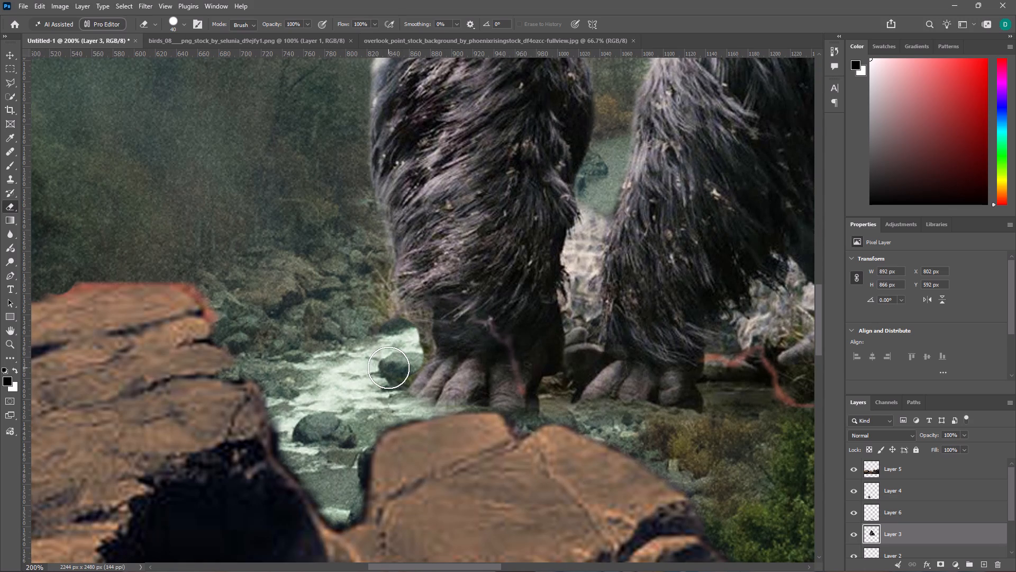
click(392, 367)
Erase the remaining grass fringe along the outer edge of the gorilla's left forearm with a 25 px Eraser.
text([[)
key(bracketleft)
click(387, 320)
click(382, 303)
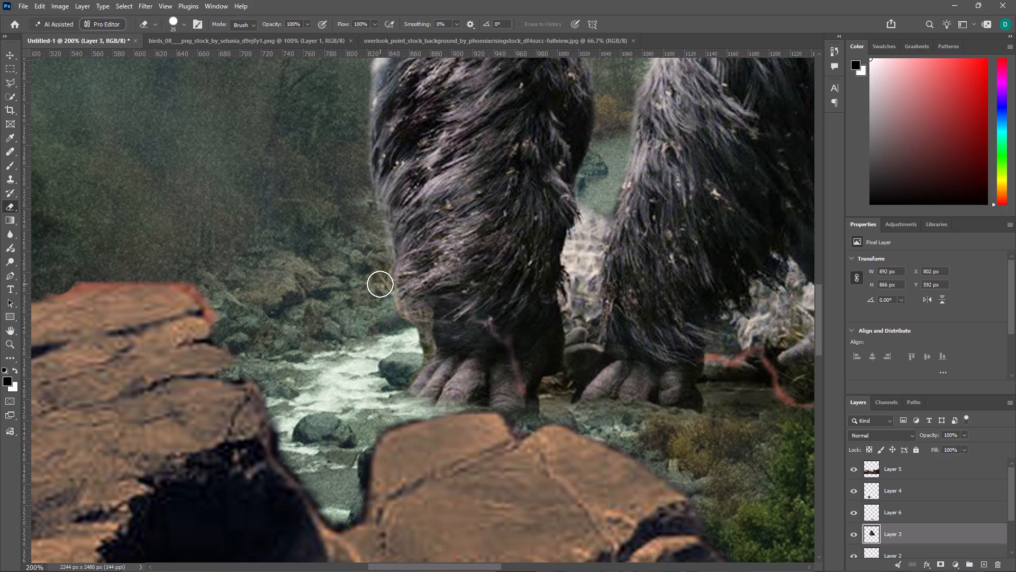
click(380, 284)
click(380, 279)
Erase the leftover background in the notch between the left forearm's fur and the hand, down to the knuckles.
click(418, 329)
click(412, 324)
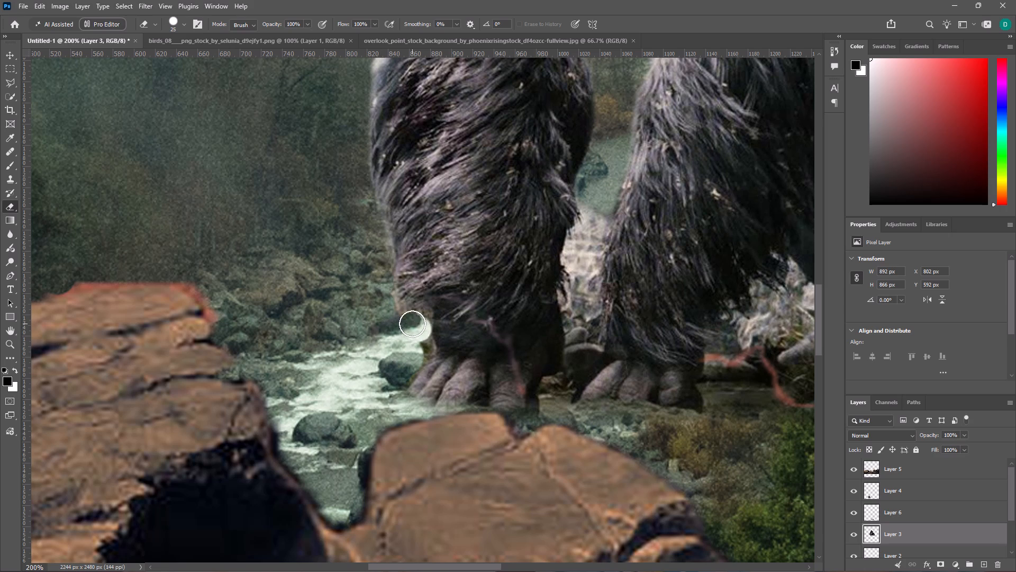
click(400, 318)
click(417, 324)
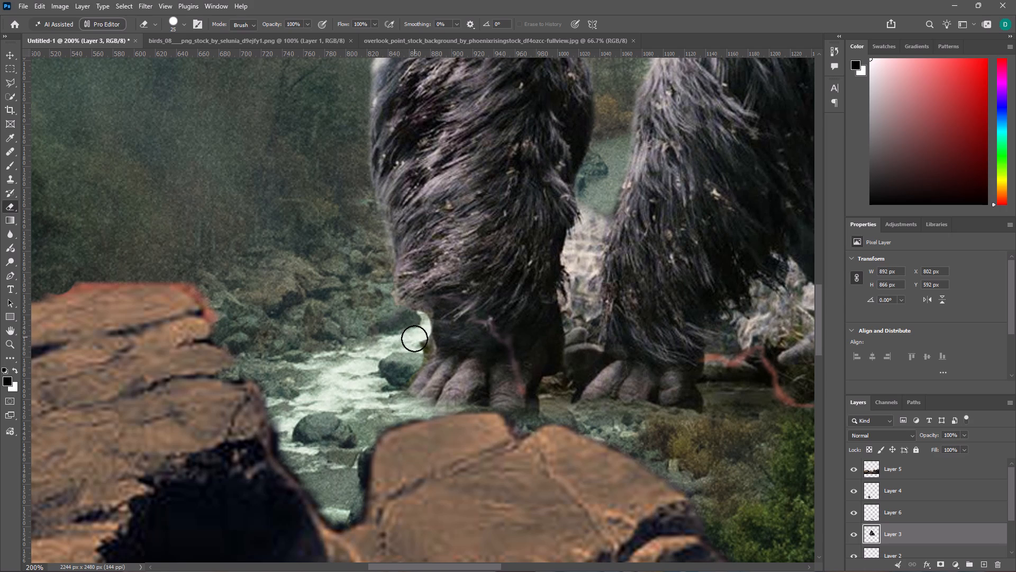
click(418, 341)
click(419, 352)
click(406, 368)
click(423, 348)
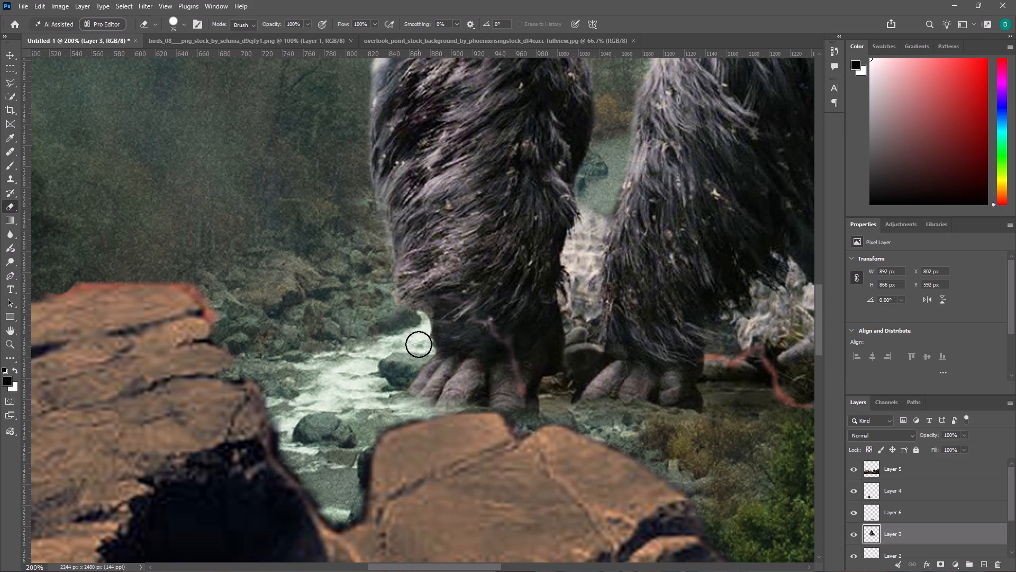
click(419, 345)
click(420, 321)
Erase the leftover stones between the gorilla's two front wrists on Layer 3, down to just above the fingers.
click(586, 323)
click(585, 324)
click(578, 311)
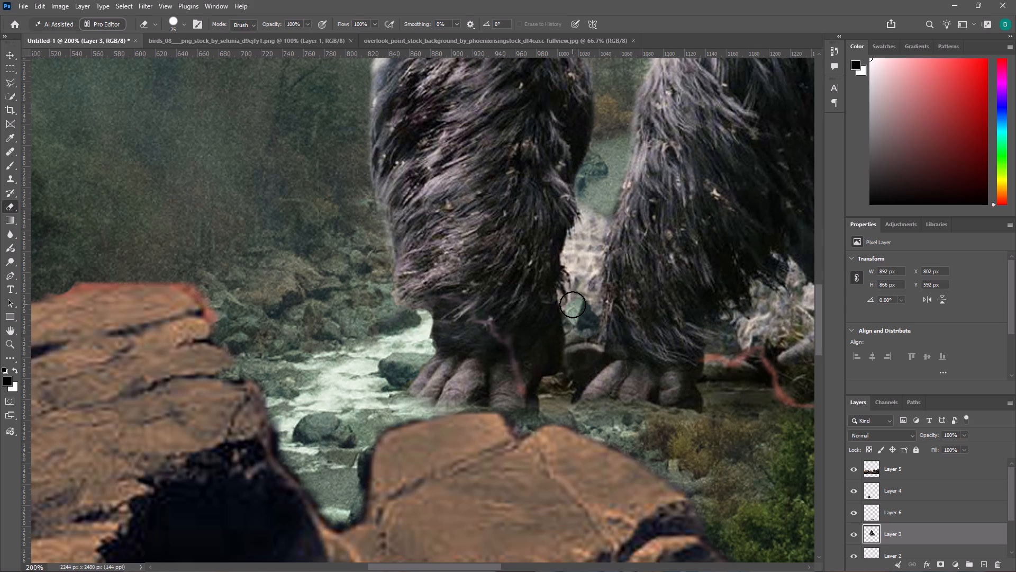
click(573, 305)
click(579, 327)
click(579, 352)
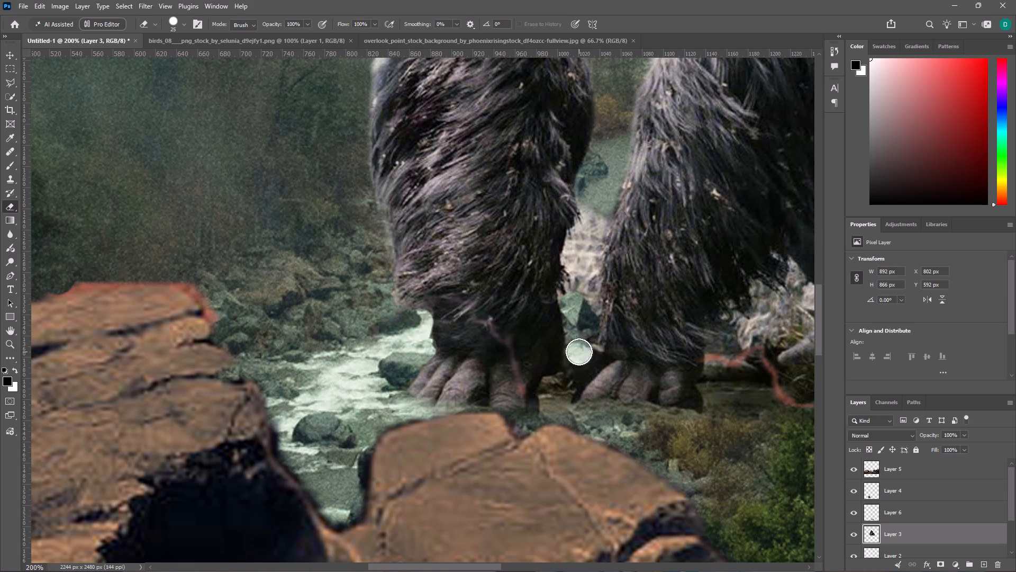
click(586, 351)
click(582, 364)
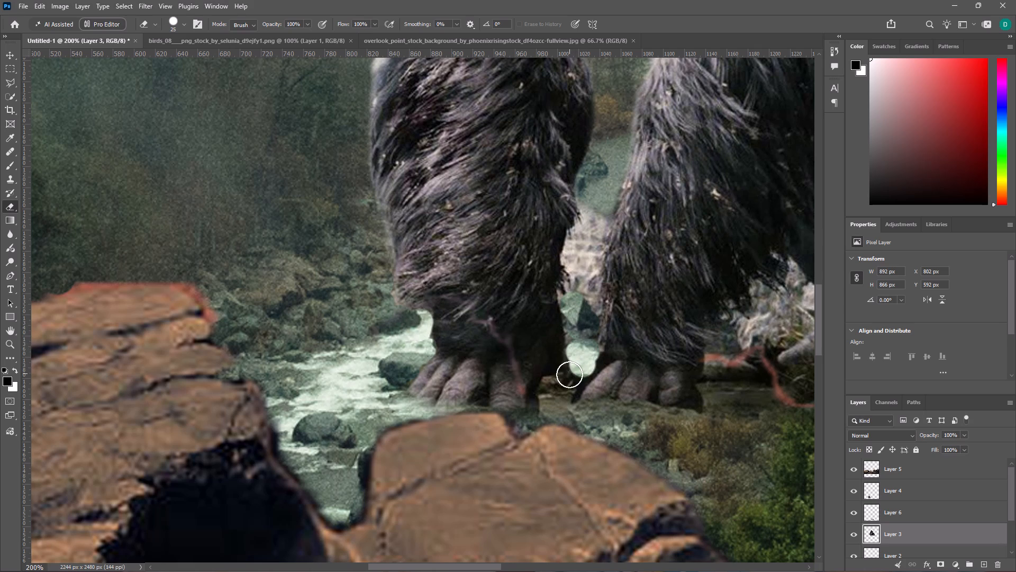
Erase the leftover ground between the gorilla's two front hands and just beneath their fingers.
click(569, 374)
click(559, 391)
click(552, 389)
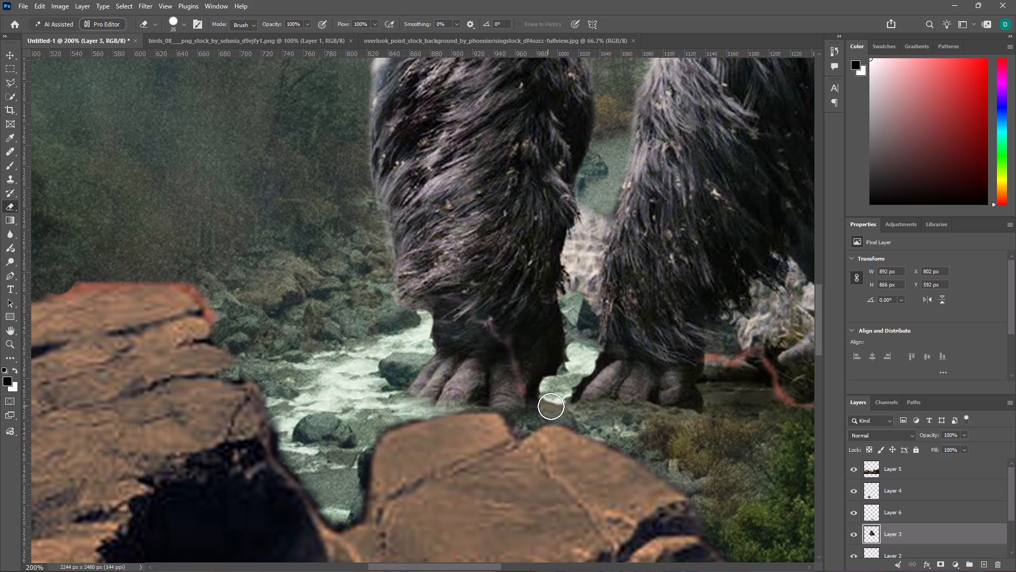
click(561, 412)
drag(600, 420, 561, 413)
drag(561, 413, 563, 412)
click(555, 399)
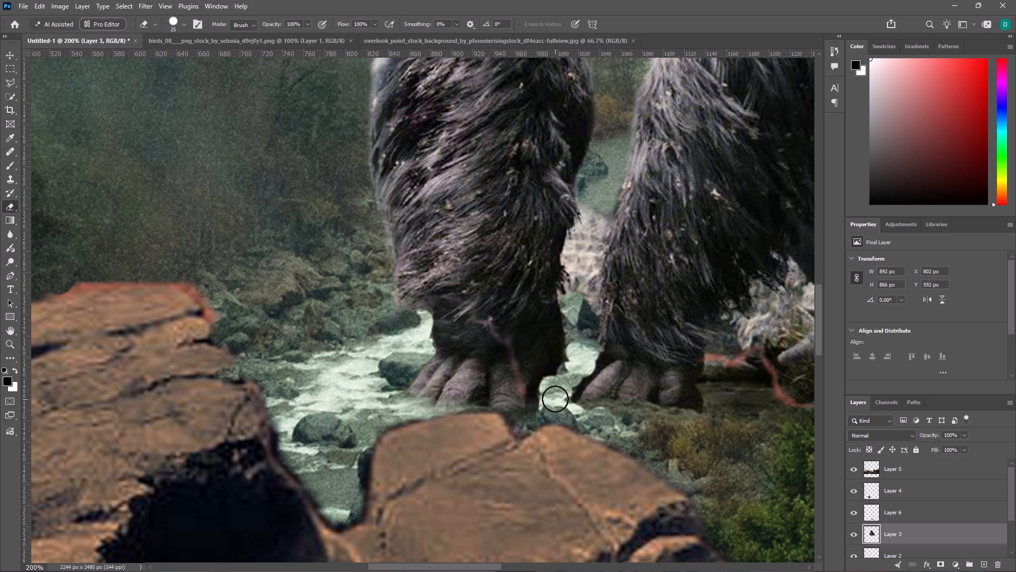
Erase the leftover background along the inner edge of the gorilla's right front hand, from the wrist down to the outermost fingertip.
click(567, 379)
double_click(570, 377)
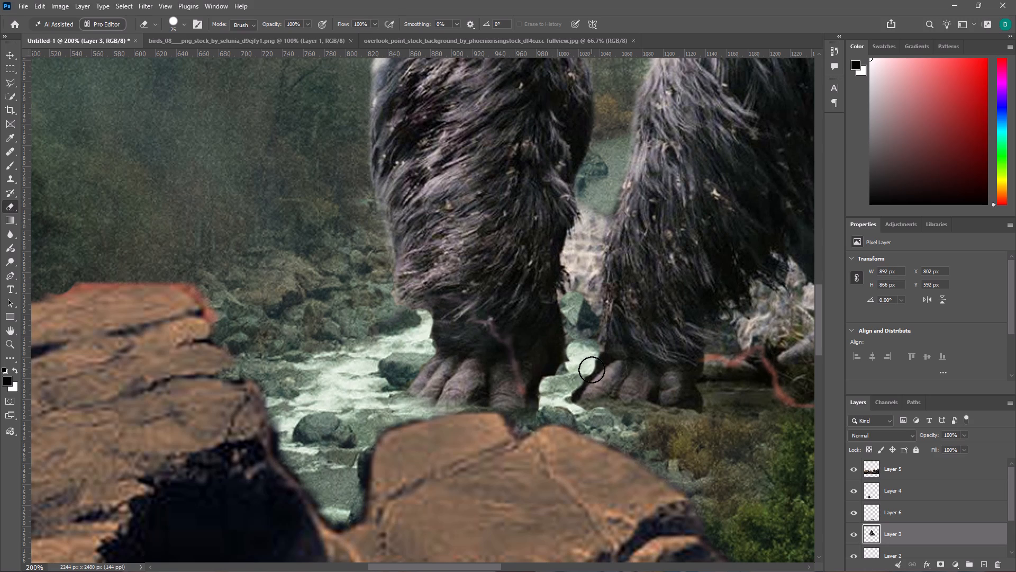
click(588, 363)
click(594, 362)
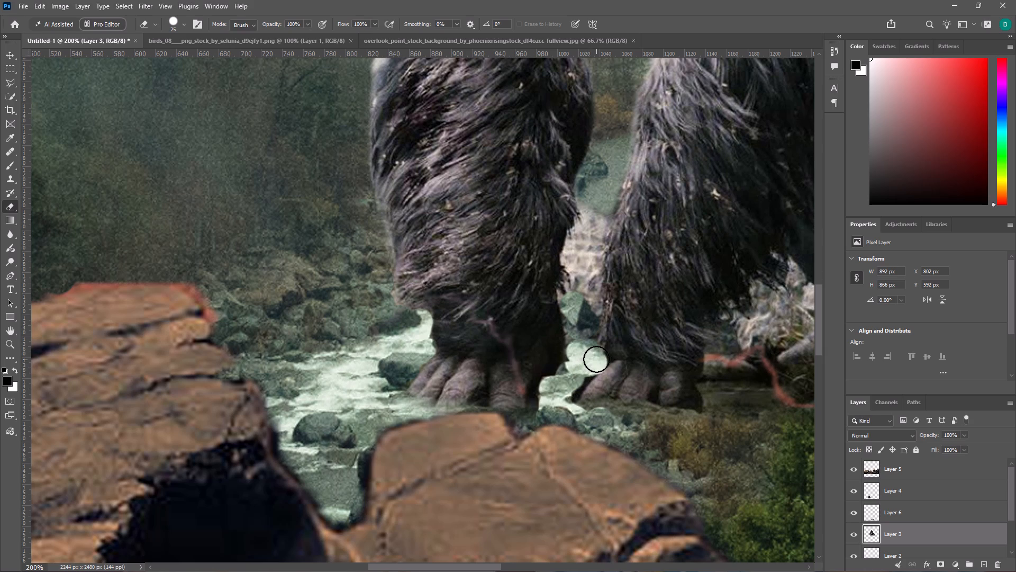
click(596, 359)
click(601, 354)
click(579, 376)
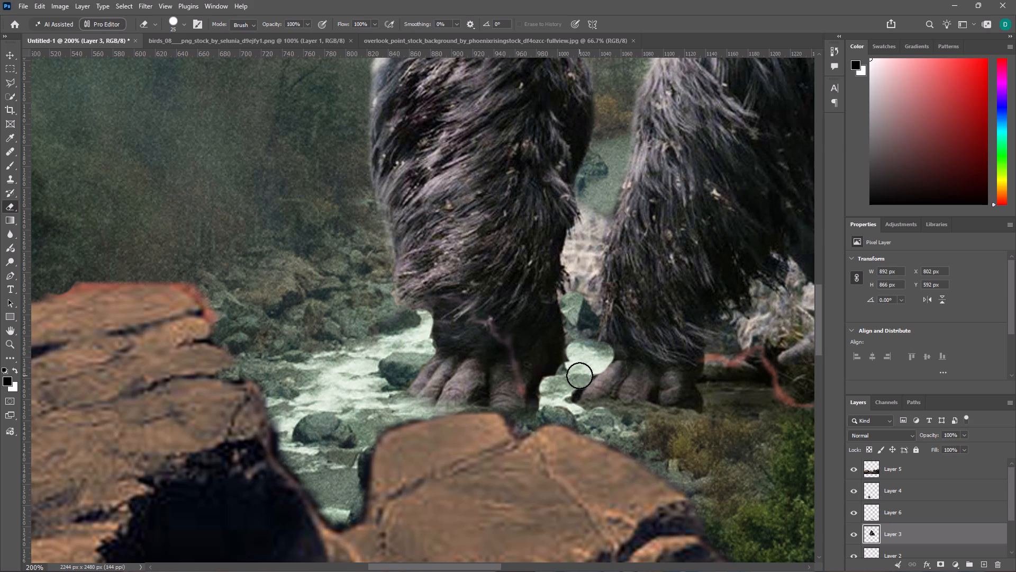
click(588, 369)
click(574, 383)
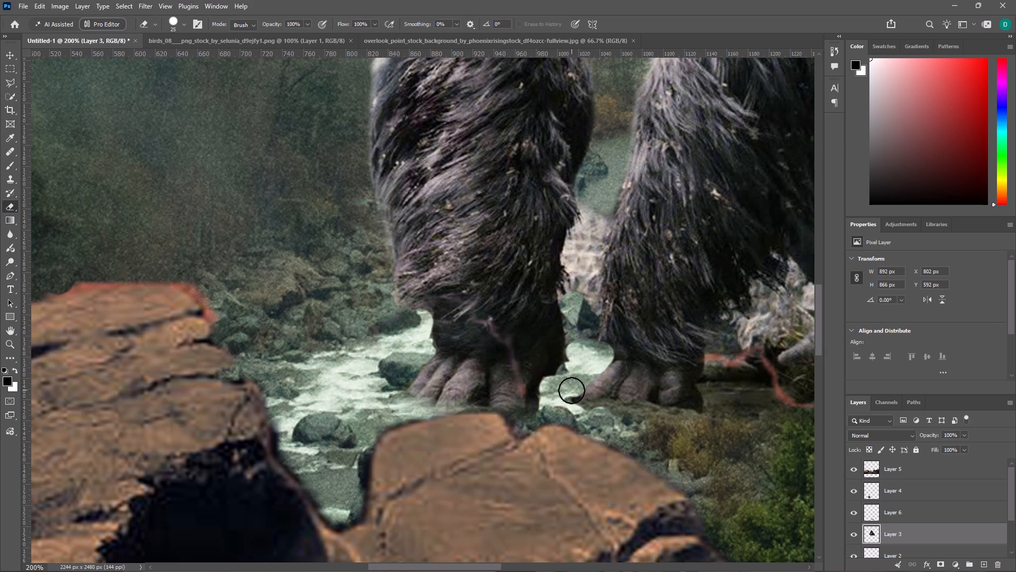
click(569, 394)
click(564, 403)
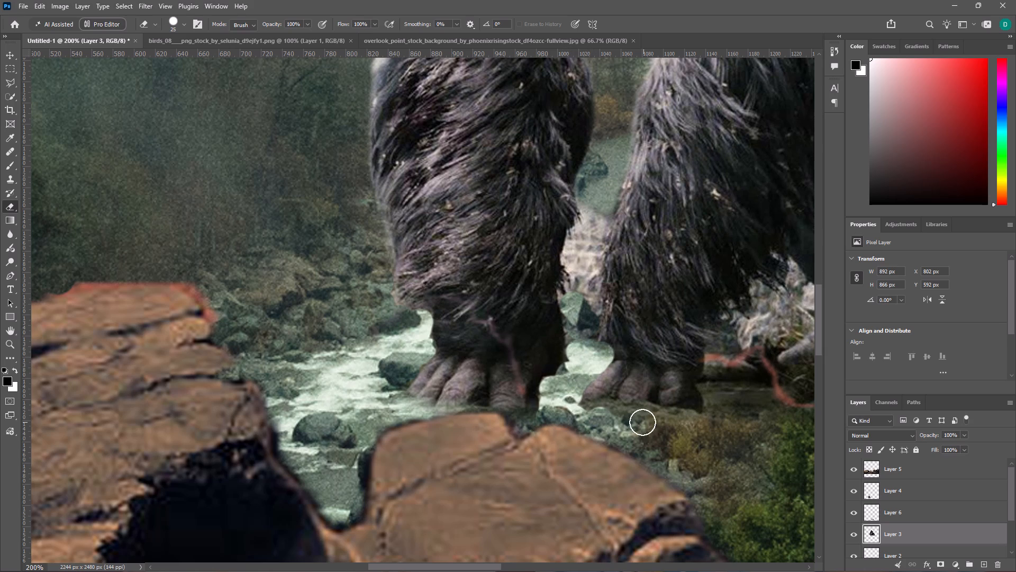
Erase the remaining ground strip beneath the fingers of the gorilla's right front hand on Layer 3.
drag(628, 424, 657, 431)
double_click(640, 423)
click(641, 417)
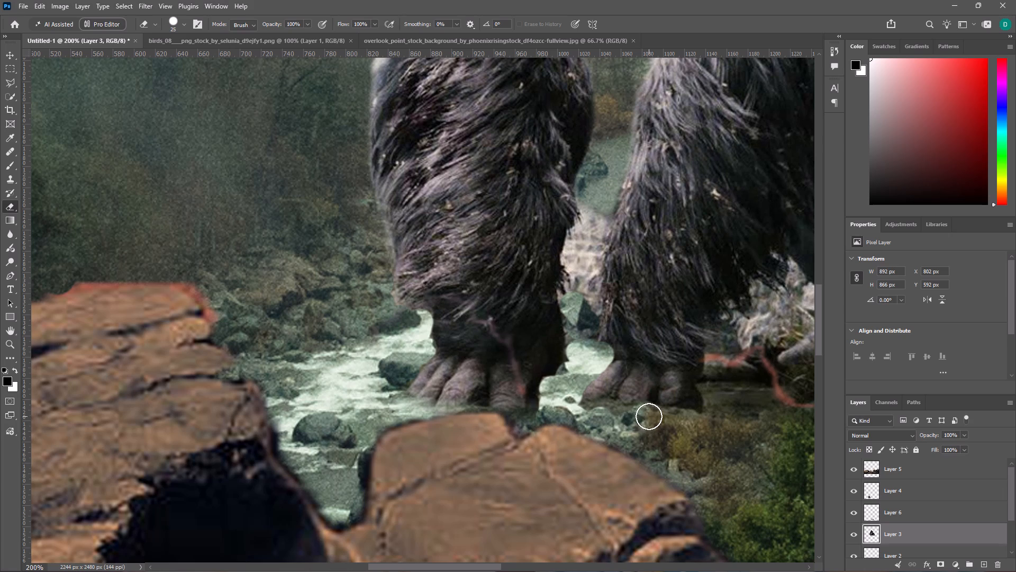
click(650, 416)
click(657, 418)
click(682, 424)
click(691, 426)
click(619, 421)
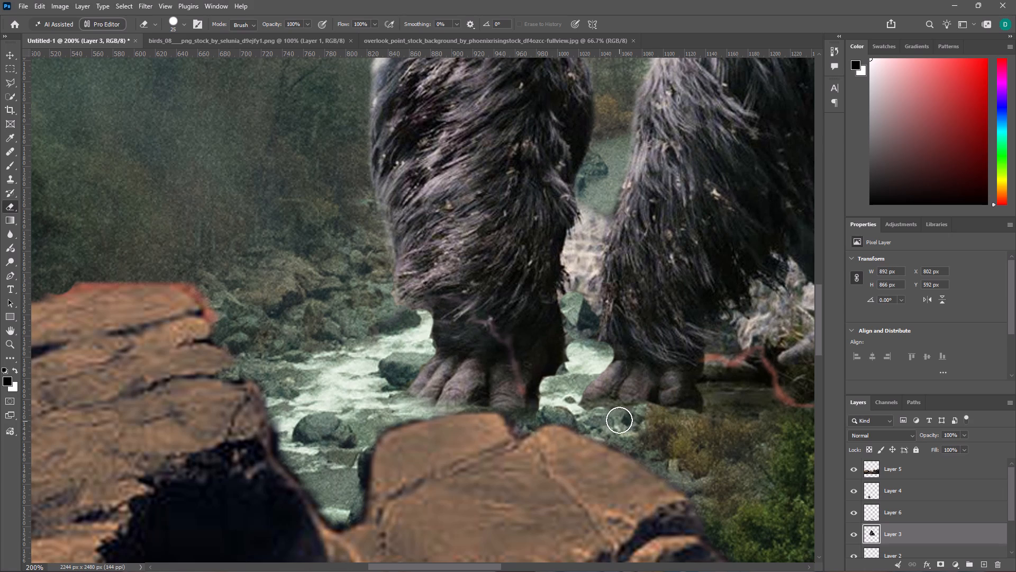
click(616, 416)
click(613, 413)
click(602, 413)
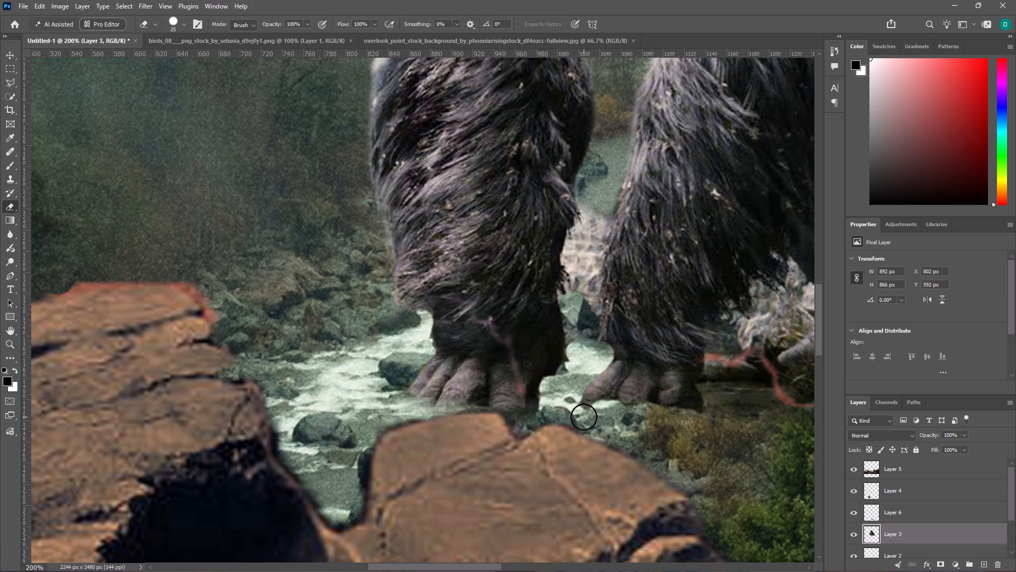
click(583, 412)
click(605, 412)
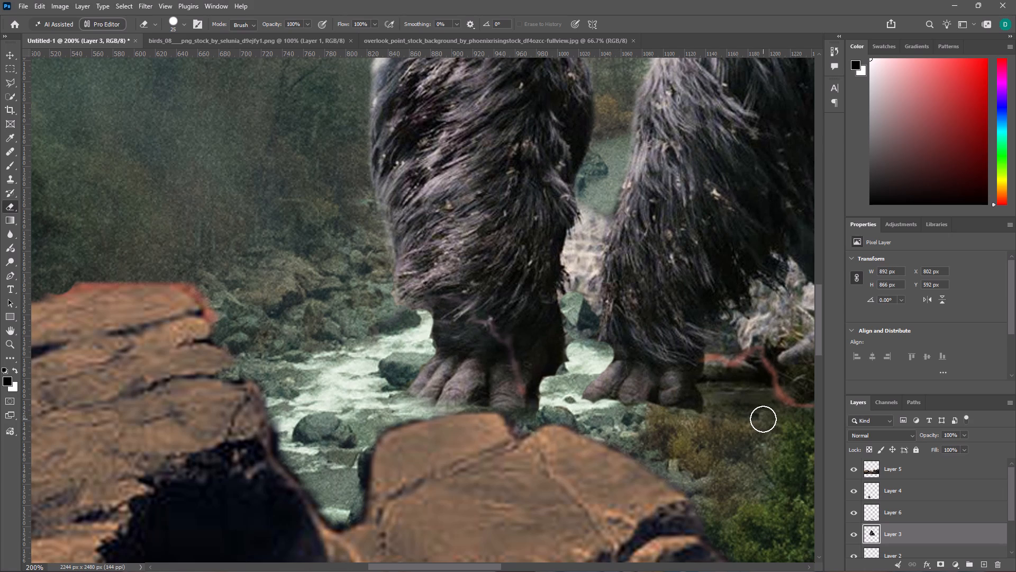
Erase the leftover ground and pale stones beside the outer side of the gorilla's right wrist, below the hanging fur.
drag(745, 380, 769, 352)
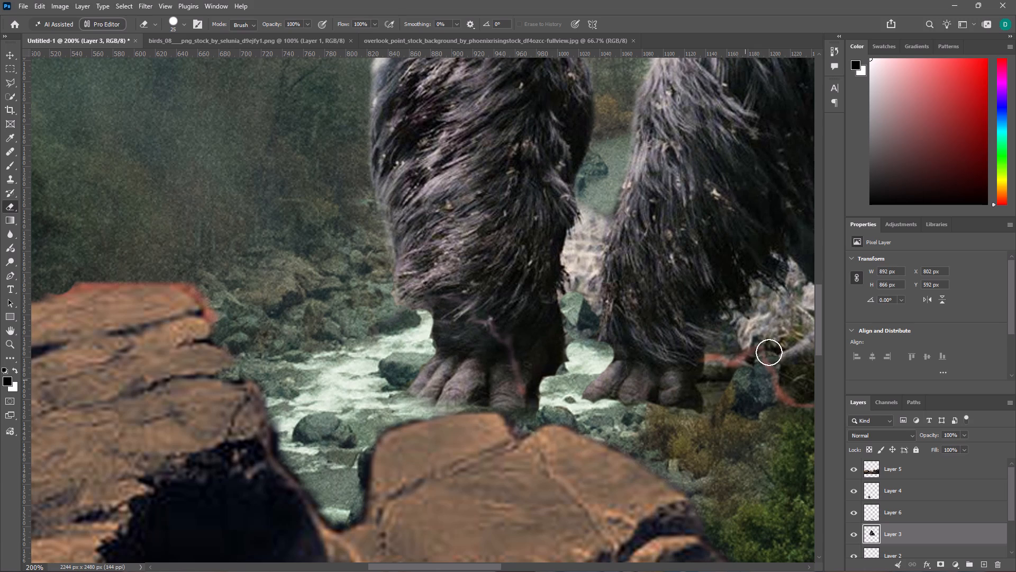
drag(769, 352, 769, 351)
drag(769, 343, 736, 352)
click(736, 352)
drag(736, 352, 723, 359)
click(720, 348)
click(719, 343)
click(718, 341)
click(718, 367)
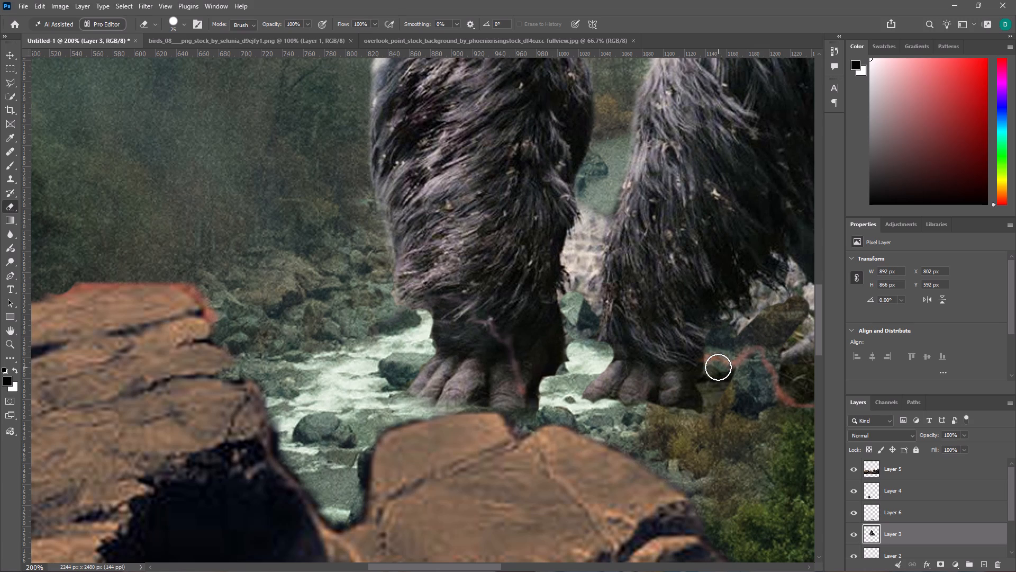
Erase the dark ground remnants hugging the outer edge of the right front hand, from the wrist to below the fingers.
drag(715, 386, 715, 392)
click(714, 397)
drag(723, 387, 732, 377)
drag(738, 367, 722, 391)
click(709, 407)
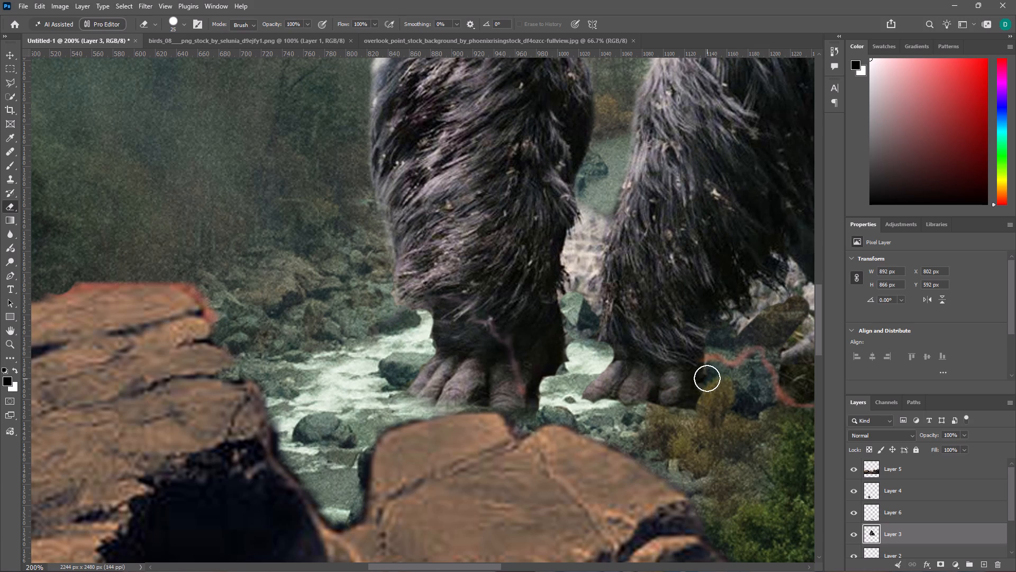
click(707, 378)
click(712, 361)
click(712, 399)
click(701, 414)
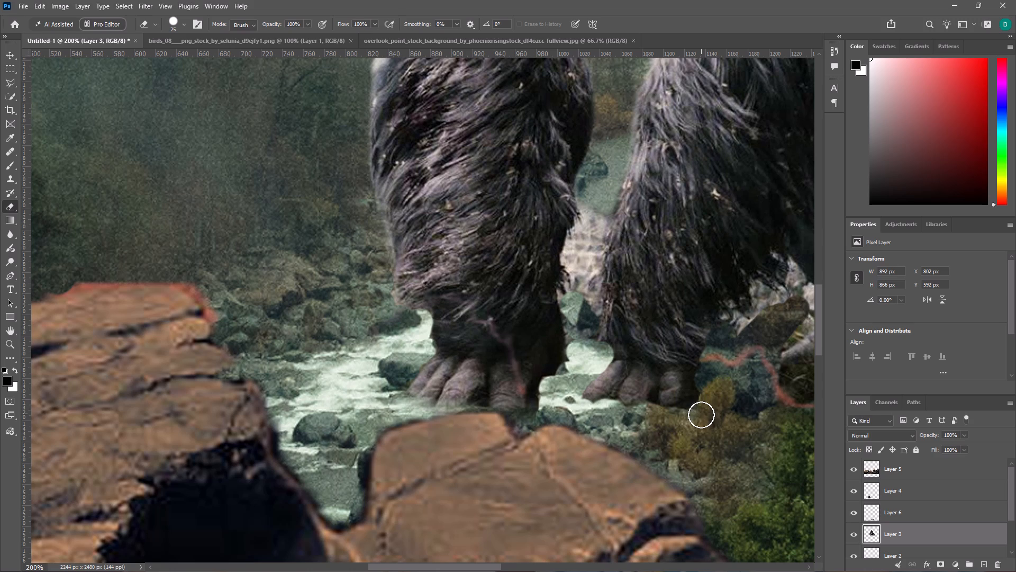
Erase the pale rock left in the gap between the gorilla's two forearms on Layer 3.
drag(586, 302, 587, 324)
click(584, 300)
drag(582, 283, 577, 310)
click(577, 310)
click(584, 271)
drag(589, 241, 592, 235)
click(598, 215)
click(594, 231)
drag(608, 204, 603, 215)
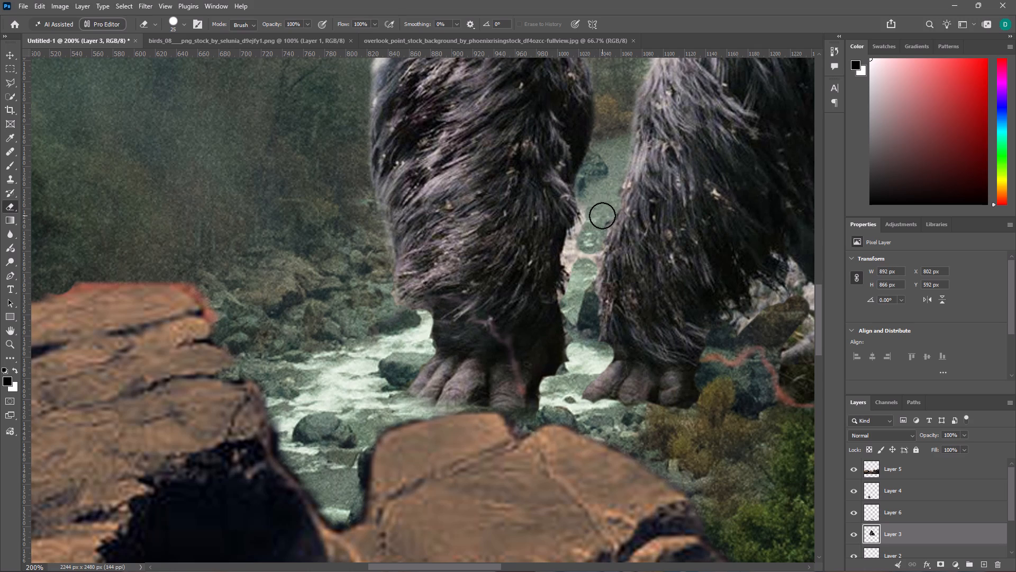
click(593, 235)
click(594, 233)
drag(597, 209, 588, 228)
drag(588, 228, 576, 261)
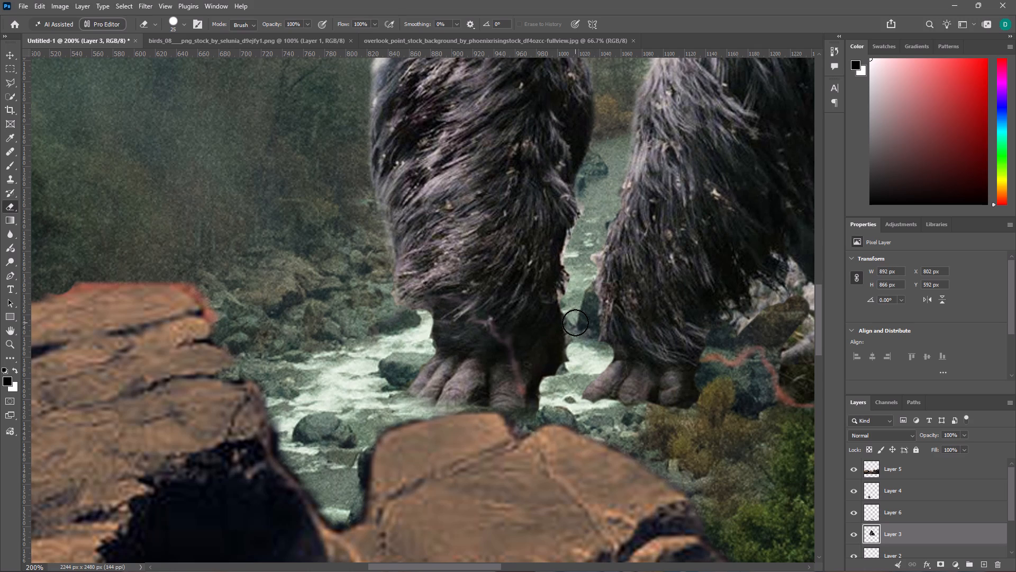
Clean the pale fringe from both fur edges facing the gap between the forearms with a 15 px Eraser.
text([[)
drag(575, 323, 571, 293)
drag(572, 291, 574, 277)
drag(573, 260, 586, 226)
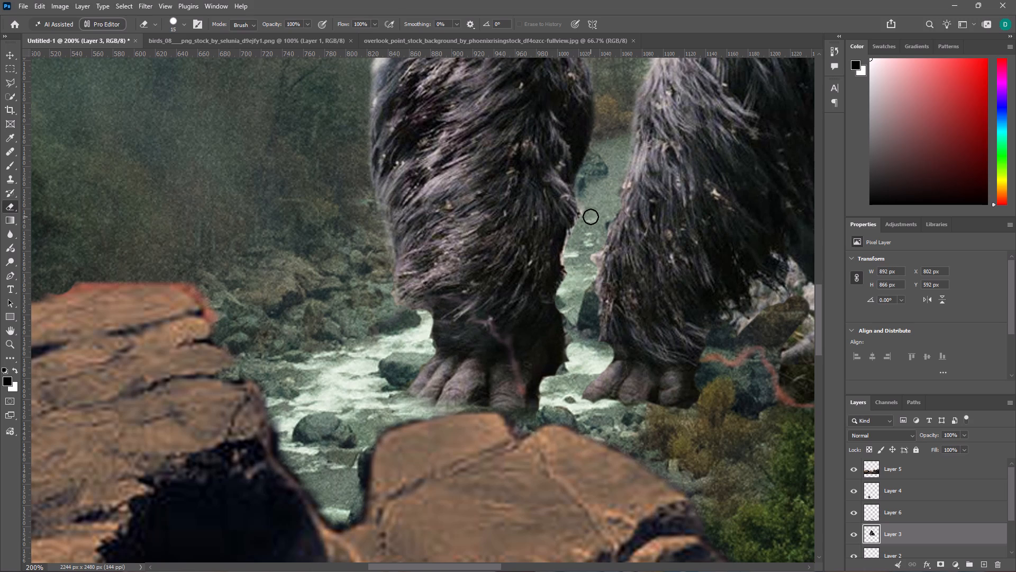
drag(609, 216, 584, 276)
drag(589, 270, 587, 334)
click(591, 351)
drag(596, 340, 596, 364)
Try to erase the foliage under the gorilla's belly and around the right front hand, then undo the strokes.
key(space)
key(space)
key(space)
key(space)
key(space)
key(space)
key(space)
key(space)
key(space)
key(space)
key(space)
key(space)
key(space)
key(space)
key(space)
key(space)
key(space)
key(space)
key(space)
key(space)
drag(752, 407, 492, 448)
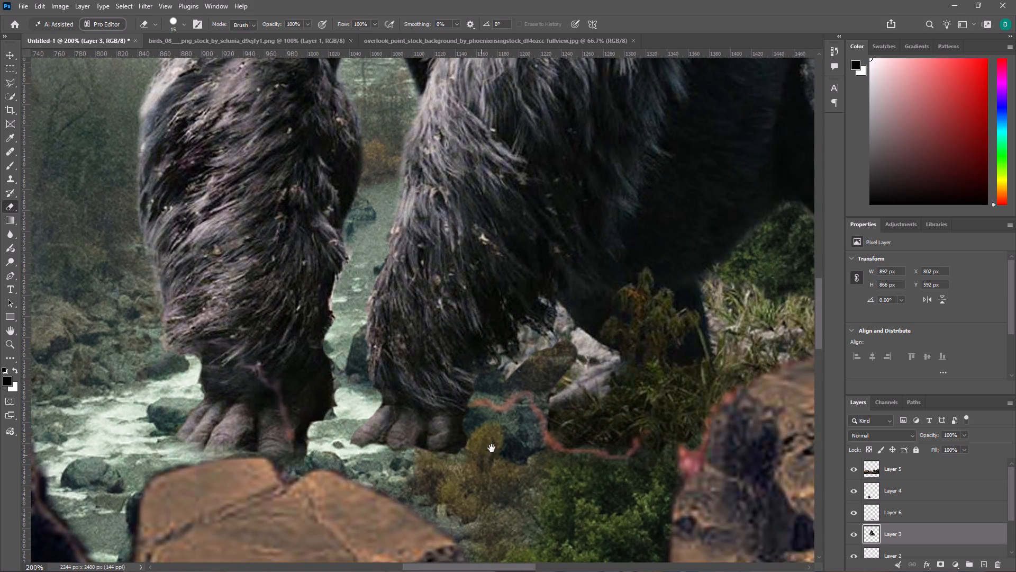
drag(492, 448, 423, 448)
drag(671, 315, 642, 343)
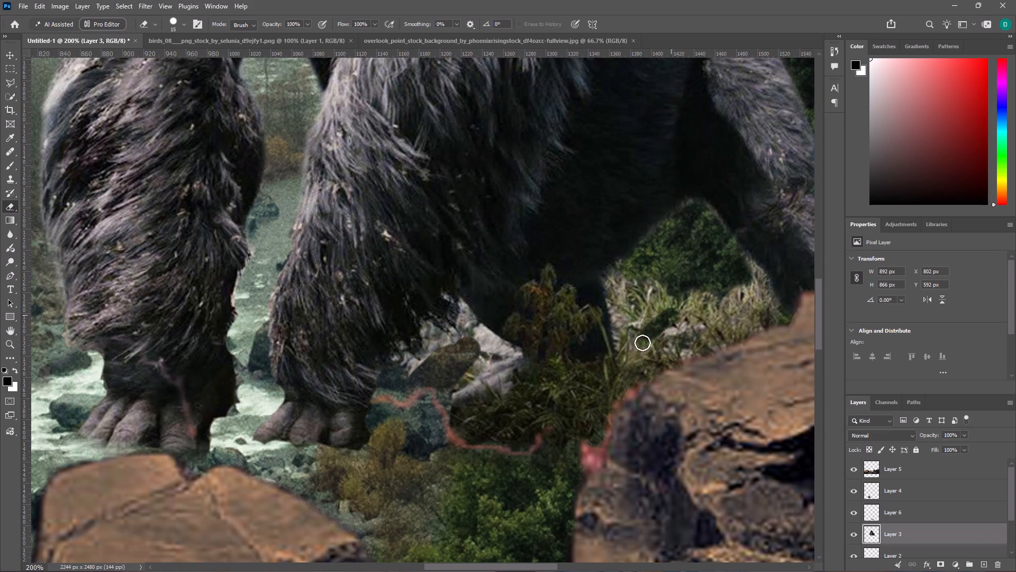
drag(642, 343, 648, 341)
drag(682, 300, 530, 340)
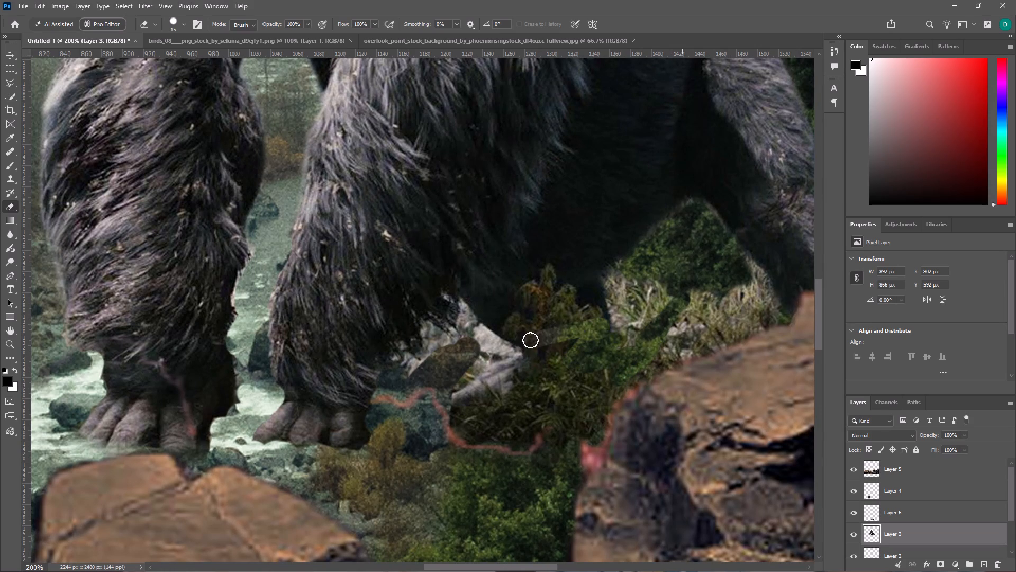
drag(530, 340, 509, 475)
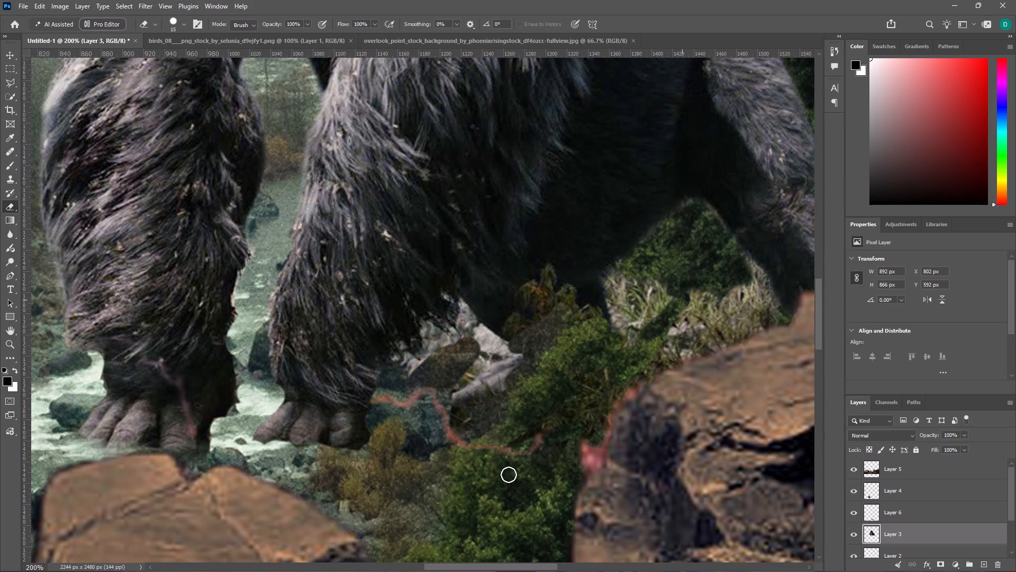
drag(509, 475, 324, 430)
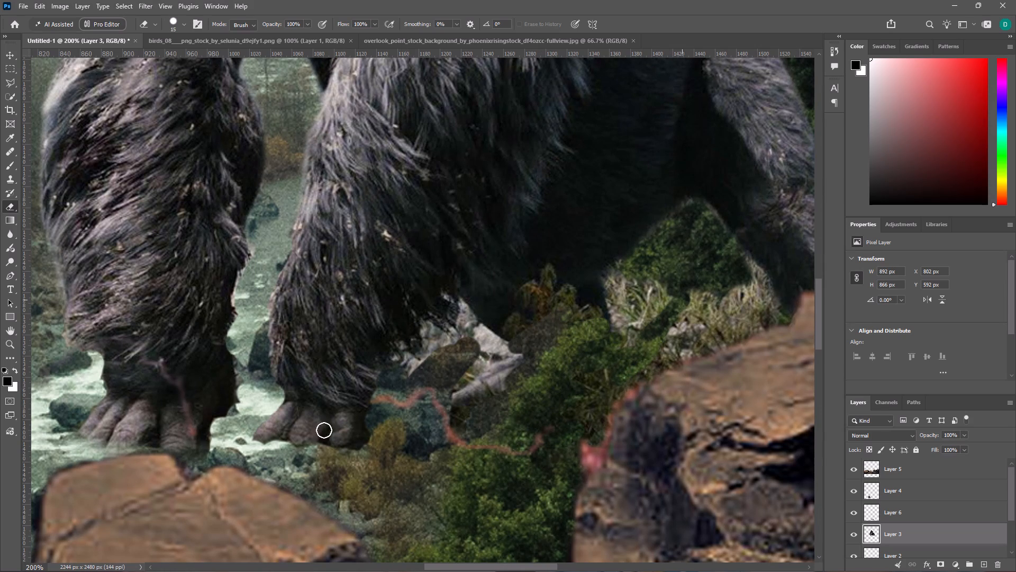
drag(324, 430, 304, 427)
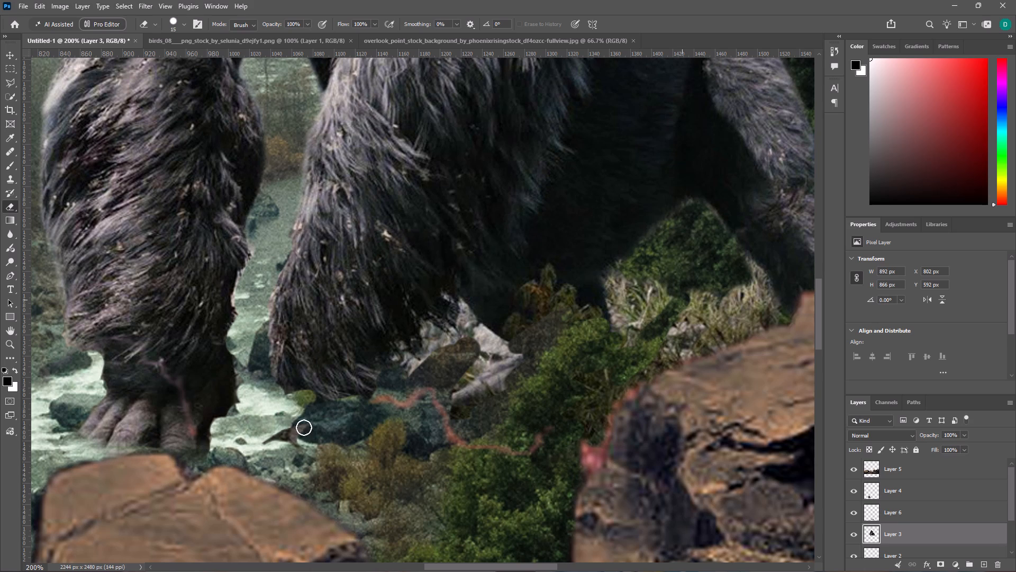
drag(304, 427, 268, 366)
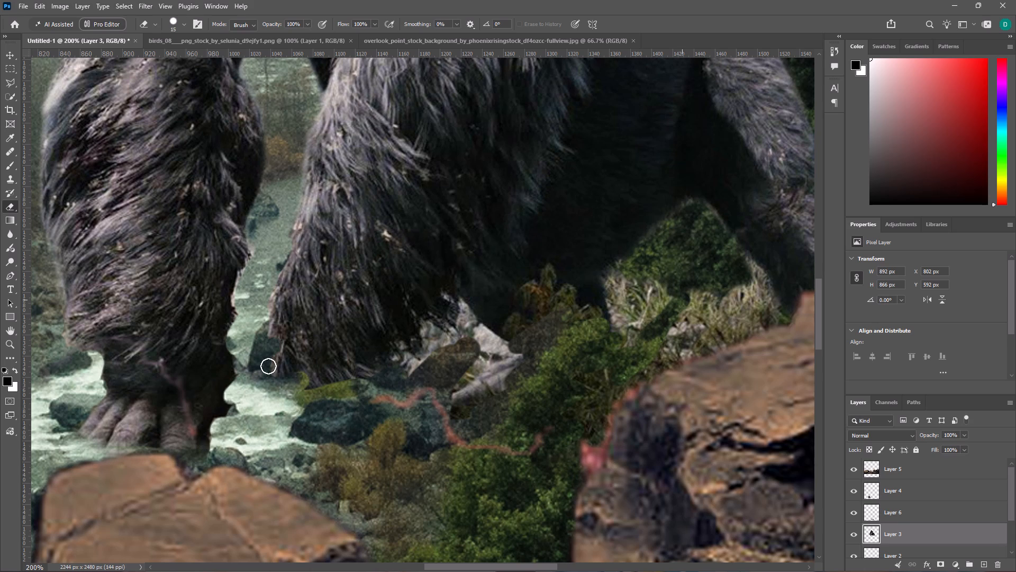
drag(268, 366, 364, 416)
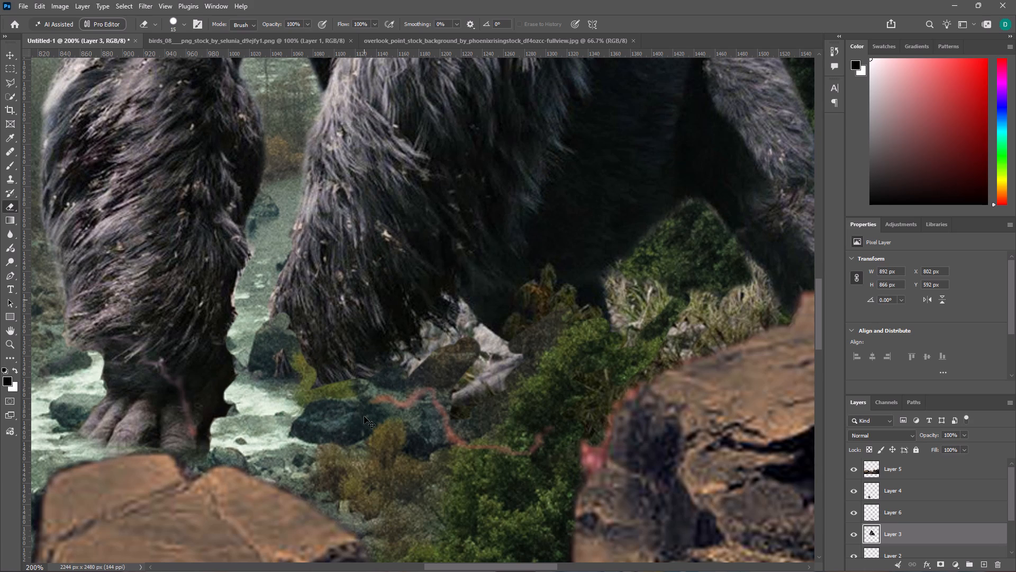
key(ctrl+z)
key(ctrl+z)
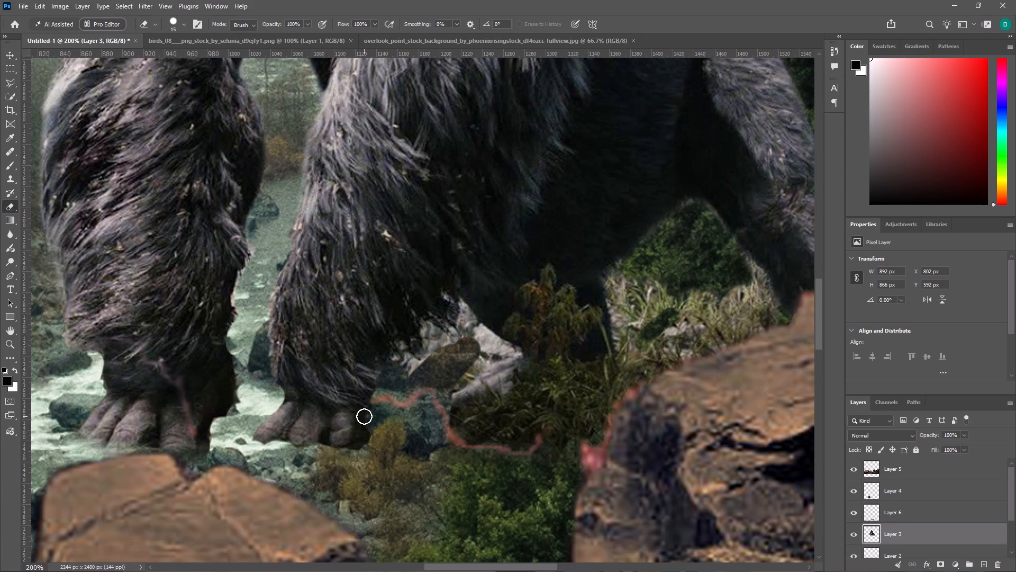
Erase stray remnants around the right front hand's outline, along the inner wrist and beneath the fingers.
drag(260, 356, 253, 371)
drag(257, 349, 253, 398)
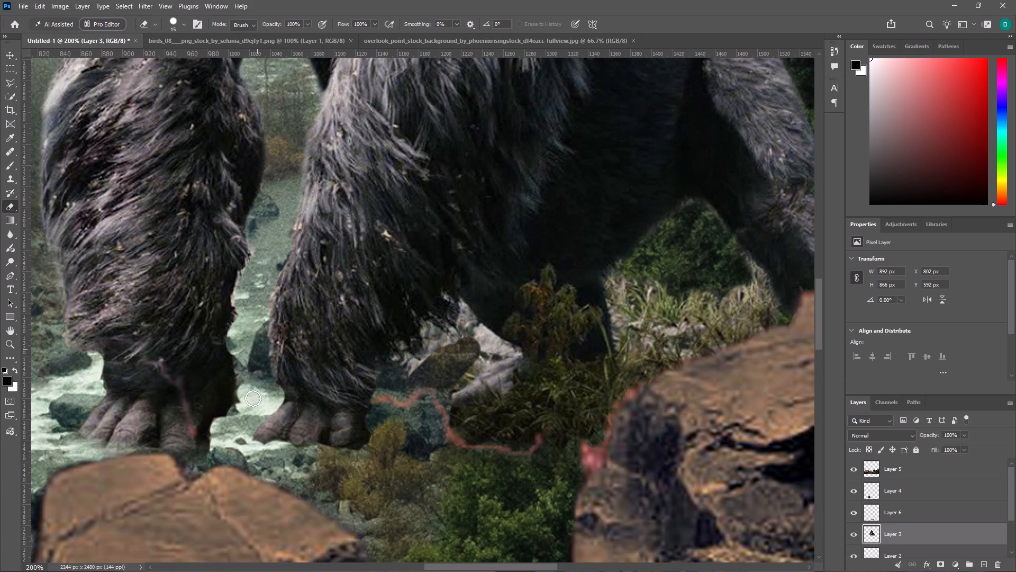
drag(253, 398, 256, 423)
drag(235, 440, 277, 451)
drag(277, 451, 392, 423)
Erase the pale rock remnants behind the gorilla's right wrist on Layer 3 with the 15 px Eraser.
drag(392, 423, 412, 369)
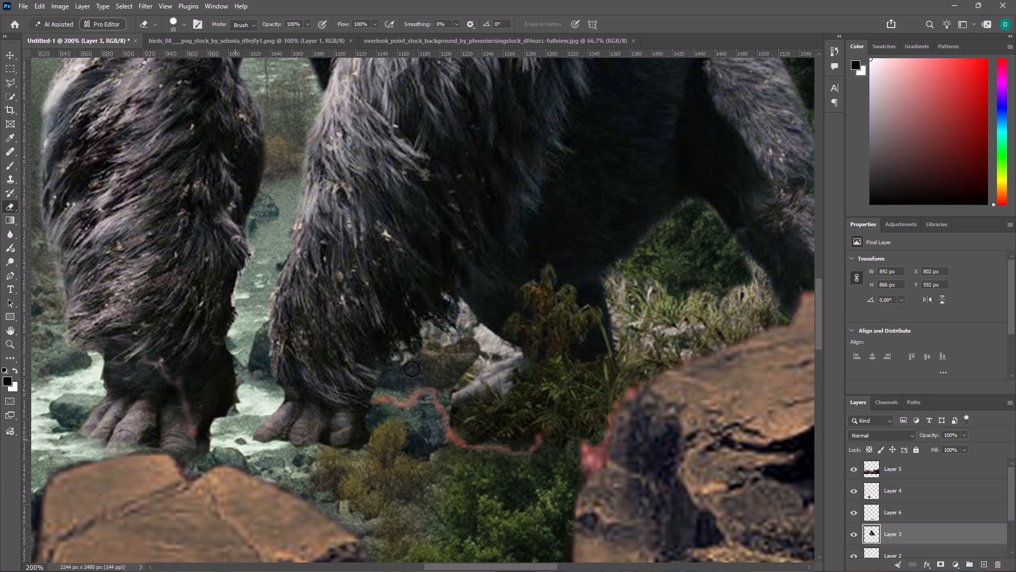
drag(412, 369, 441, 342)
drag(441, 342, 492, 390)
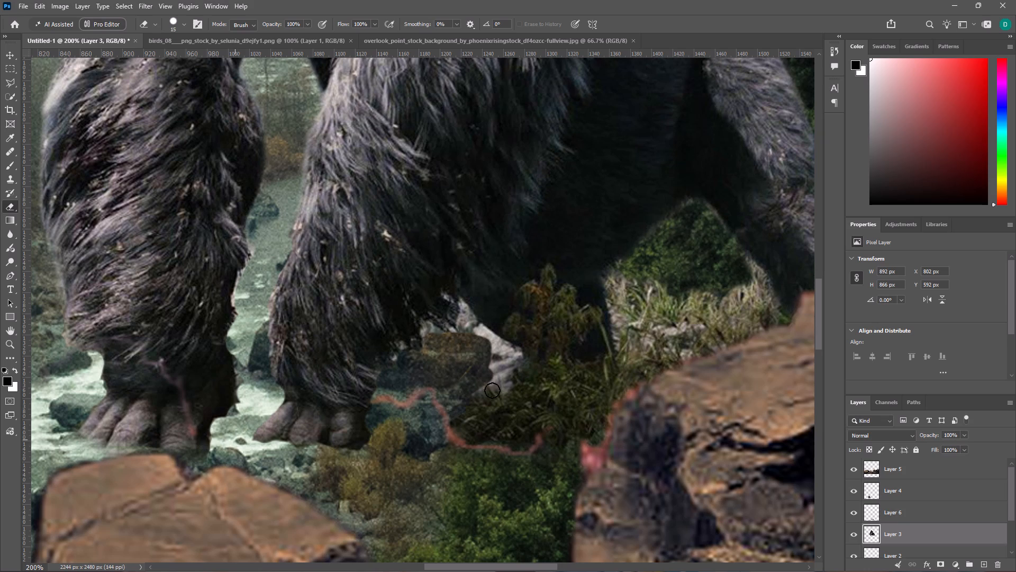
drag(492, 390, 489, 343)
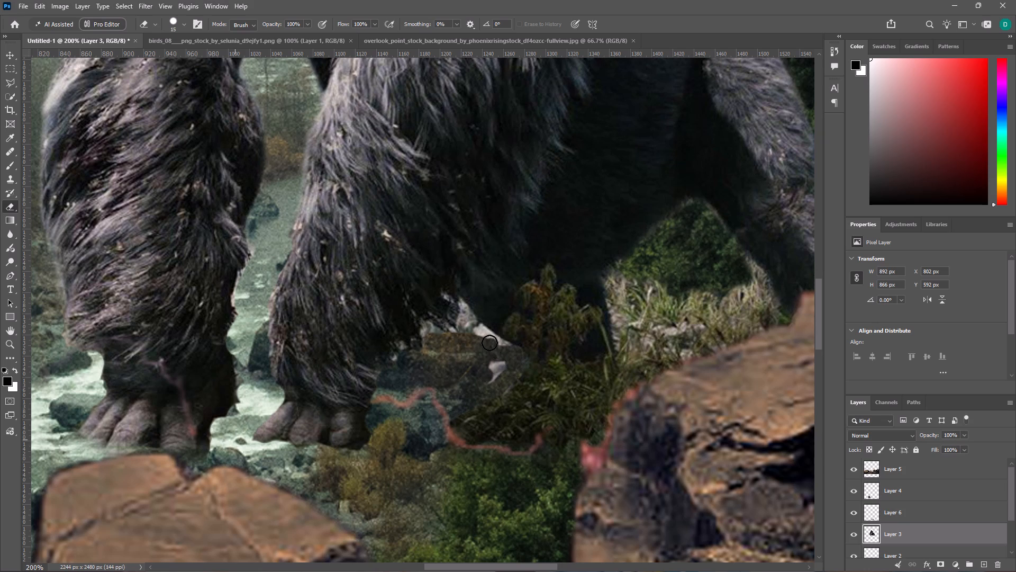
drag(489, 343, 500, 373)
Erase the dark grass beneath the gorilla's belly, between the right hand and the edge of the large foreground rock.
drag(500, 373, 468, 412)
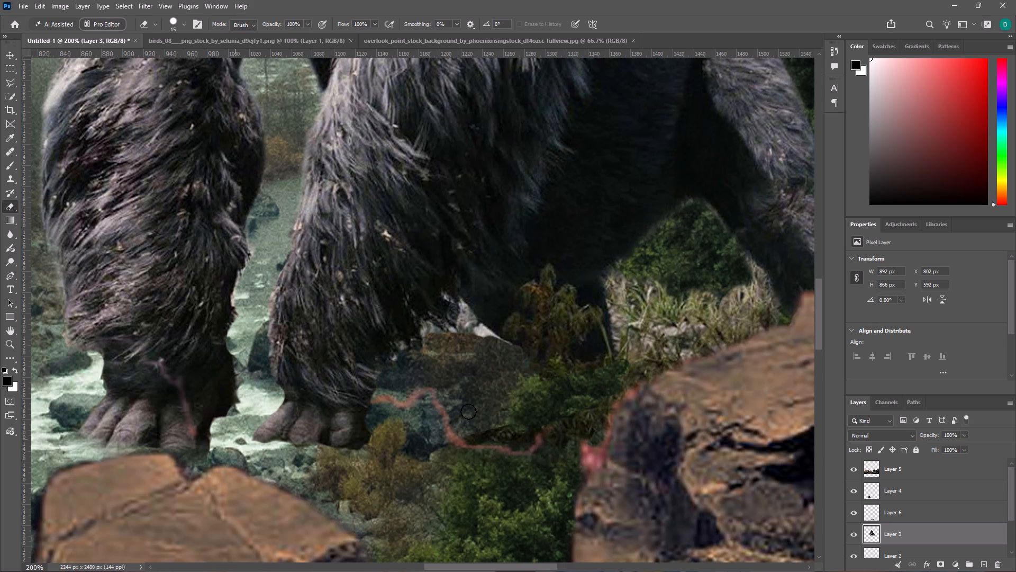
drag(468, 412, 587, 468)
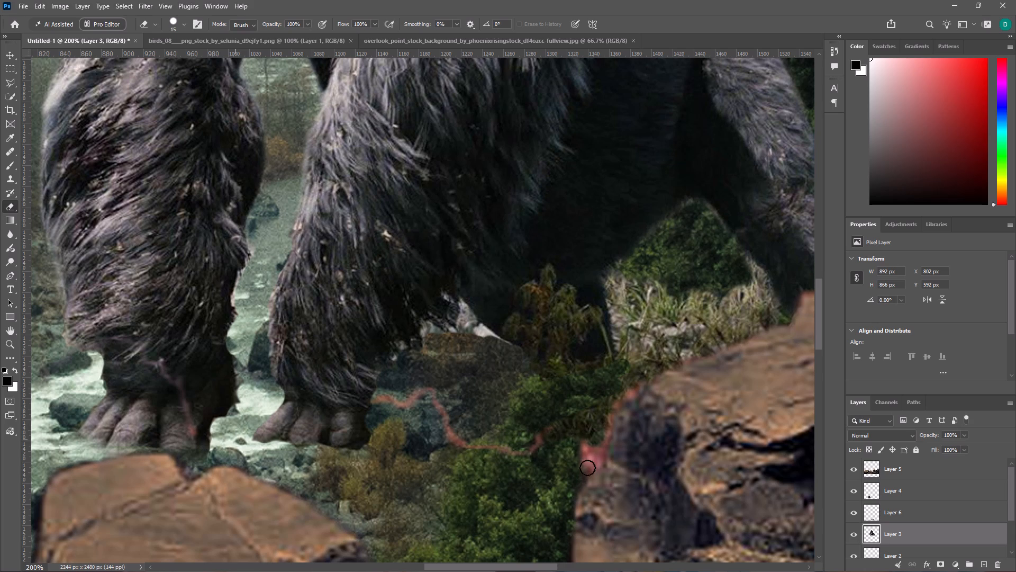
drag(587, 468, 514, 418)
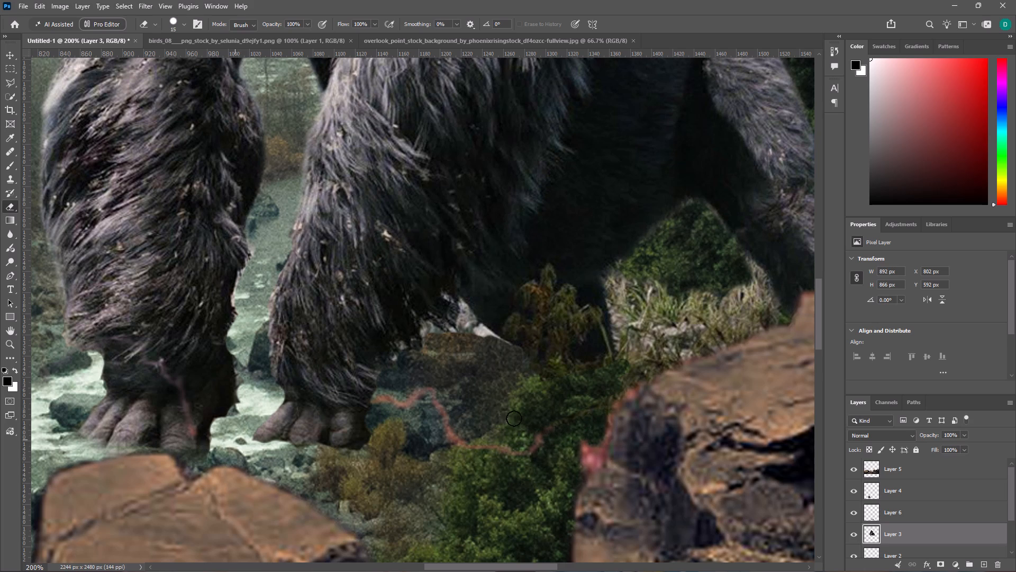
Erase the dry grass and pale rock remnants in the gap between the gorilla's belly, hind leg and the foreground rock.
drag(514, 418, 752, 293)
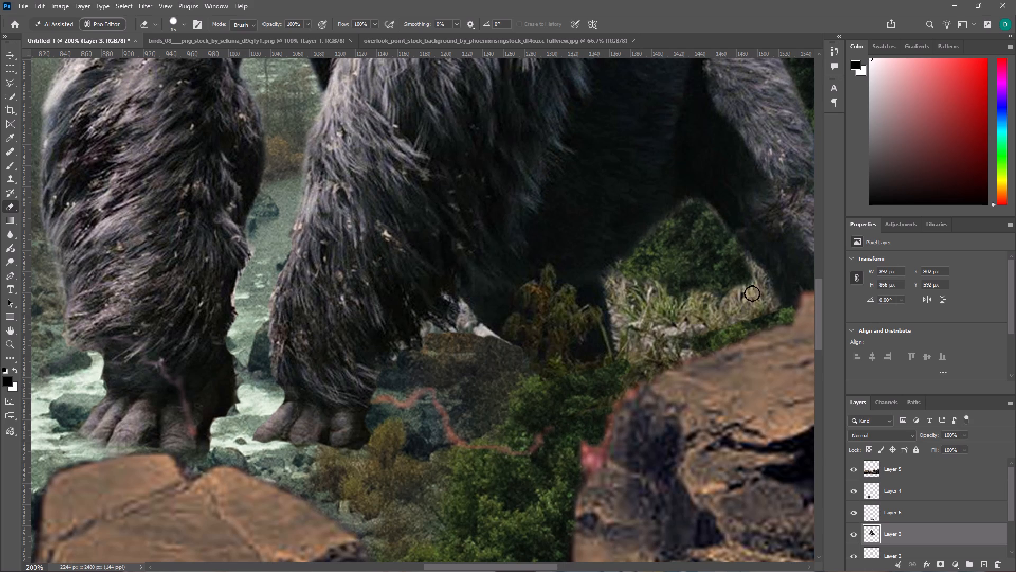
drag(752, 293, 759, 287)
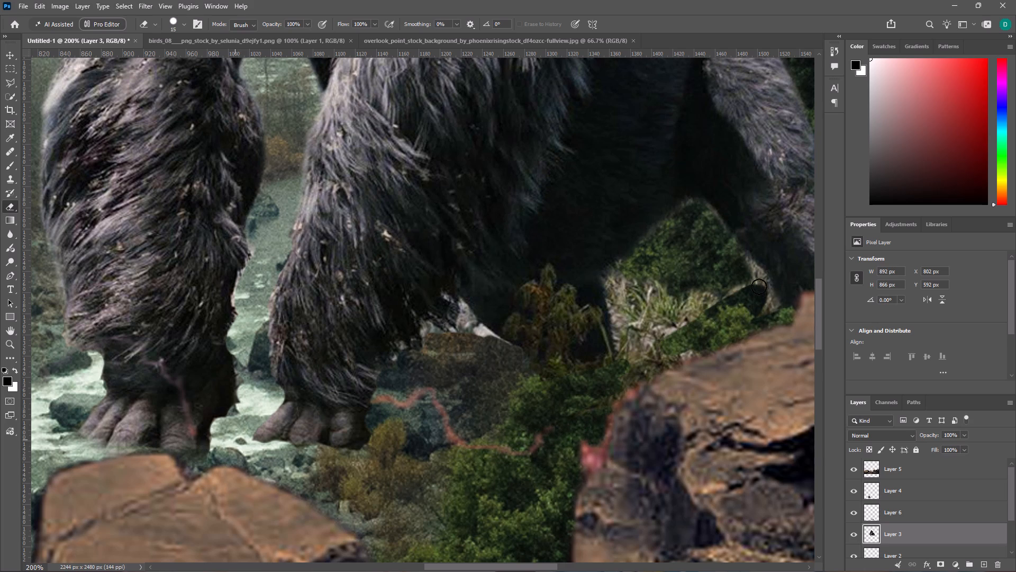
drag(759, 287, 772, 310)
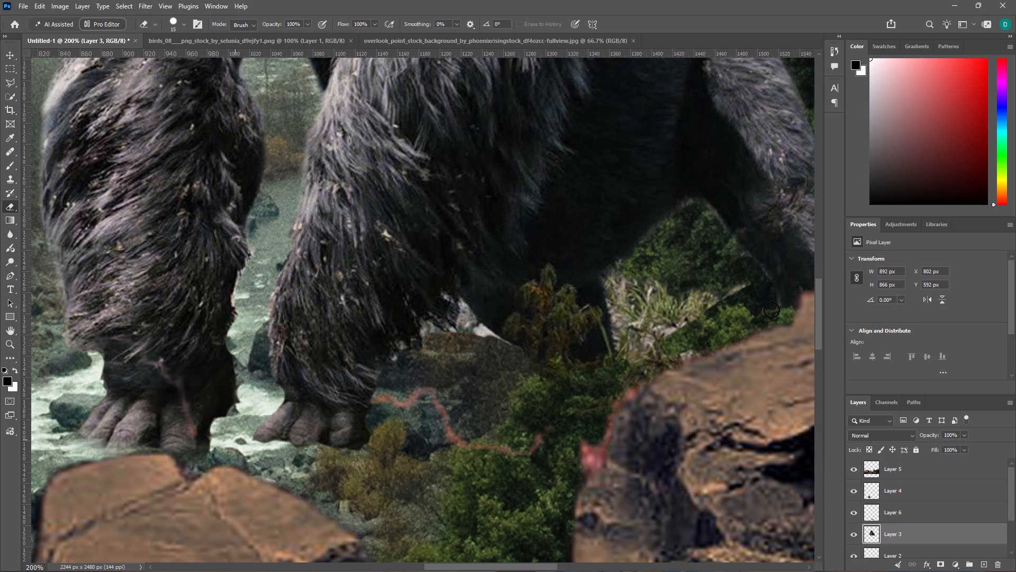
drag(772, 310, 622, 291)
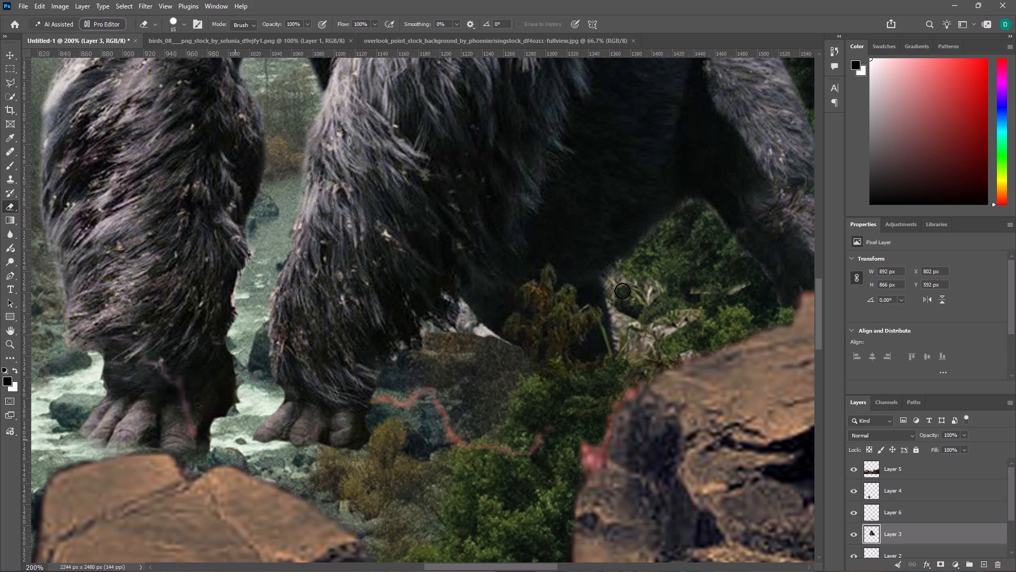
drag(622, 291, 622, 361)
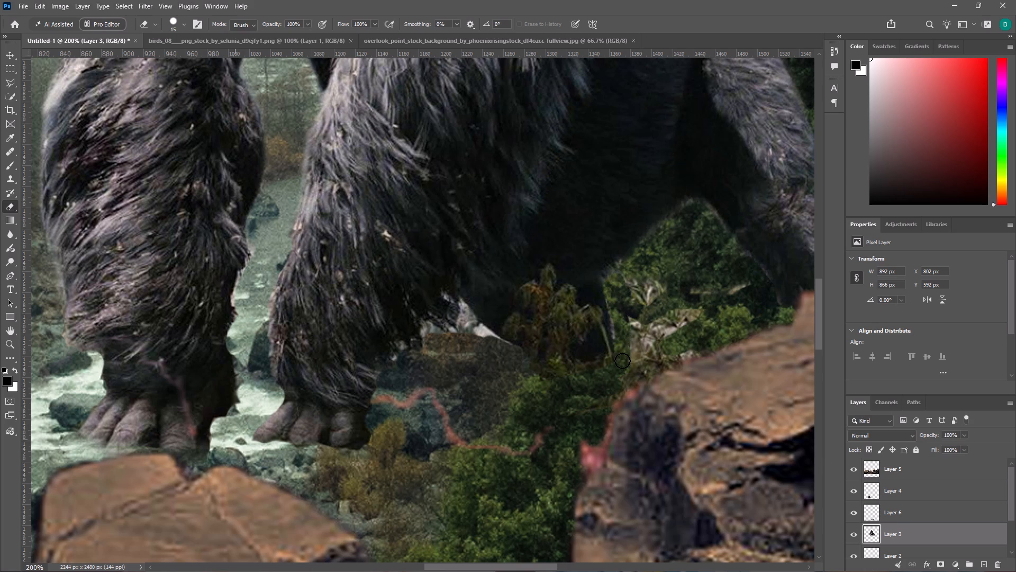
drag(622, 361, 628, 275)
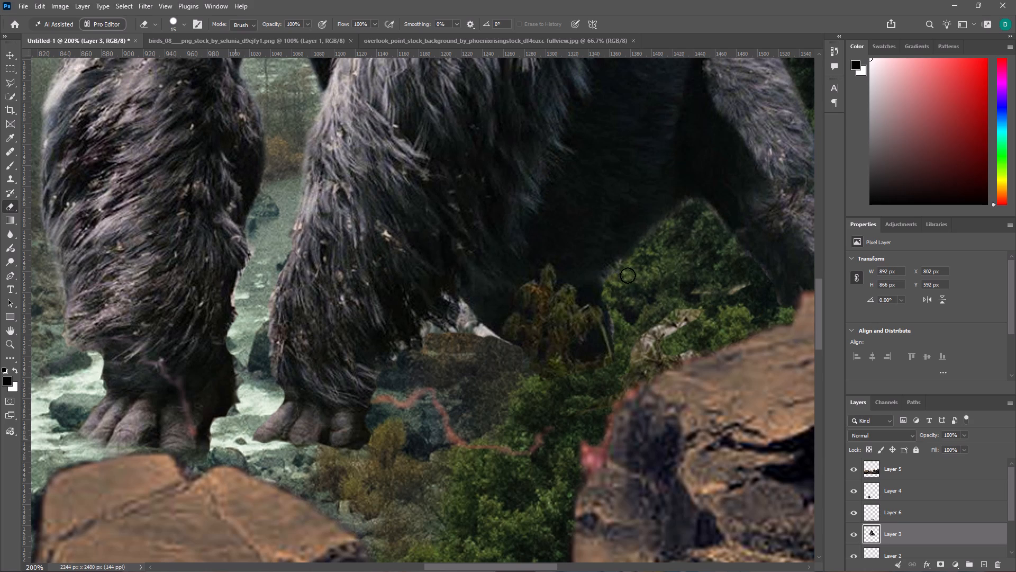
drag(628, 275, 697, 337)
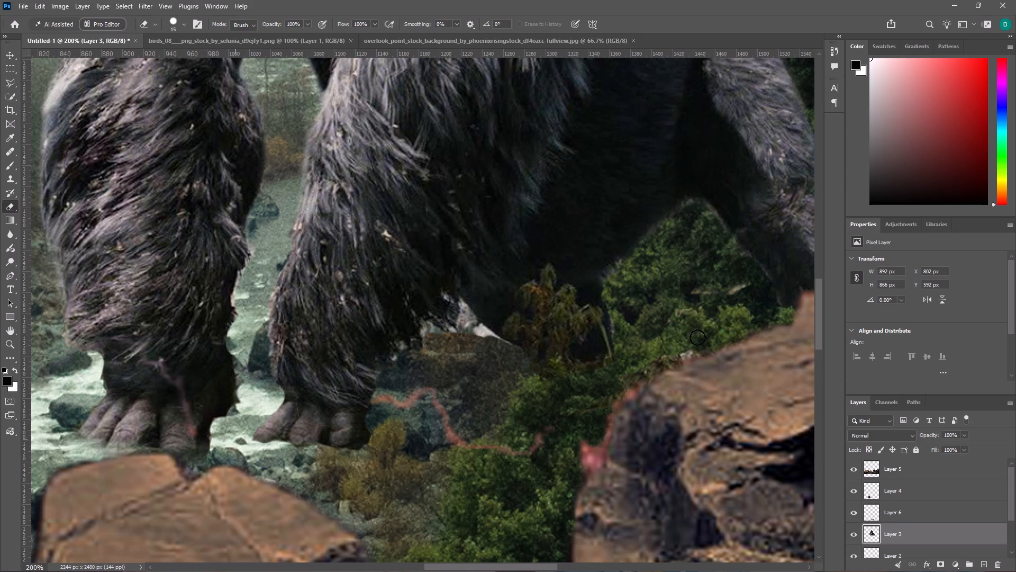
drag(697, 337, 723, 285)
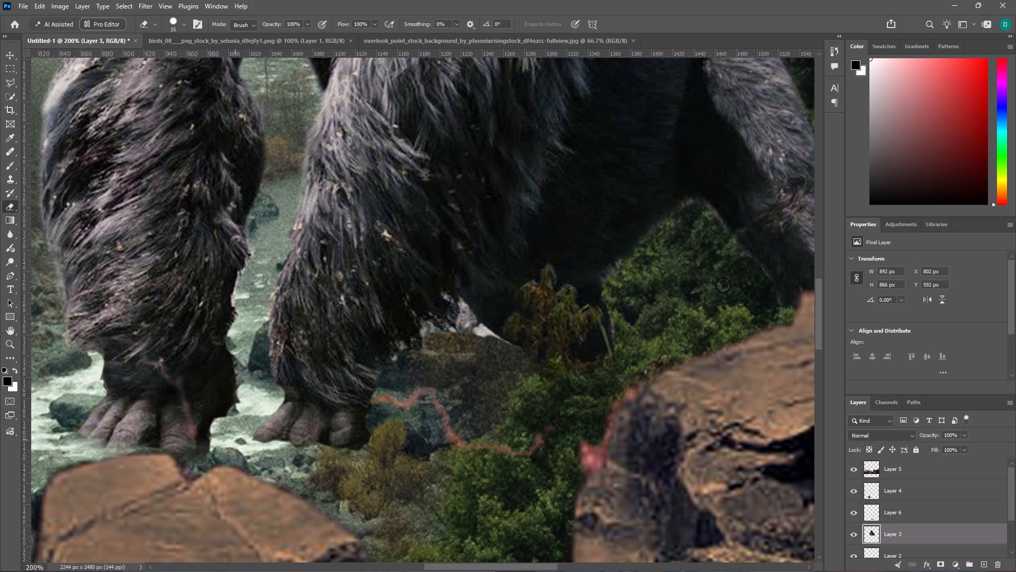
drag(723, 285, 618, 282)
drag(618, 282, 644, 263)
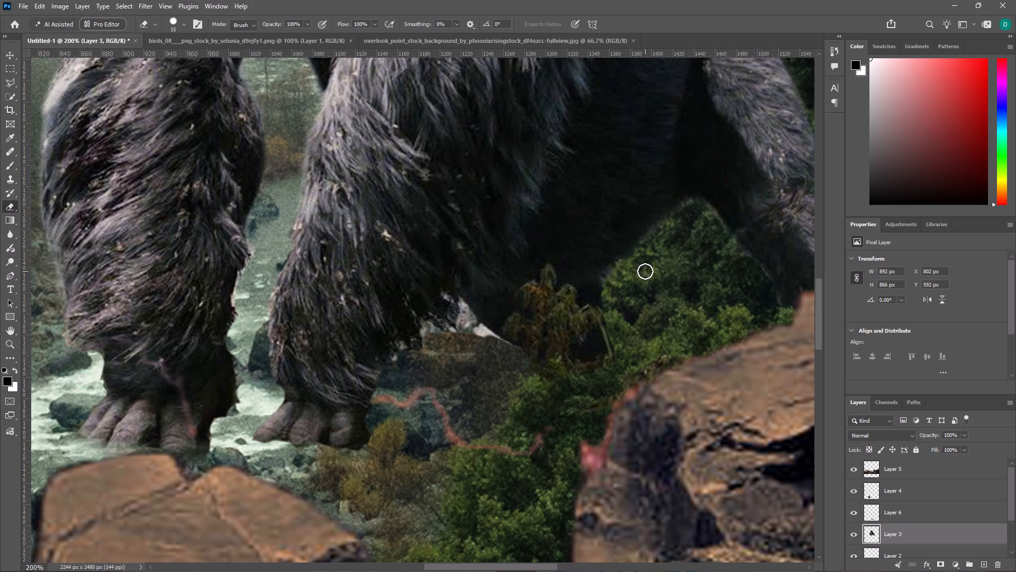
Erase the stray reddish line over the trees beside the gorilla's hind leg on Layer 5.
key(space)
key(space)
key(space)
key(space)
key(space)
key(space)
key(space)
key(space)
key(space)
key(space)
key(space)
key(space)
key(space)
key(space)
key(space)
key(space)
key(space)
key(space)
key(space)
key(space)
drag(645, 271, 313, 410)
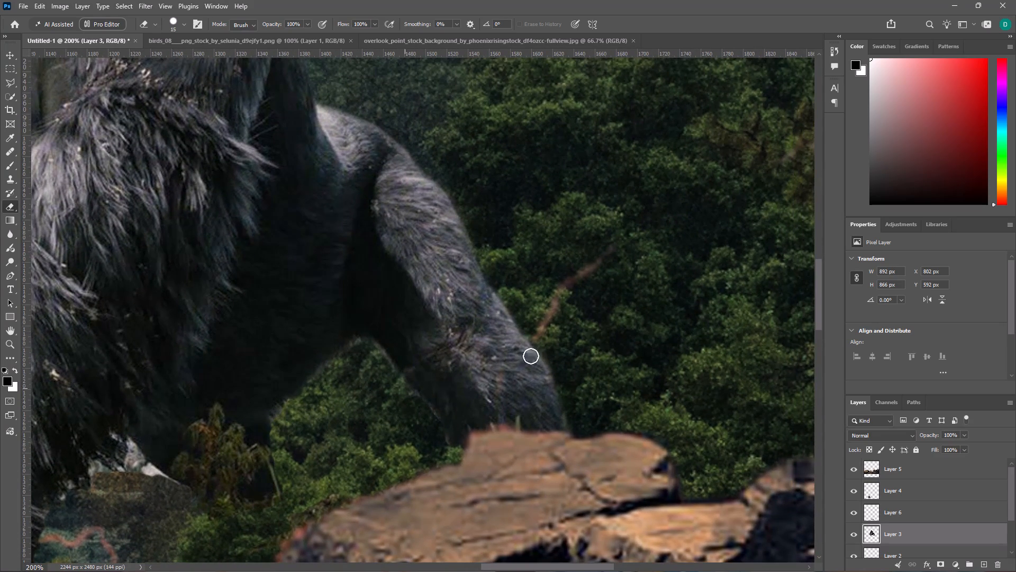
drag(583, 300, 627, 252)
drag(627, 252, 663, 415)
click(904, 472)
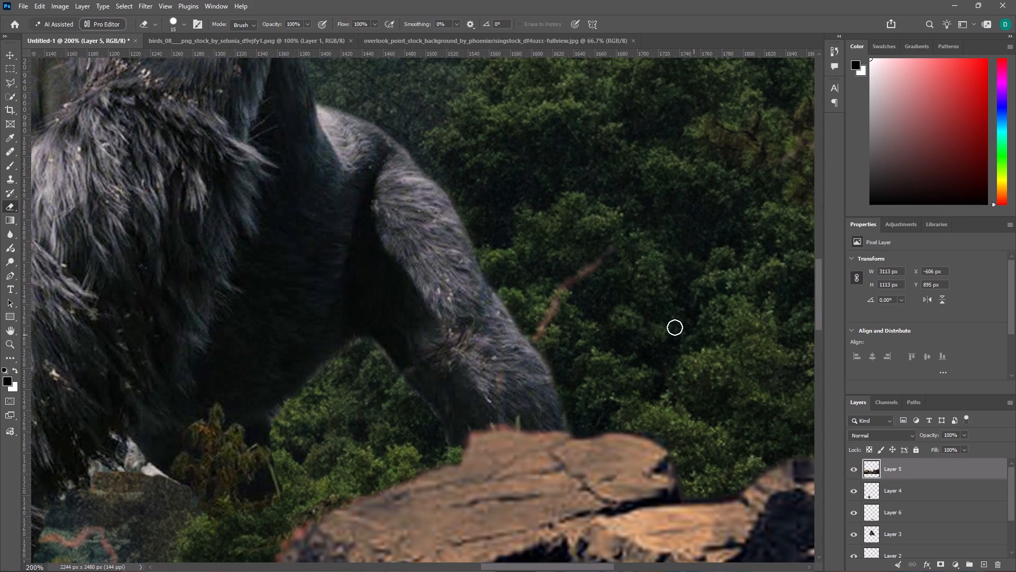
drag(603, 261, 568, 296)
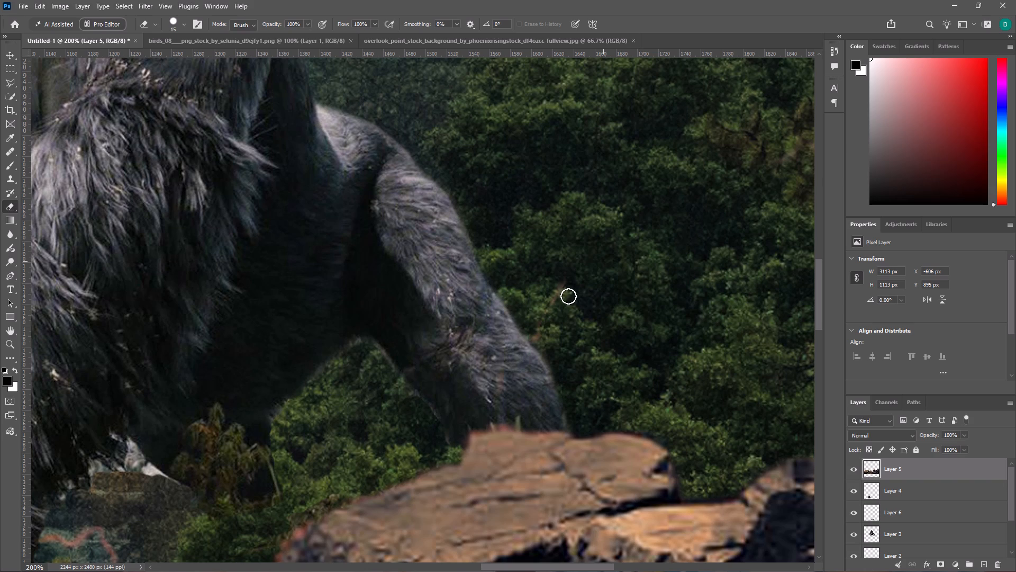
drag(568, 296, 730, 394)
drag(730, 394, 745, 392)
Erase leftover foliage specks on Layer 3 in the gap under the belly, just above the foreground rock.
scroll(746, 392, down, 6)
scroll(746, 392, up, 2)
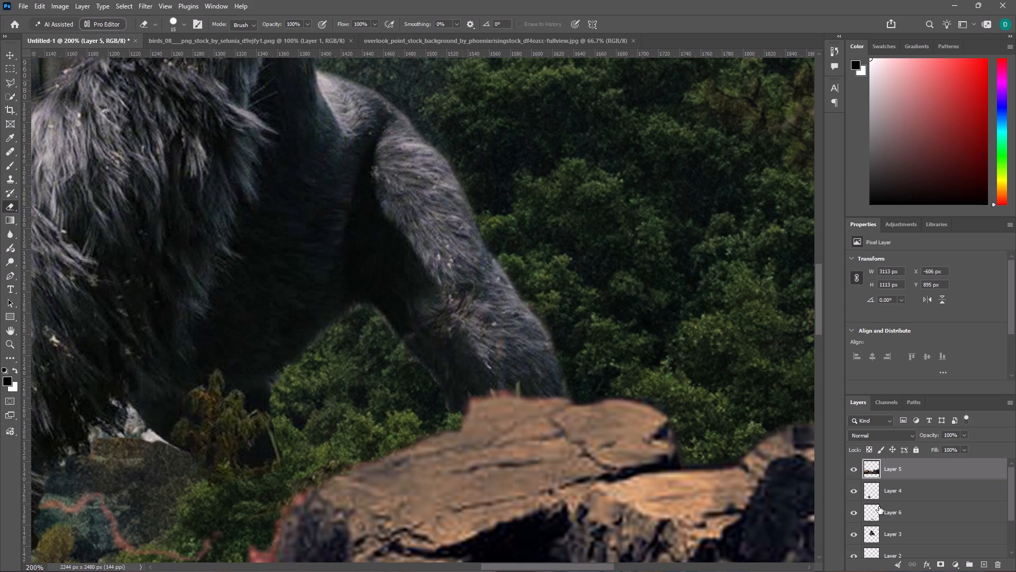
click(877, 530)
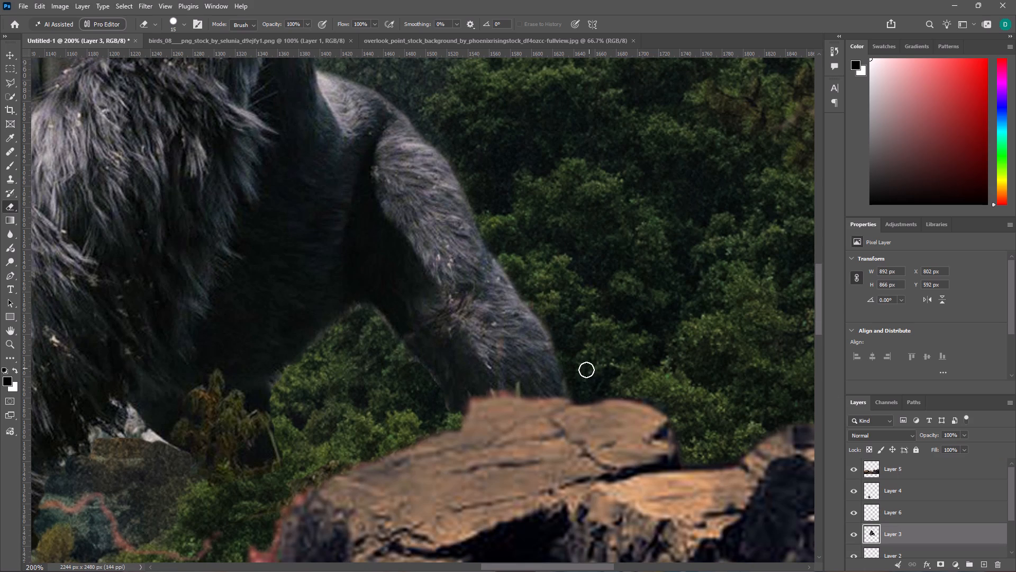
click(440, 415)
click(450, 423)
drag(415, 424, 410, 424)
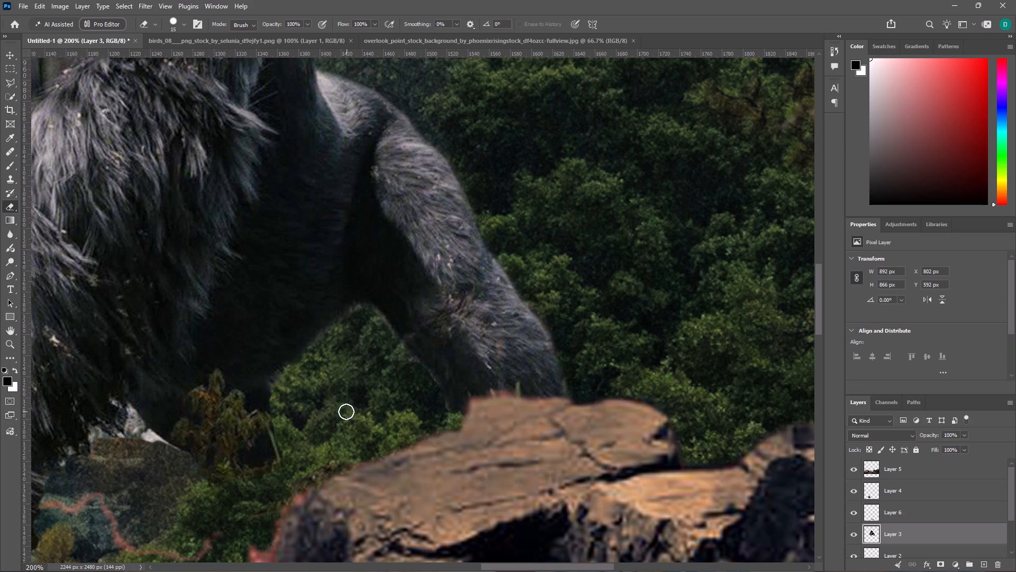
double_click(348, 403)
key(ctrl+minus)
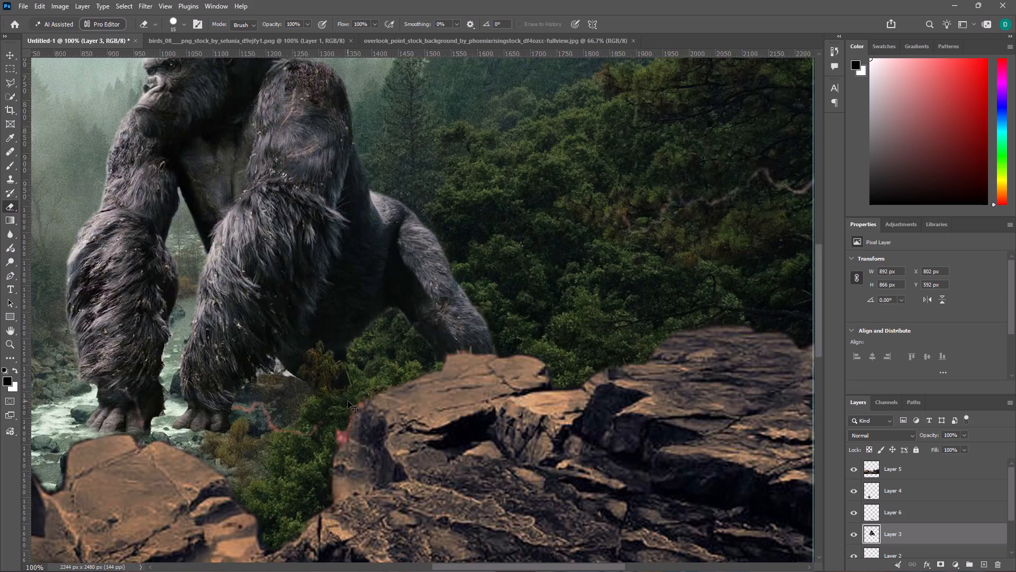
key(ctrl+minus)
key(ctrl+minus)
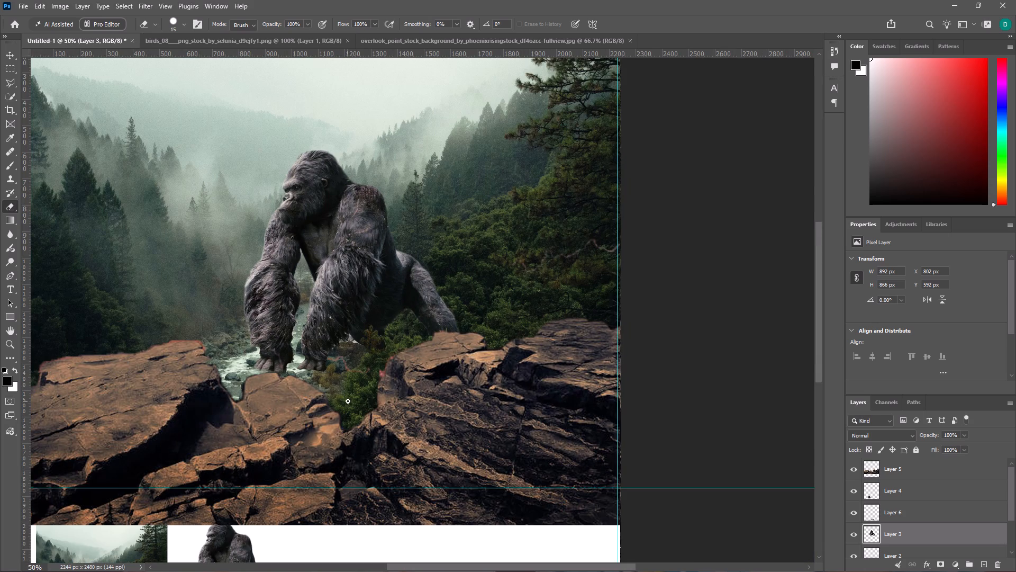
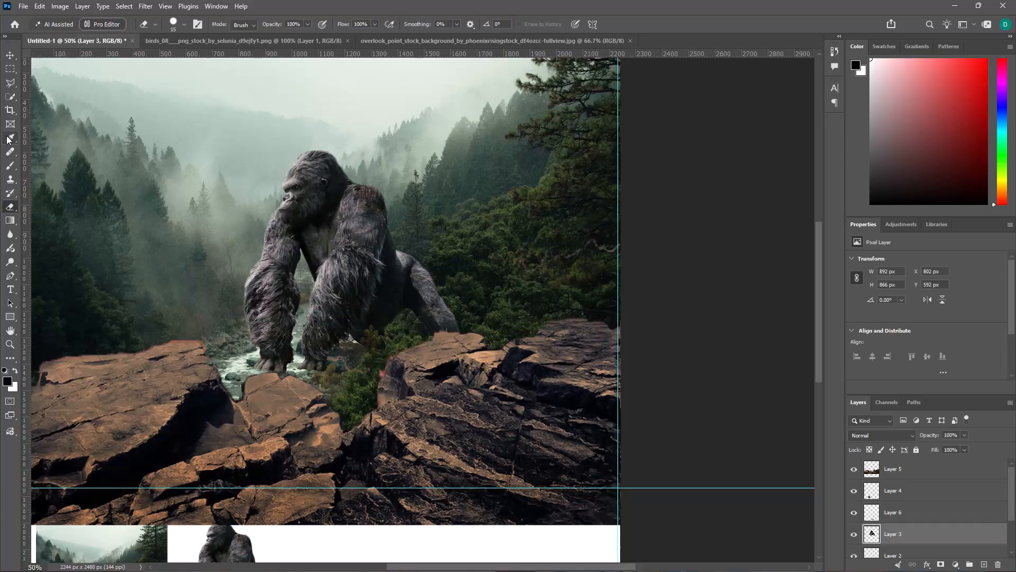
Erase the leftover dark fringe on Layer 3 in the gap between the gorilla's two hands, along the forward hand's inner edge.
click(6, 136)
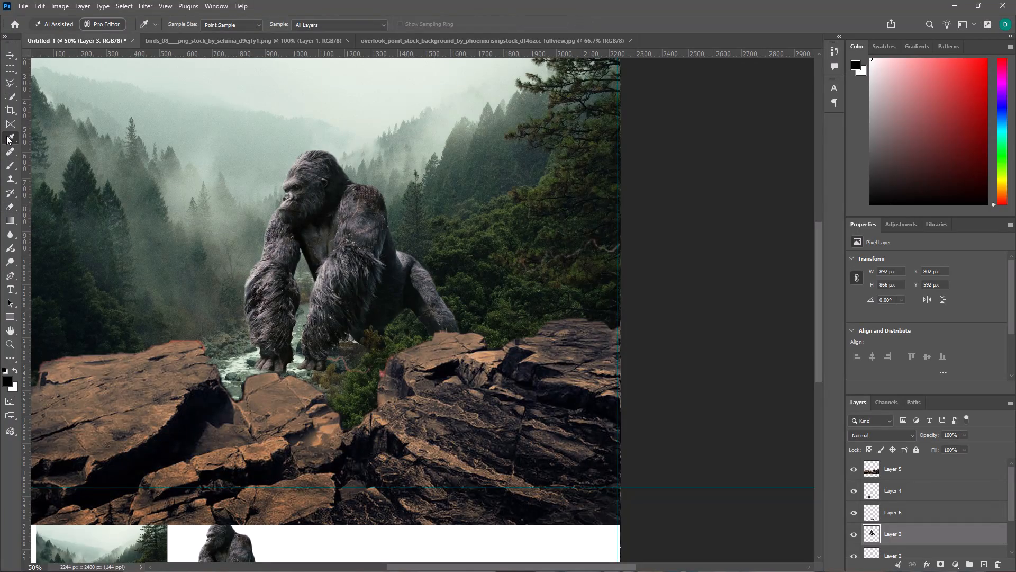
click(10, 205)
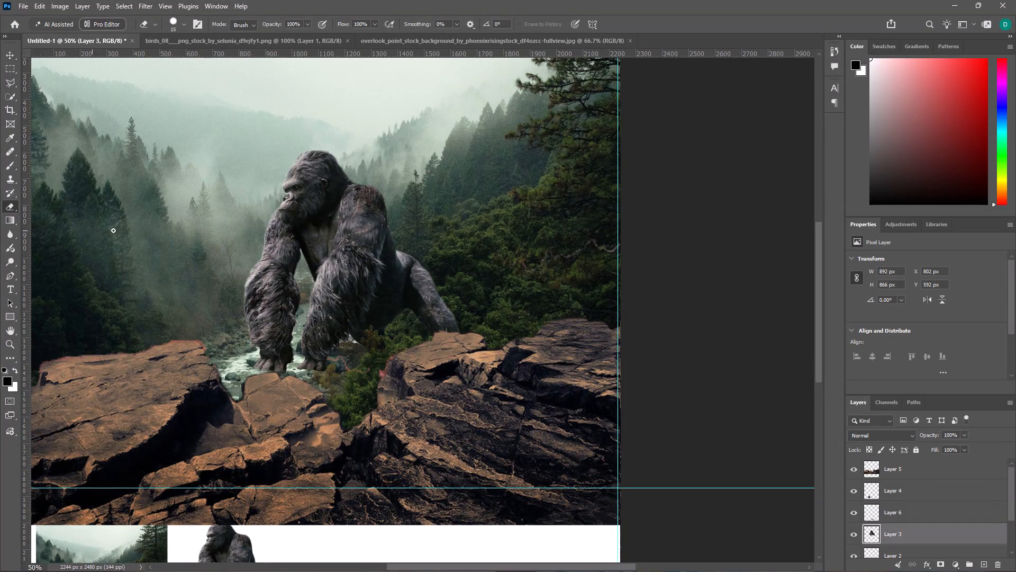
click(296, 351)
drag(302, 344, 301, 350)
click(301, 351)
drag(298, 338, 298, 347)
key(equal)
key(ctrl+equal)
key(ctrl+equal)
key(ctrl+equal)
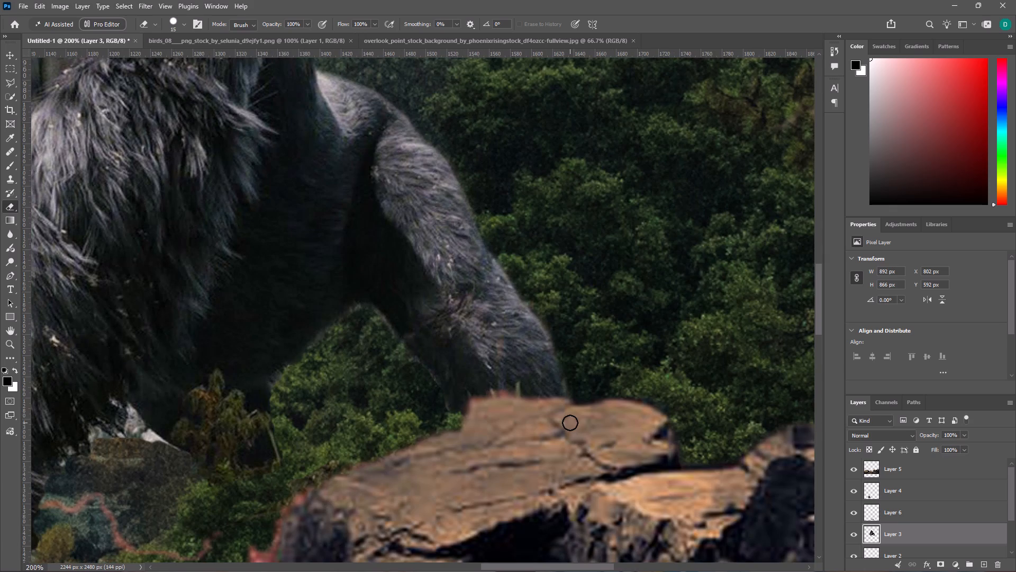
key(space)
key(space)
key(space)
key(space)
key(space)
key(space)
key(space)
key(space)
key(space)
key(space)
key(space)
key(space)
key(space)
key(space)
key(space)
key(space)
key(space)
key(space)
key(space)
key(space)
drag(52, 401, 619, 325)
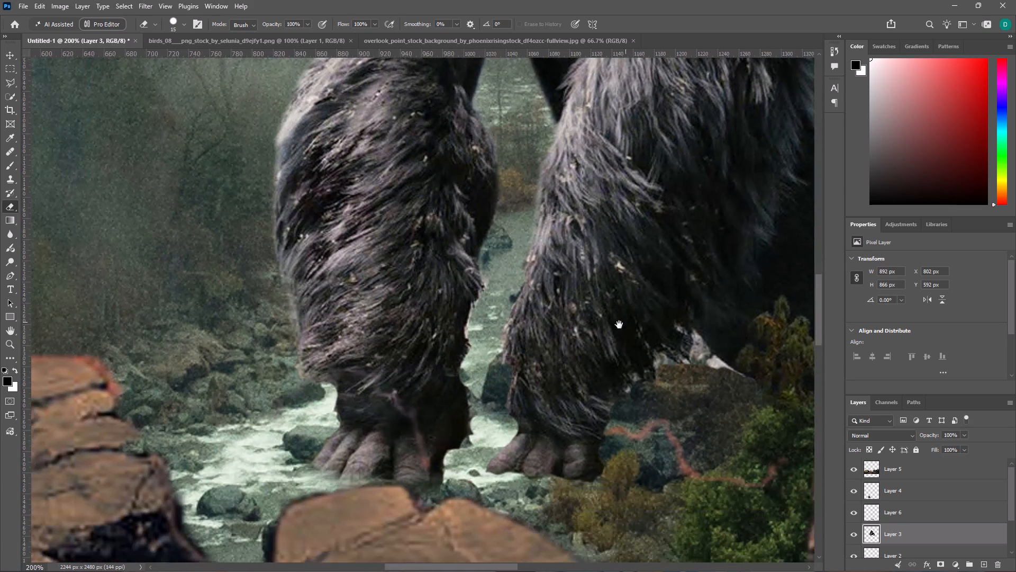
drag(619, 325, 627, 320)
click(507, 383)
click(503, 368)
click(498, 423)
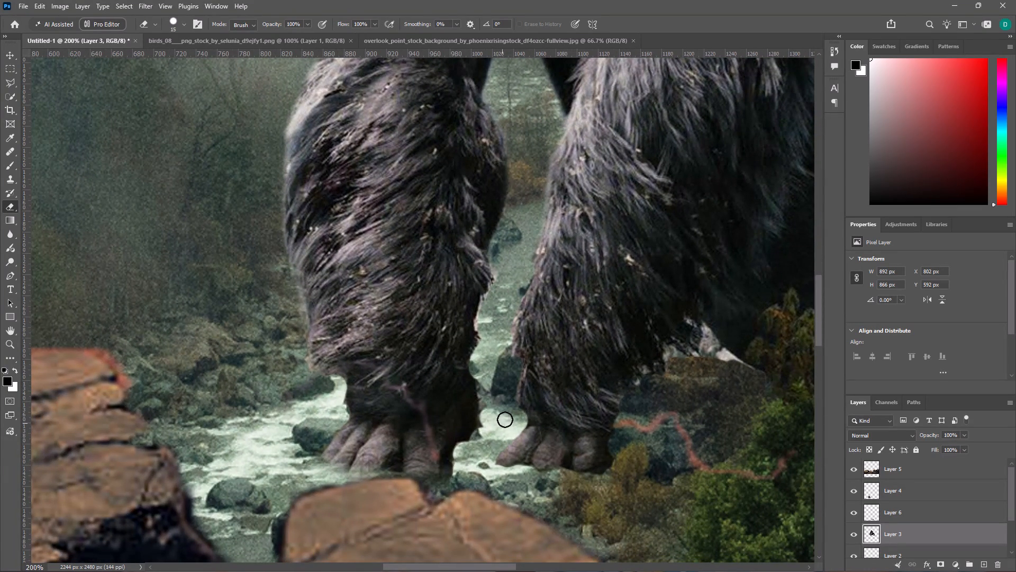
click(507, 416)
click(495, 437)
drag(490, 445, 486, 452)
click(482, 434)
click(484, 426)
click(485, 421)
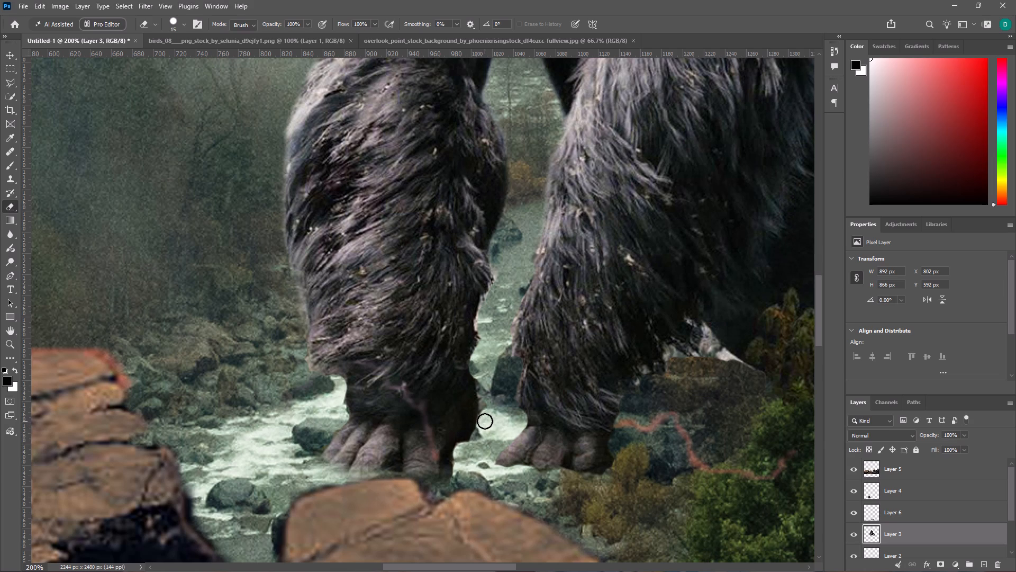
click(486, 410)
click(487, 390)
click(468, 459)
Try to erase the reddish line and remnants on Layer 3 between the gorilla's rear hand and the green bushes.
click(649, 461)
drag(662, 450, 656, 477)
drag(708, 426, 688, 454)
drag(688, 454, 665, 440)
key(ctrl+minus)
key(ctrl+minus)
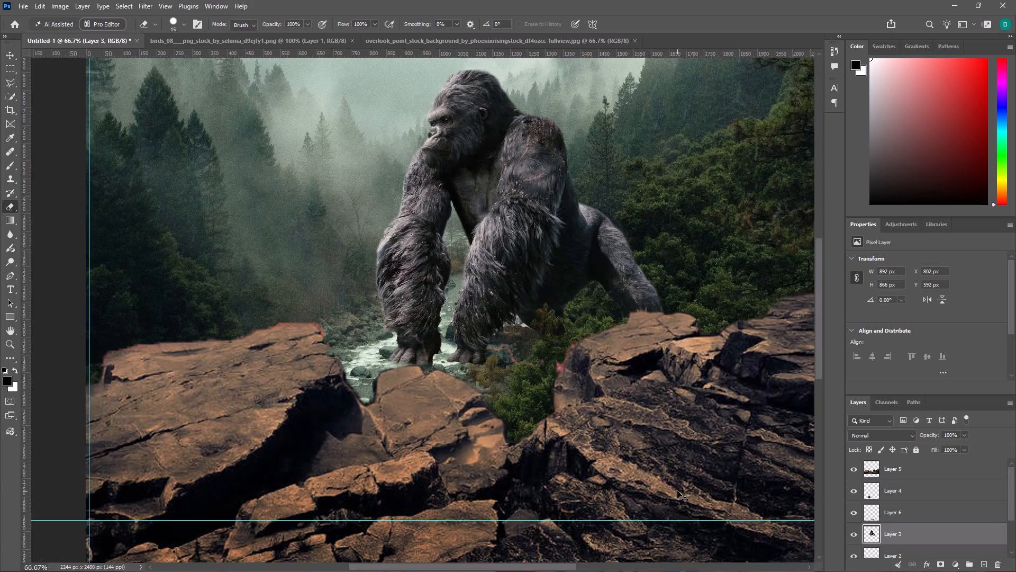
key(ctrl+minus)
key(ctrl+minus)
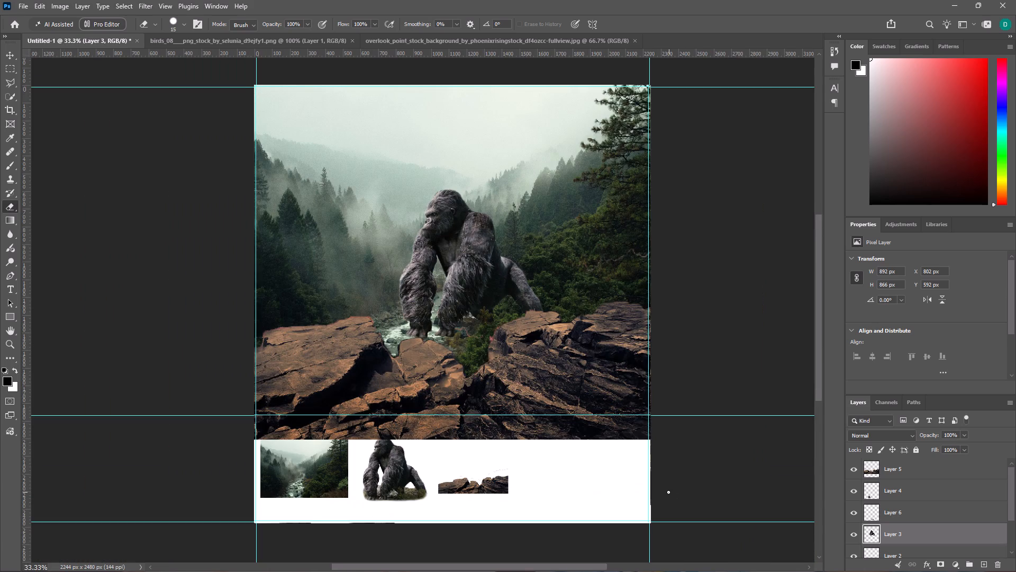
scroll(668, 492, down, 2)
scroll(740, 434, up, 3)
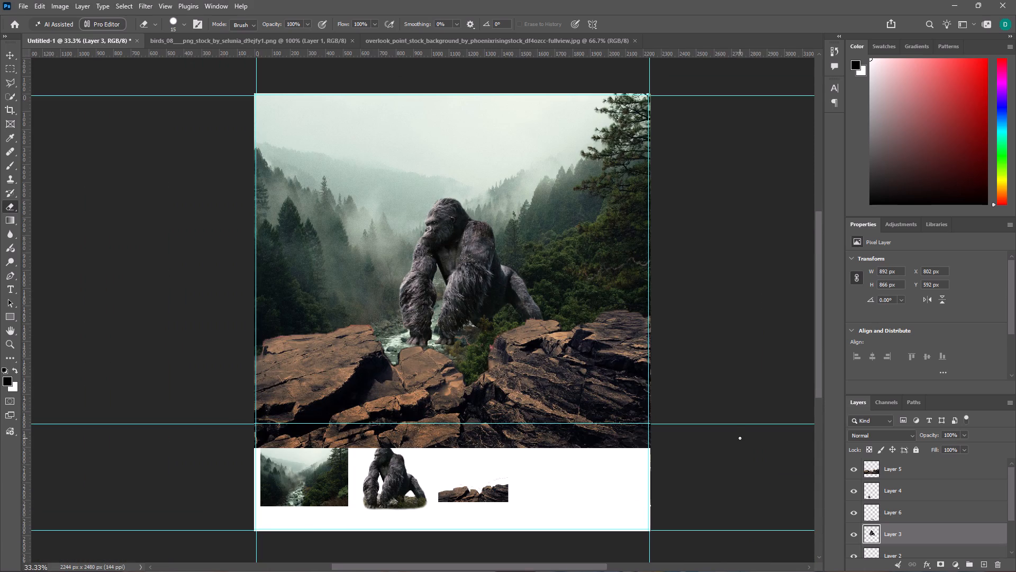
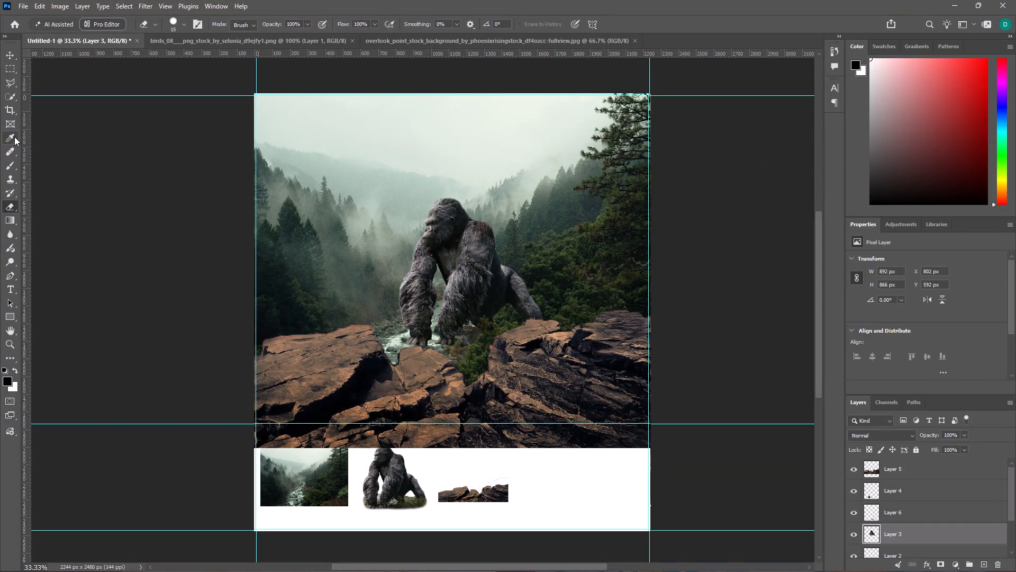
In the birds PNG document, select the large flock with a rectangular marquee about 408 × 336 px and copy it.
click(184, 38)
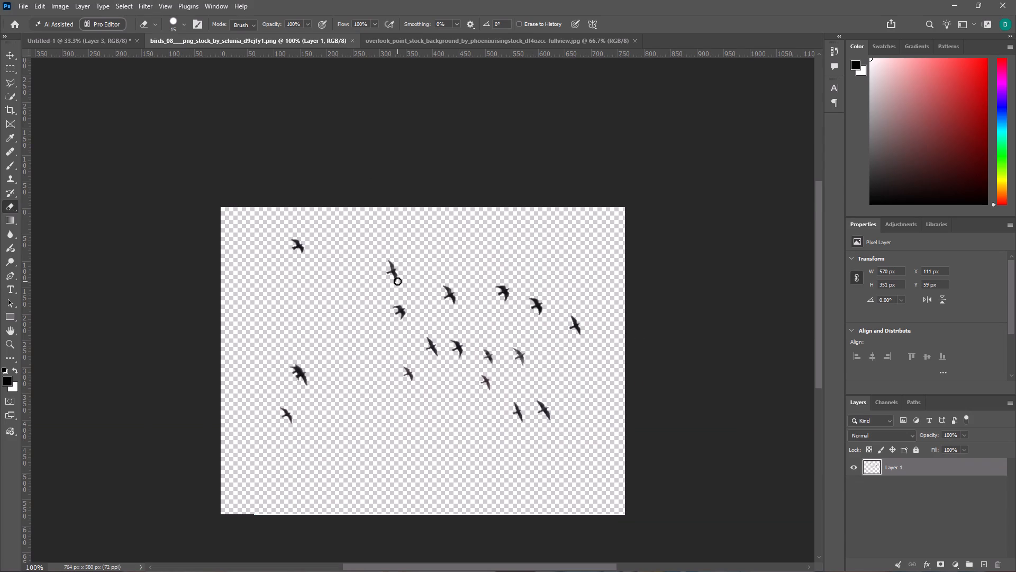
click(10, 61)
click(10, 70)
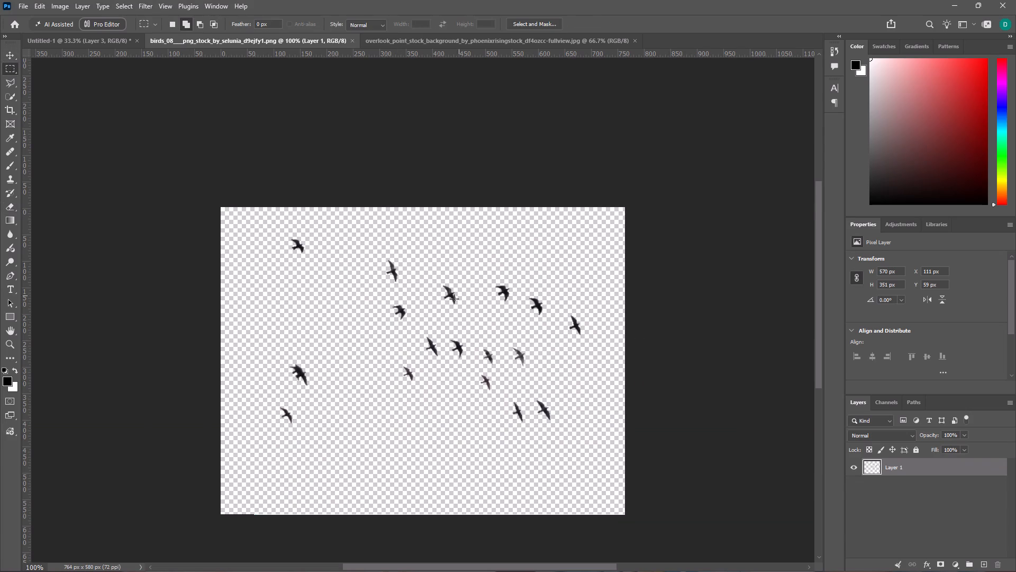
drag(377, 255, 585, 426)
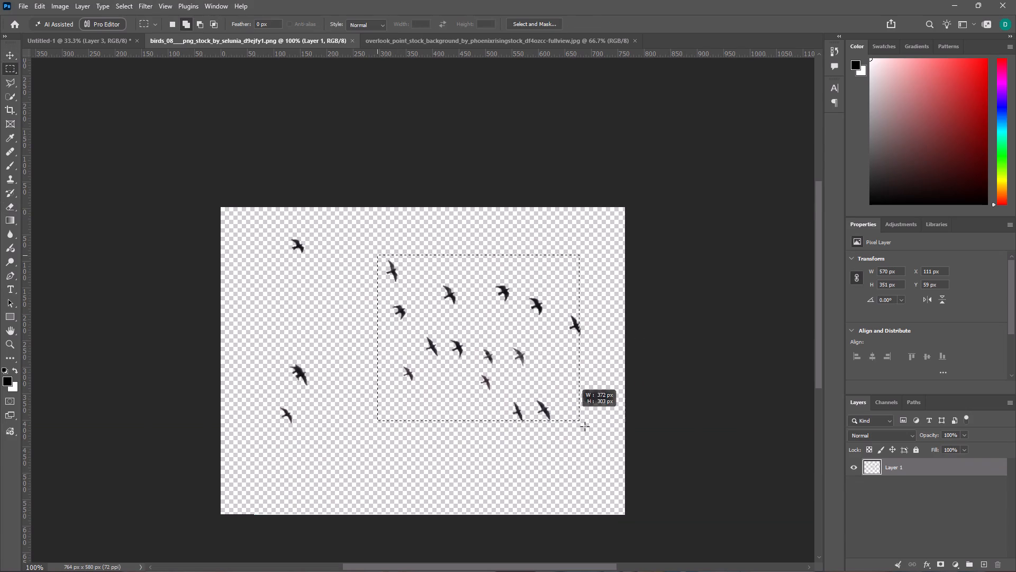
drag(585, 426, 593, 432)
key(ctrl+c)
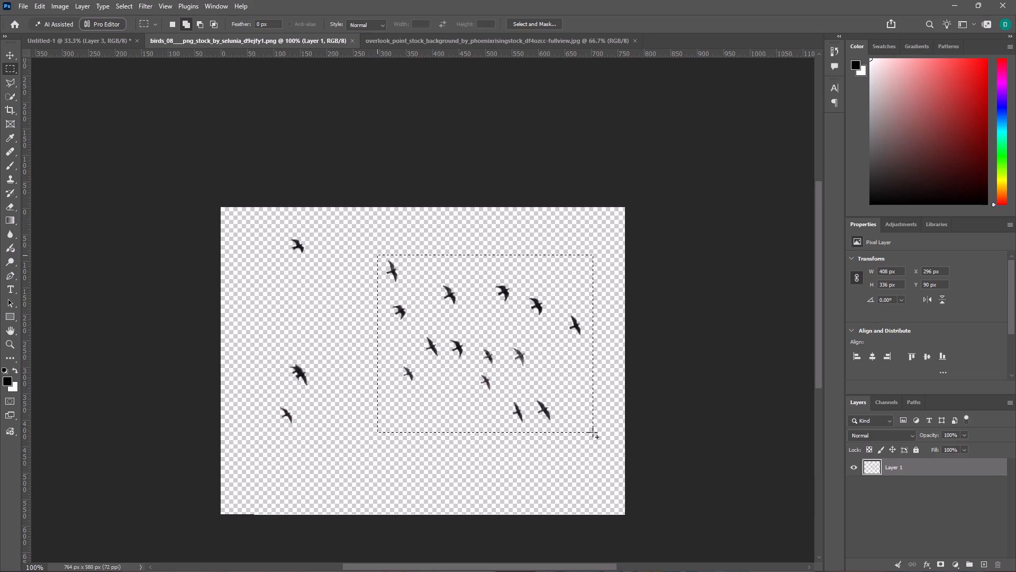
Paste the birds into Untitled-1 and move them into the misty sky just above the gorilla, at about X 1044, Y 258 px.
click(80, 41)
key(ctrl+v)
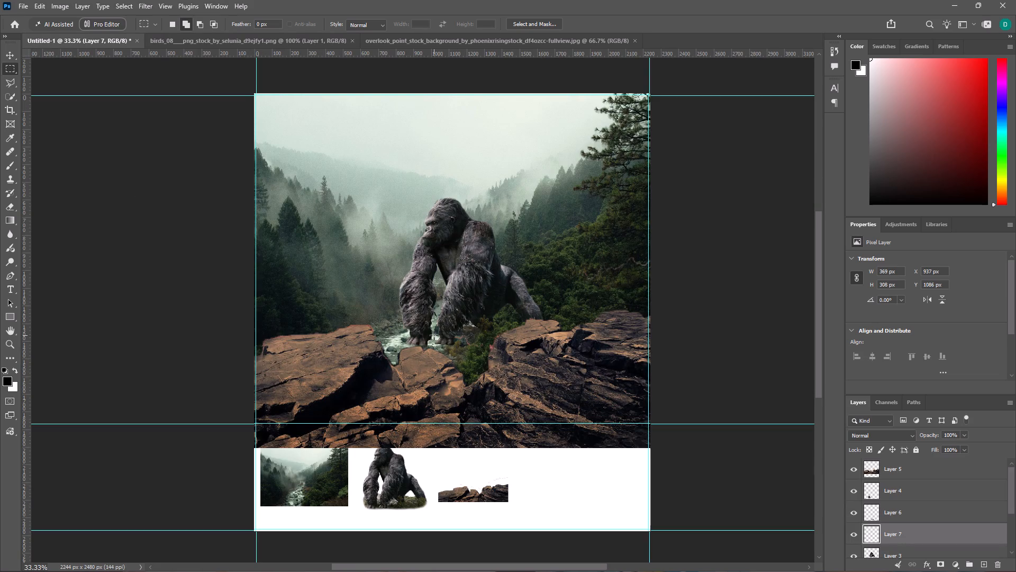
key(ctrl+t)
drag(459, 311, 485, 162)
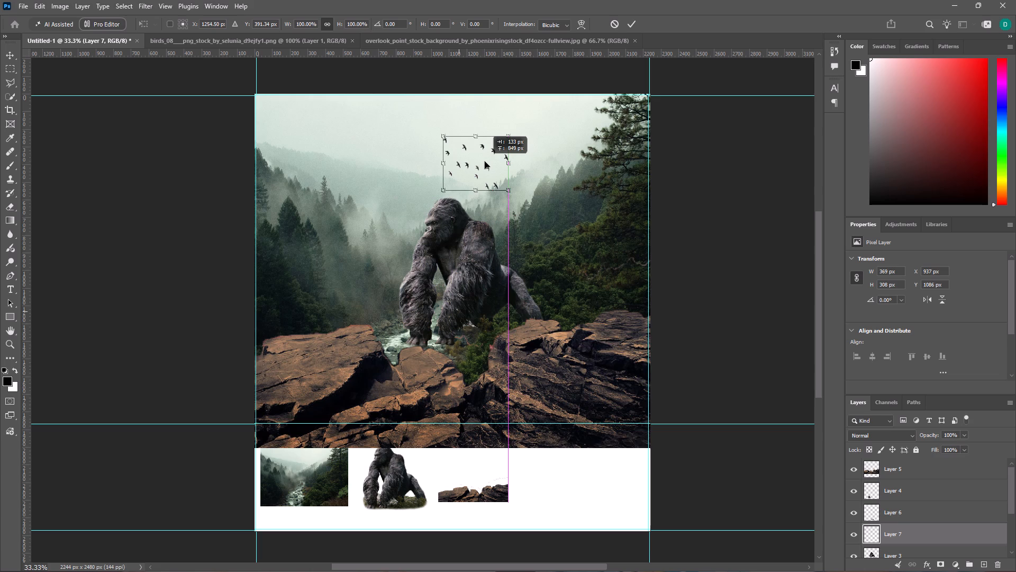
drag(485, 162, 489, 173)
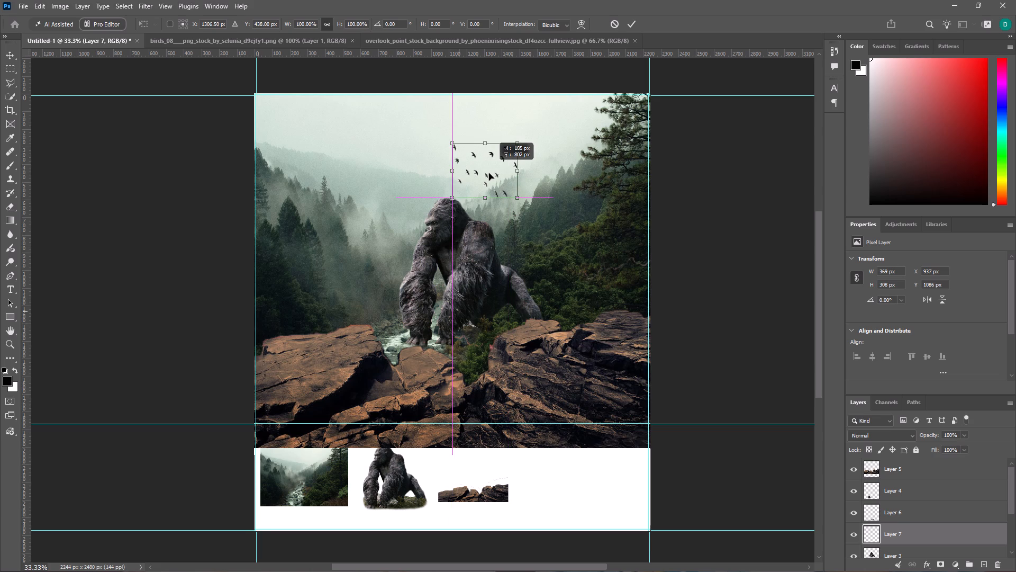
drag(489, 173, 480, 162)
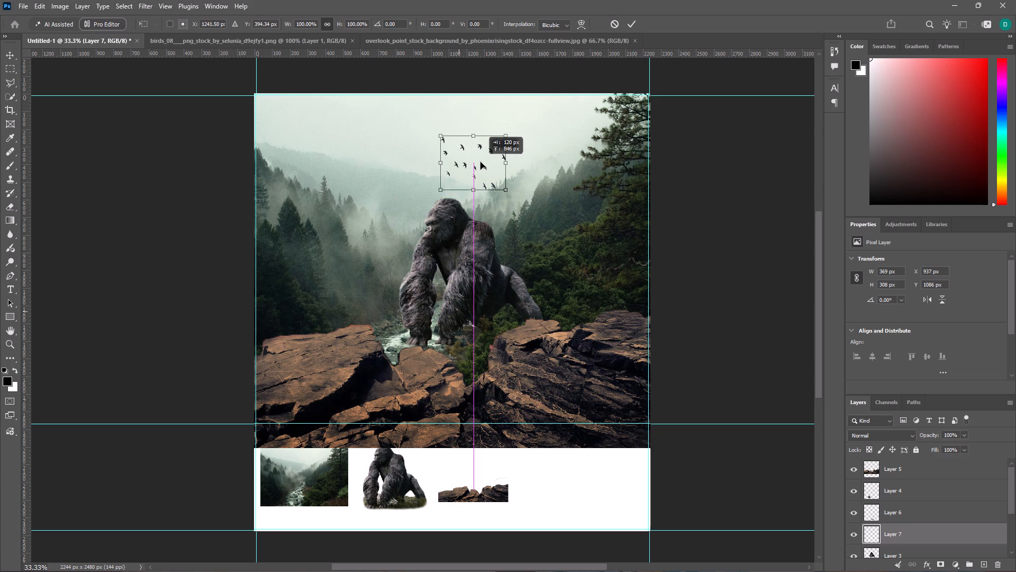
drag(480, 162, 478, 165)
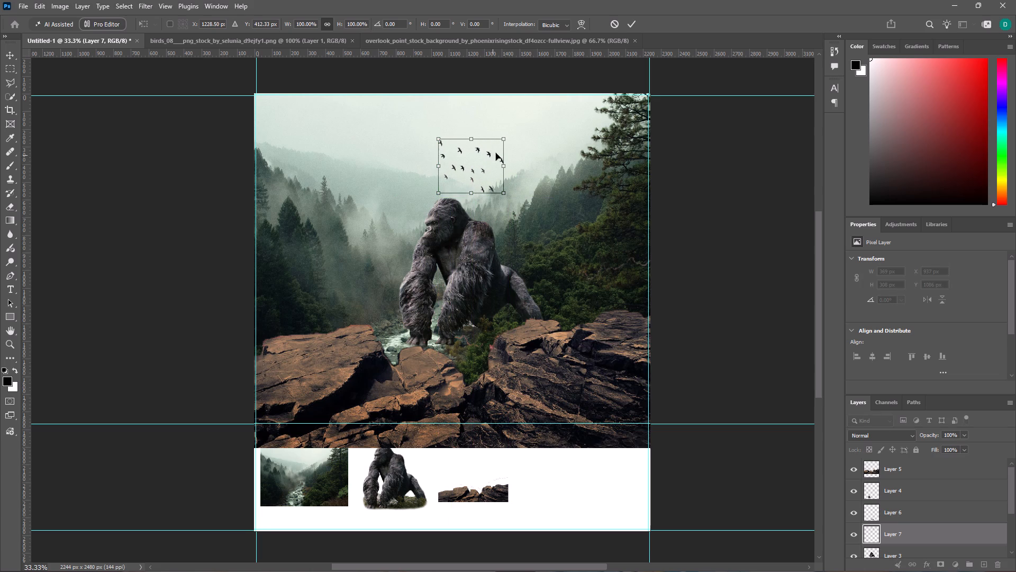
click(561, 162)
click(702, 204)
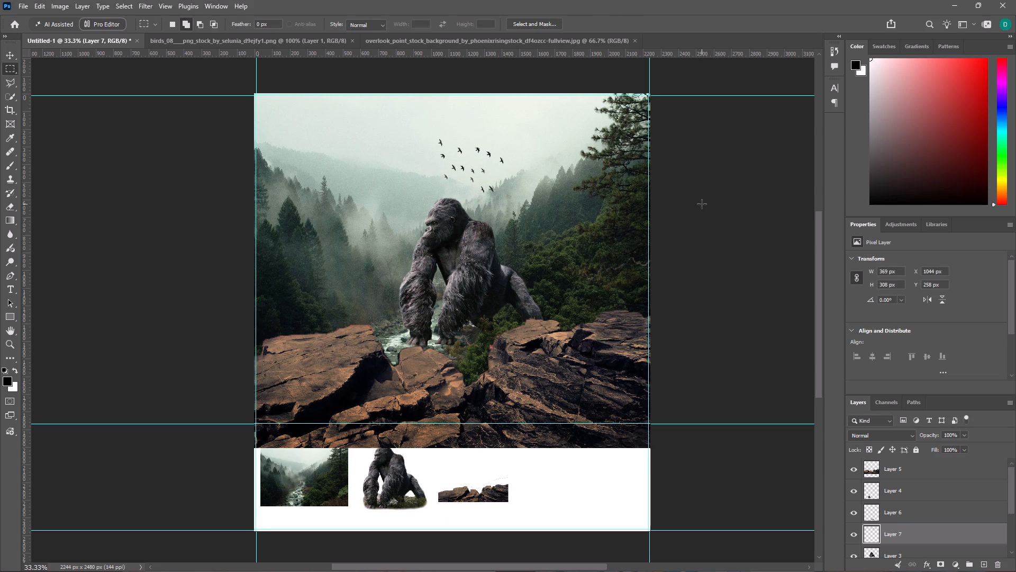
Copy the selected flock from the birds document again, paste it into Untitled-1 and place it in the white strip beside the rocks thumbnail.
click(271, 40)
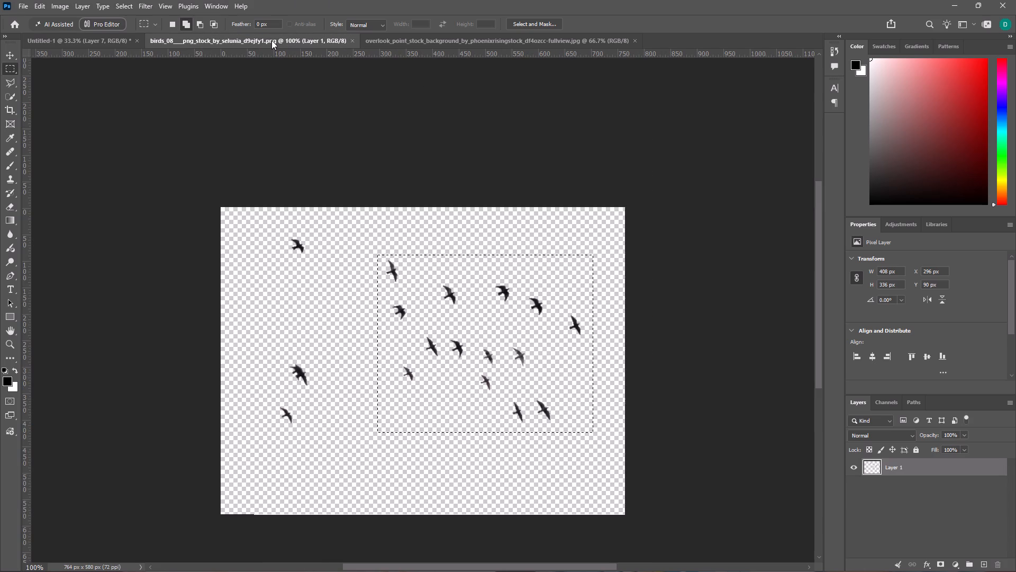
key(ctrl+c)
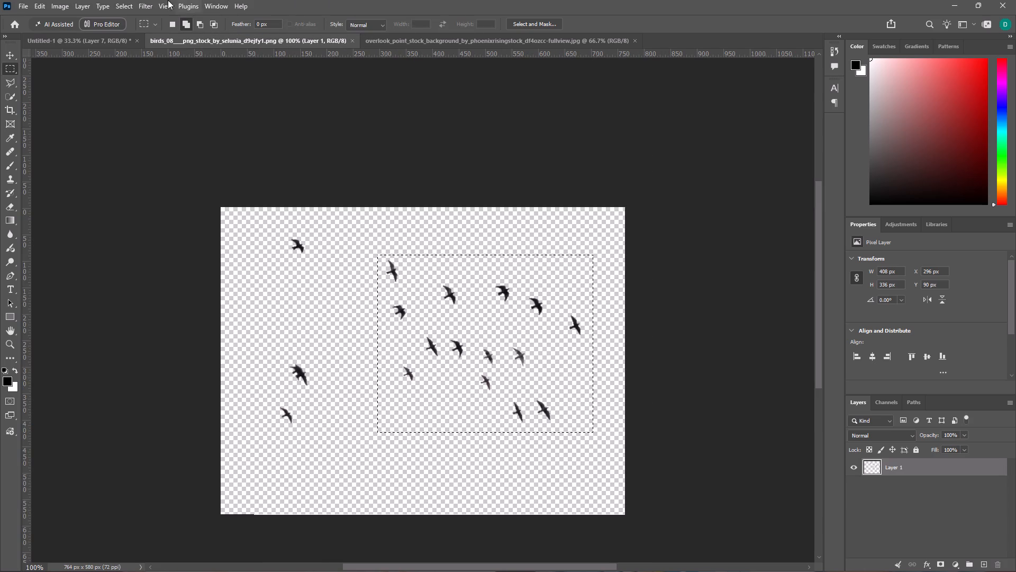
click(54, 41)
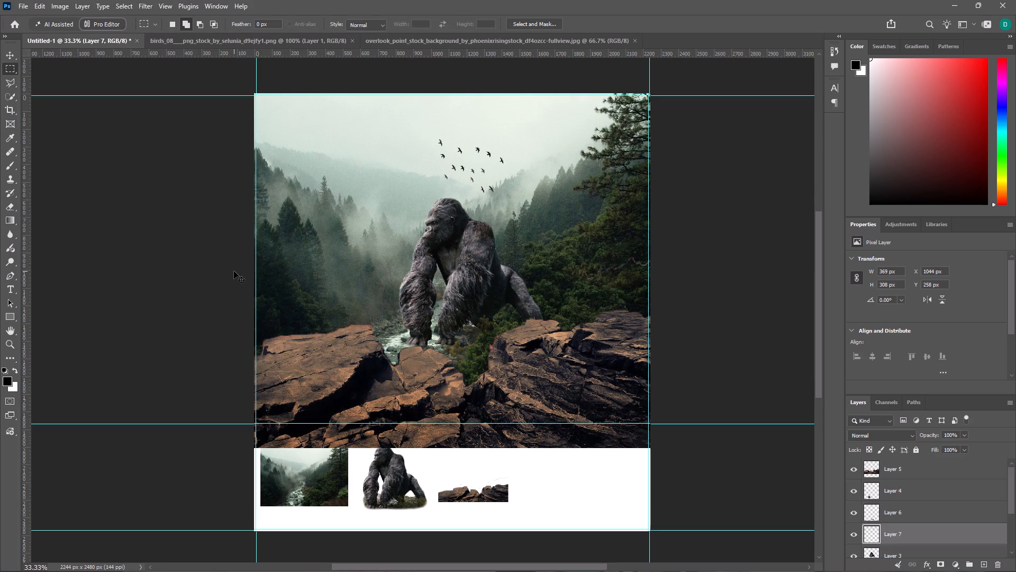
key(ctrl+v)
key(ctrl+t)
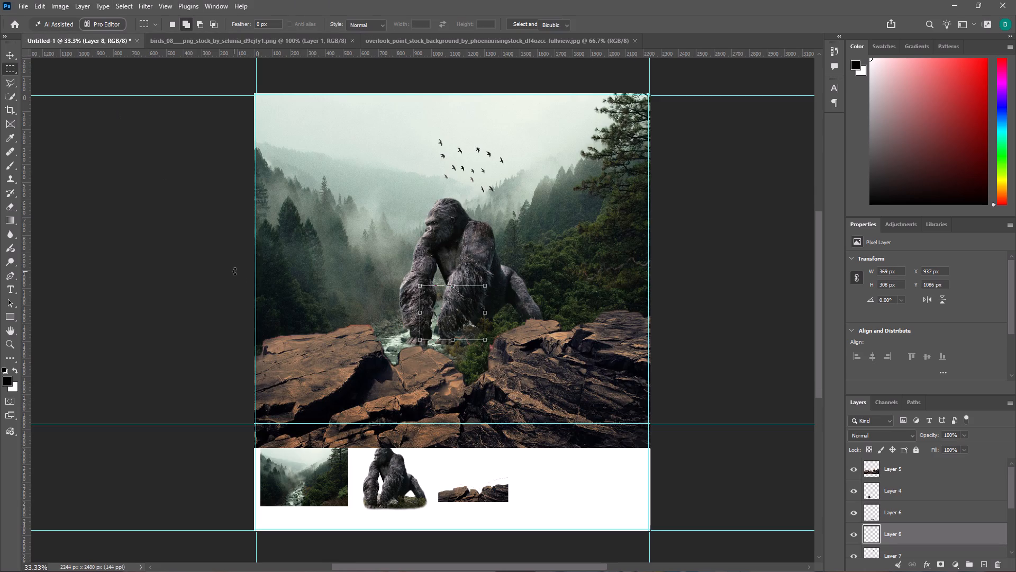
drag(453, 310, 502, 379)
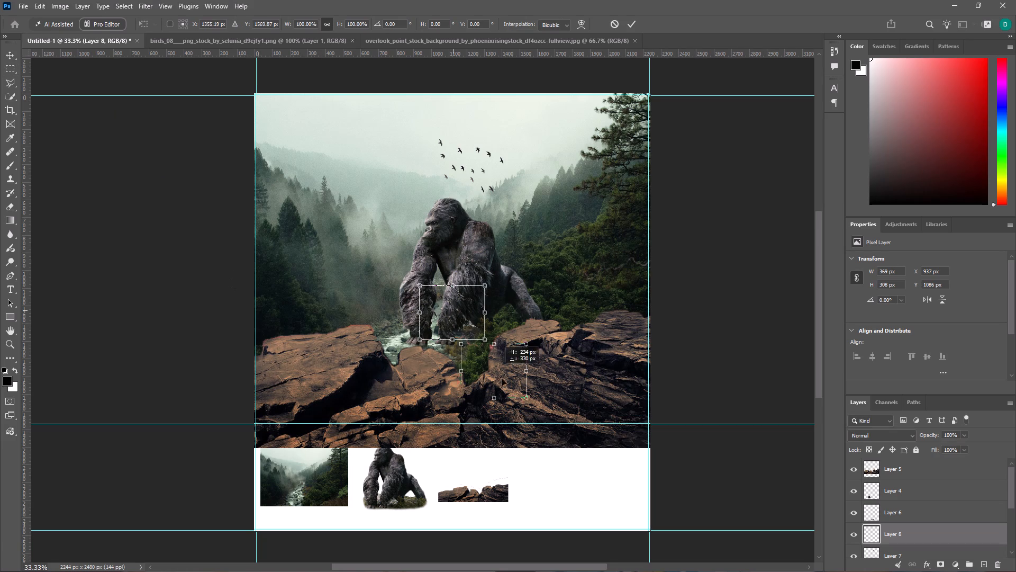
drag(502, 379, 560, 484)
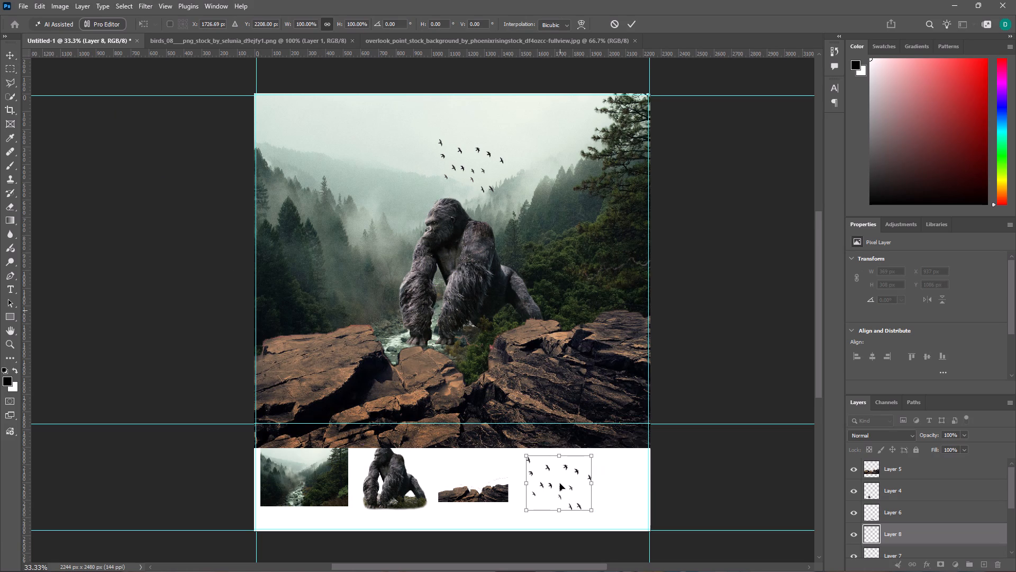
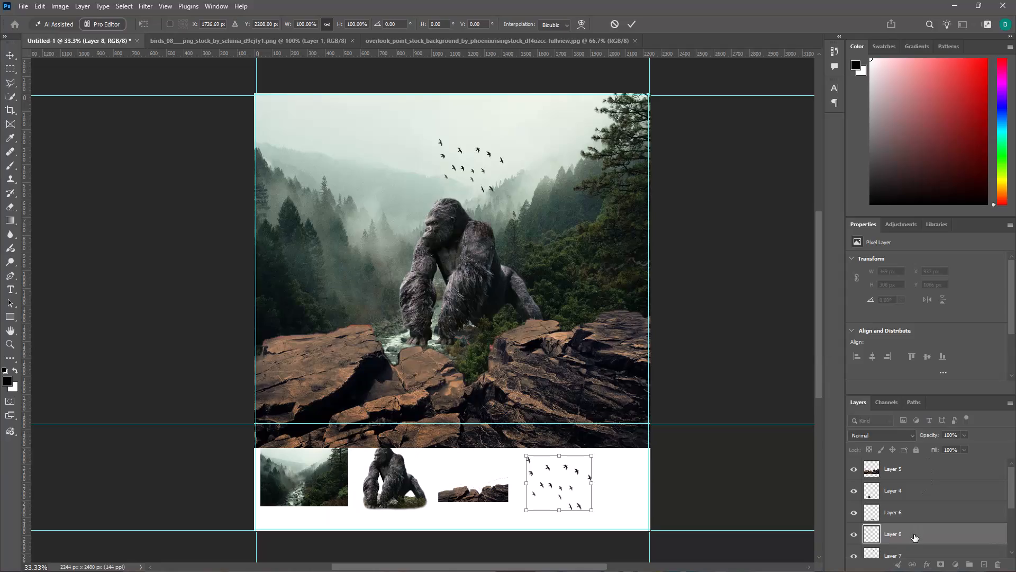
Enlarge the gorilla on Layer 3 to about 124%, roughly 1105 × 1072 px, and place it at about X 622, Y 359 px.
scroll(914, 534, down, 3)
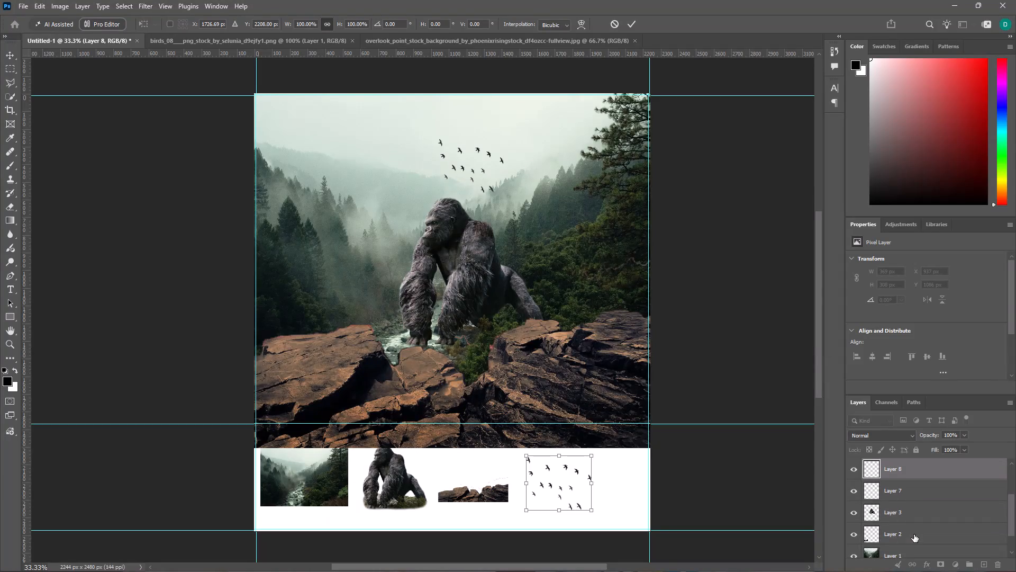
click(901, 518)
key(ctrl+t)
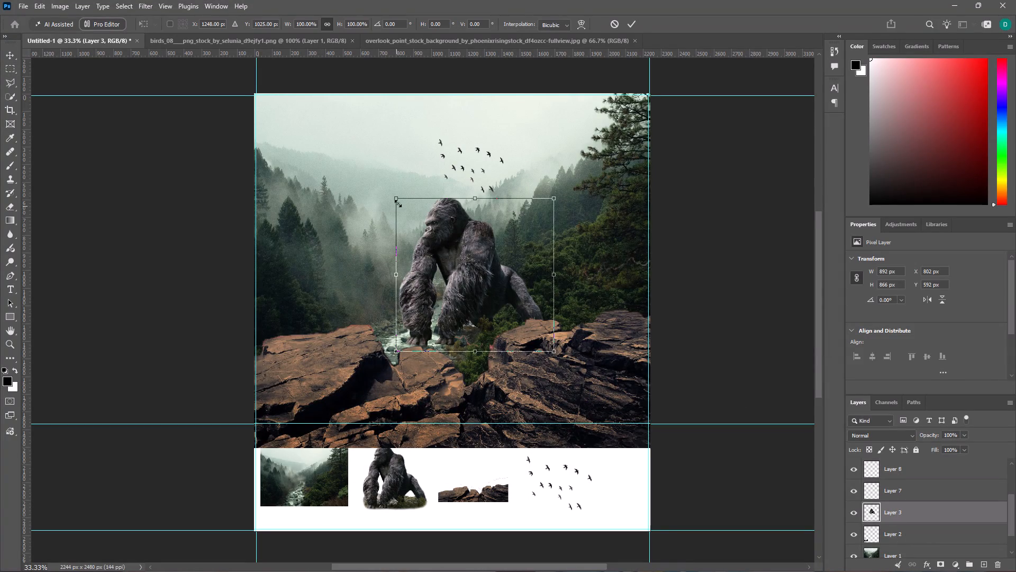
drag(396, 199, 360, 165)
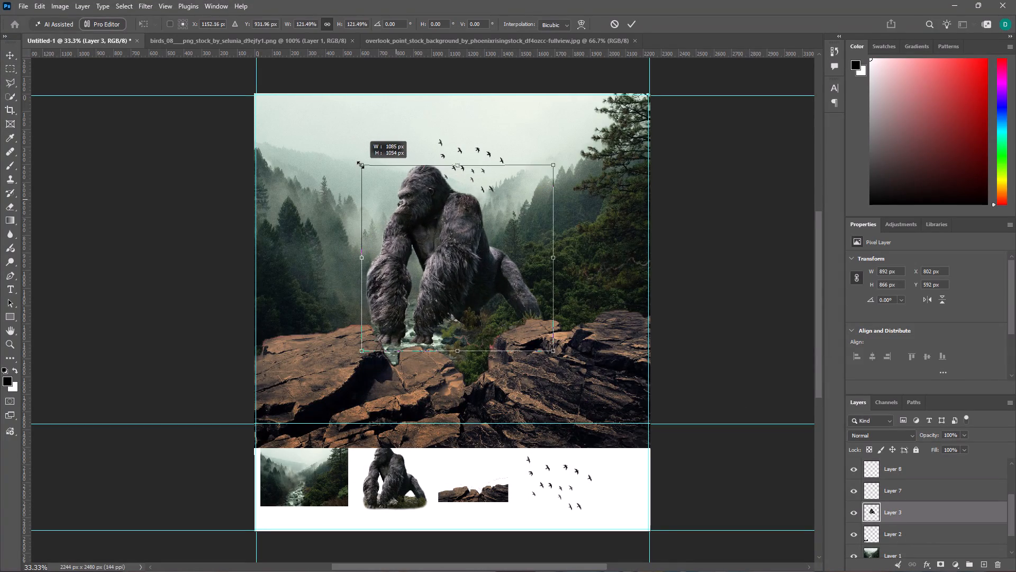
drag(360, 165, 362, 159)
drag(455, 241, 460, 233)
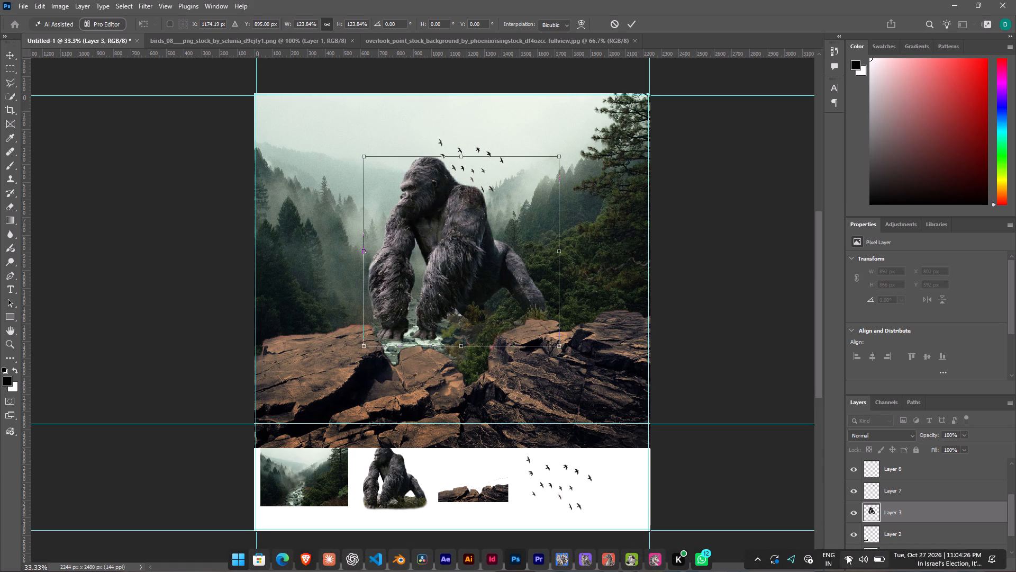
Turn off Wi-Fi in the Windows quick settings and return to the Photoshop document.
click(847, 555)
click(868, 355)
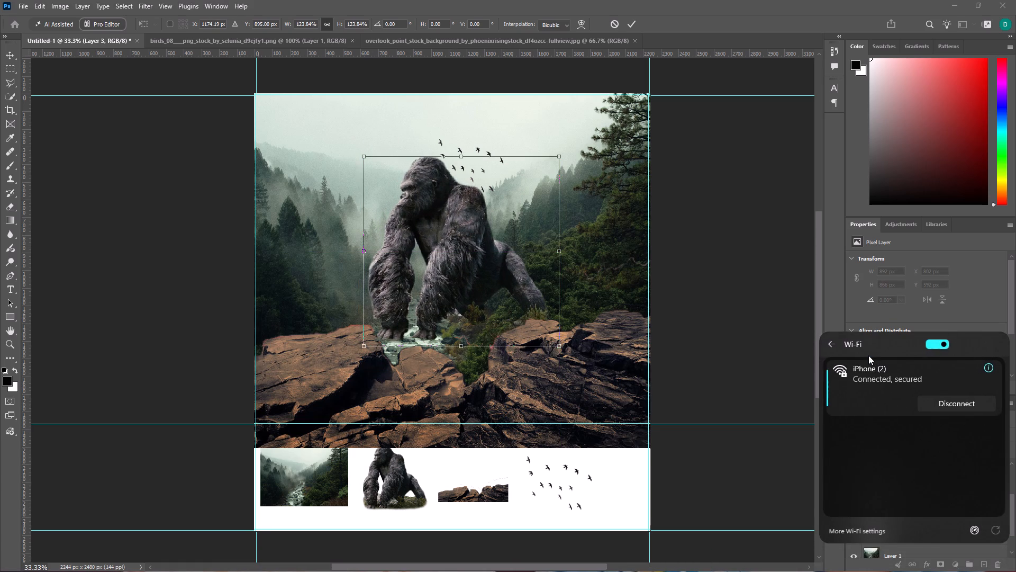
click(941, 346)
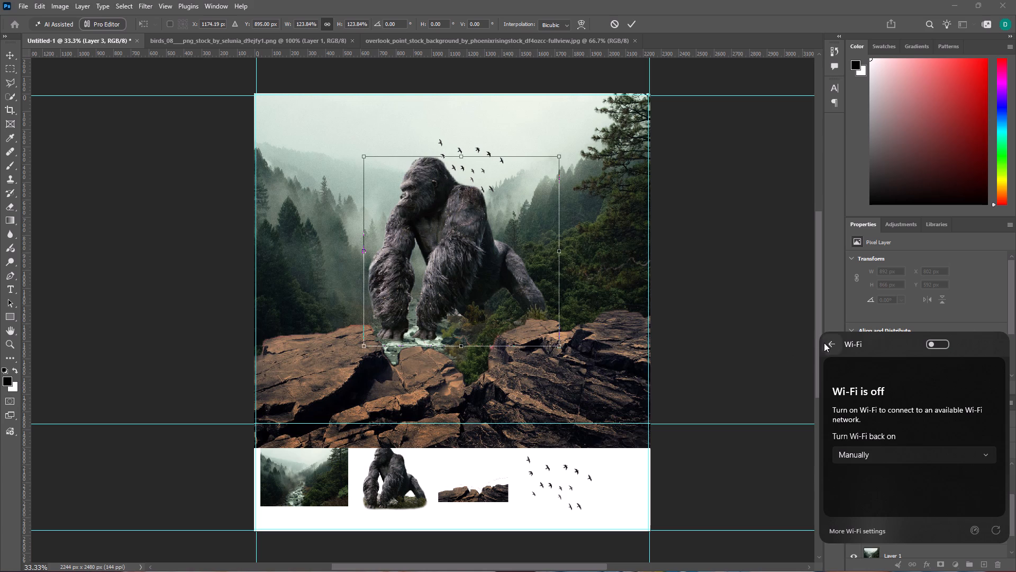
click(830, 308)
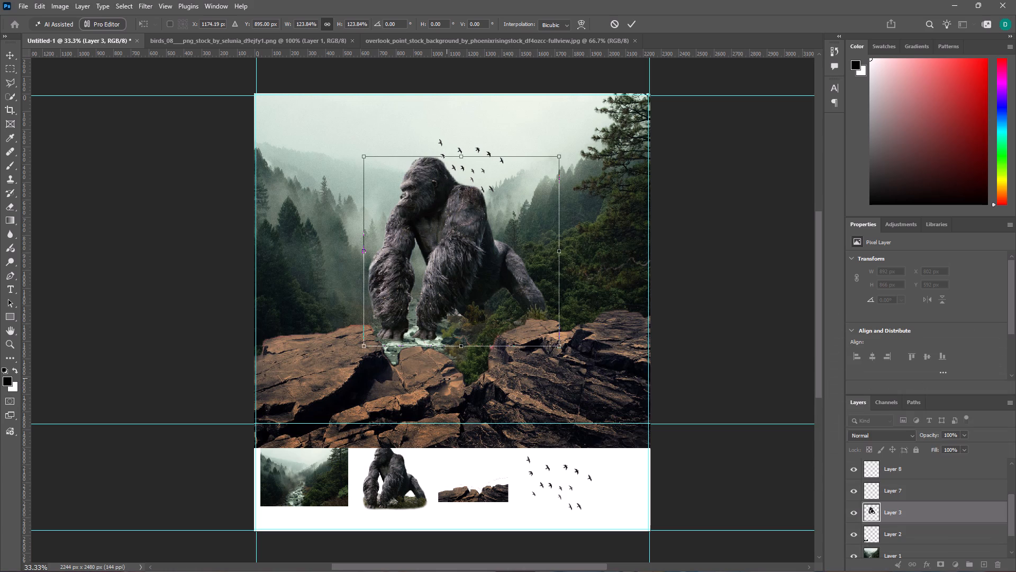
Apply the pending transform to the gorilla on Layer 3.
click(689, 355)
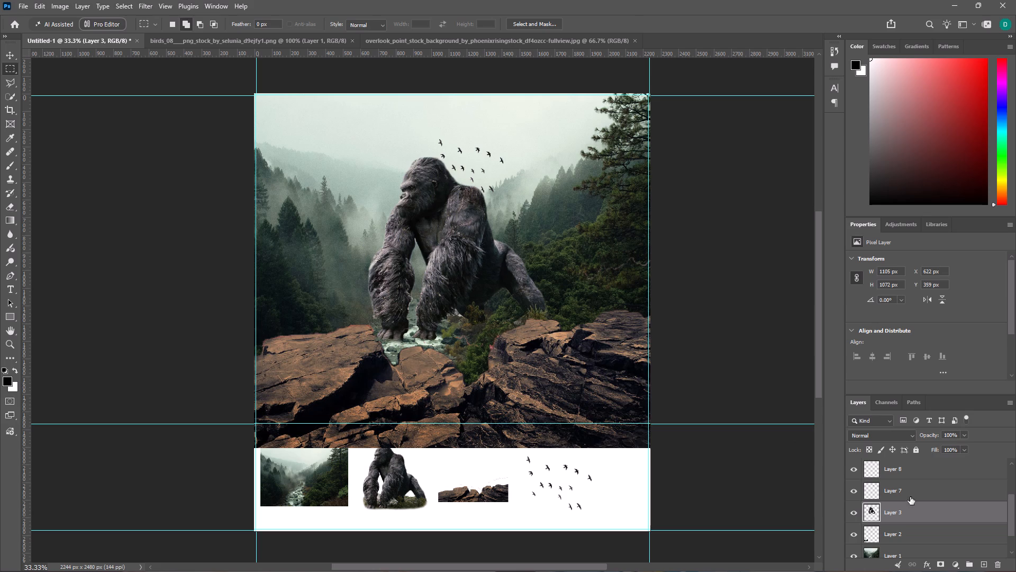
Hide Layer 7, the flock of birds in the sky above the gorilla.
click(905, 473)
click(849, 489)
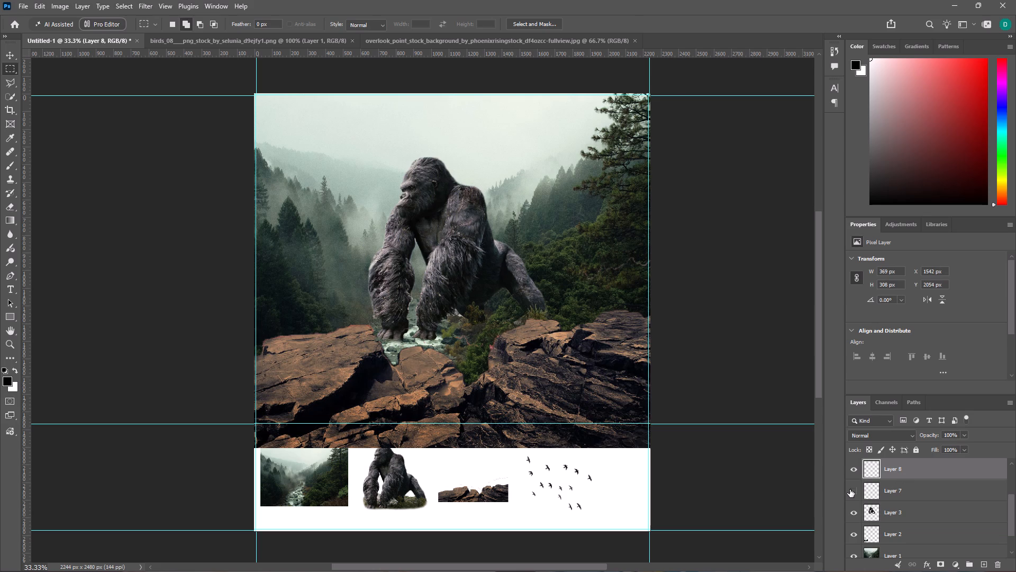
Show the birds layer (Layer 7) and move the flock higher into the sky above the gorilla, to about X 990, Y 84 px.
click(852, 489)
click(899, 501)
key(ctrl+t)
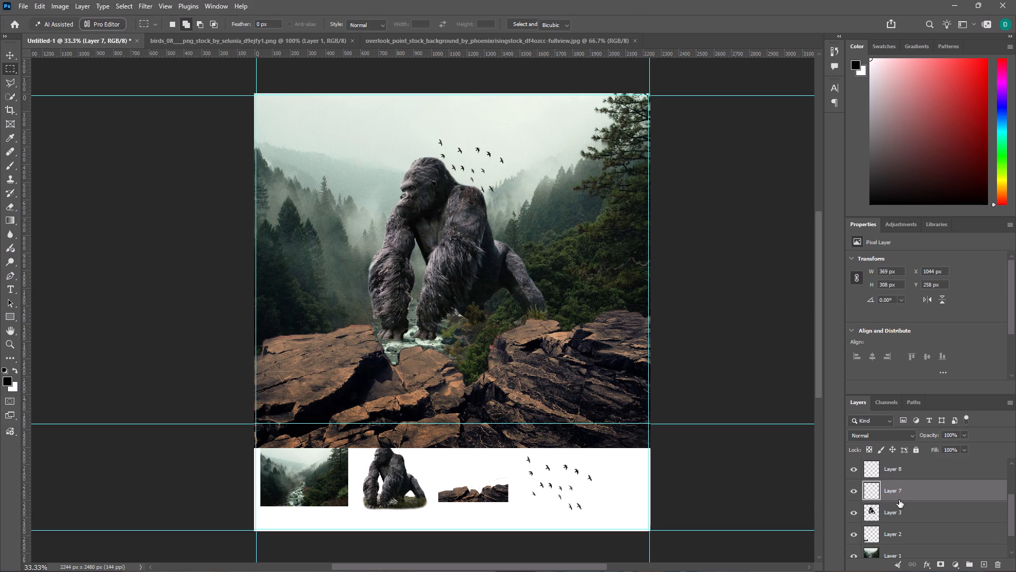
drag(463, 167, 461, 147)
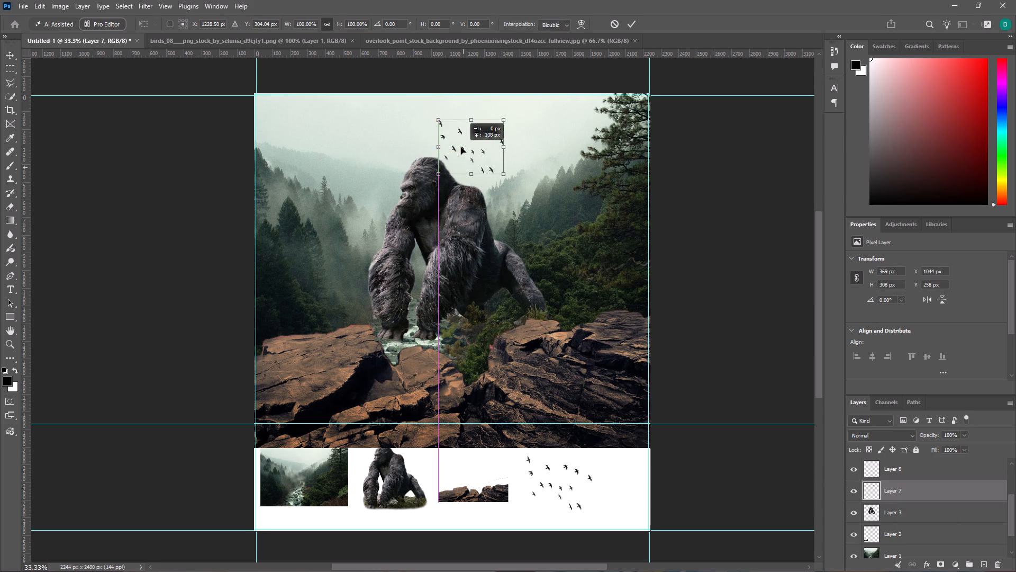
drag(461, 147, 451, 137)
click(695, 255)
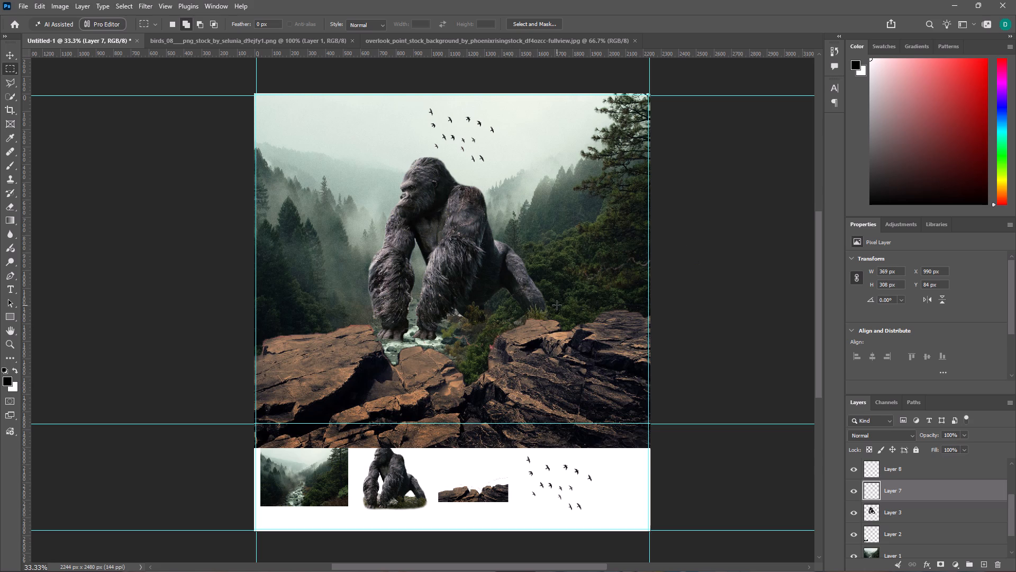
Hide the forest background layer (Layer 1) to expose leftover cut-out edges against white.
scroll(929, 512, down, 4)
click(900, 521)
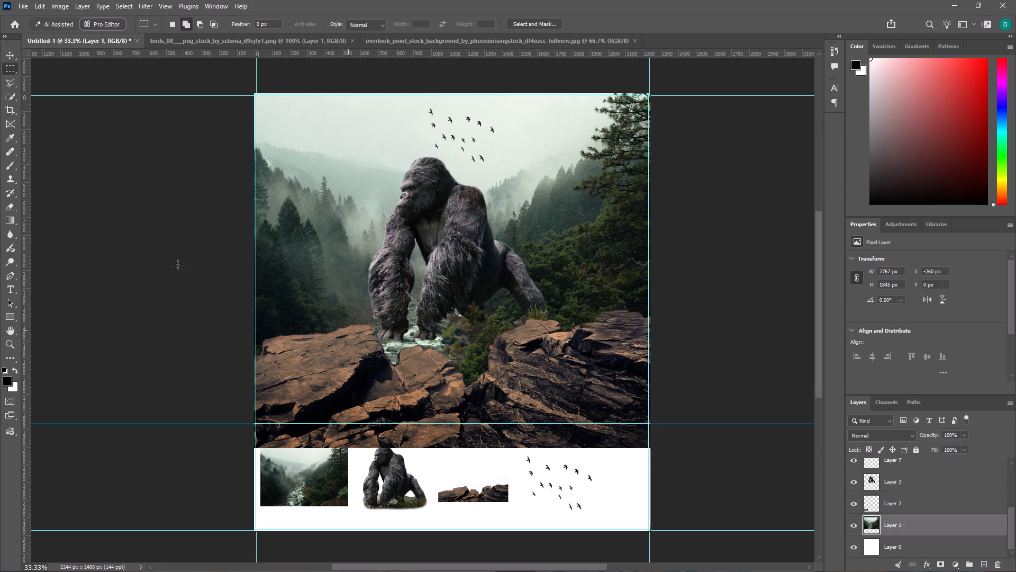
click(856, 526)
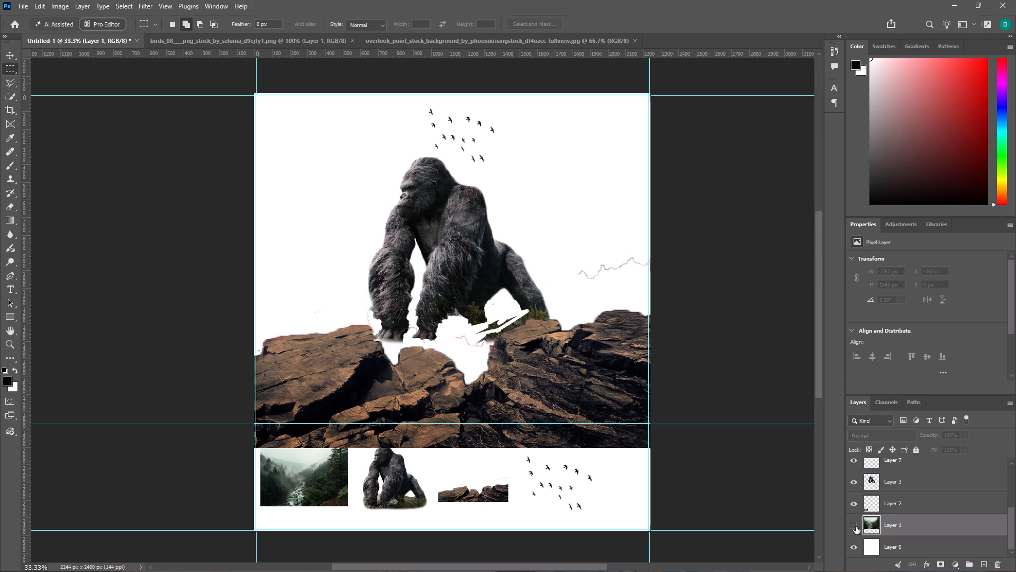
click(856, 526)
click(855, 523)
On the rocks layer (Layer 5), erase the stray outline above the right-hand rocks and specks below the gorilla with a 100 px Eraser.
scroll(890, 501, up, 8)
click(901, 462)
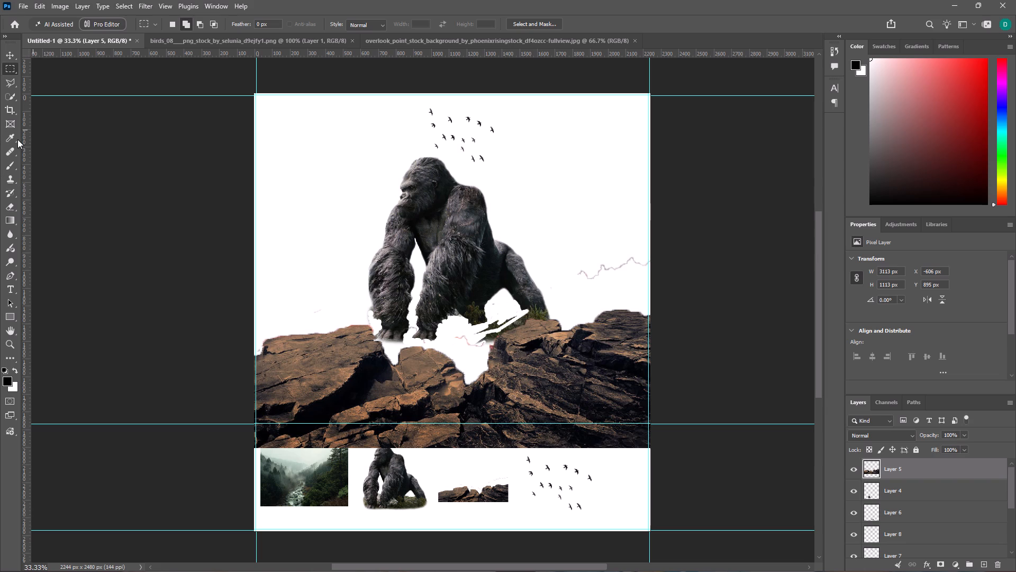
click(11, 208)
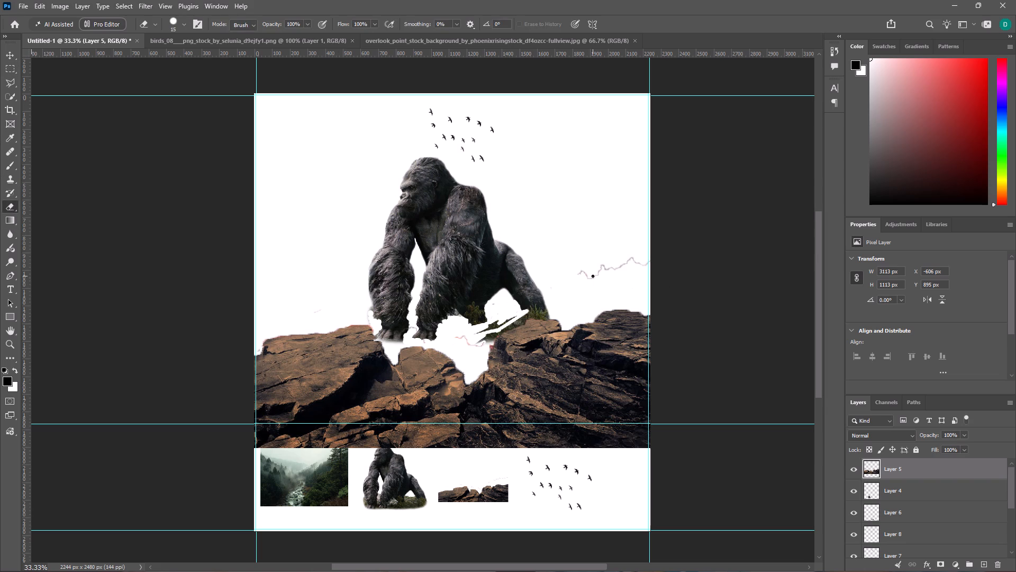
text(]]]]])
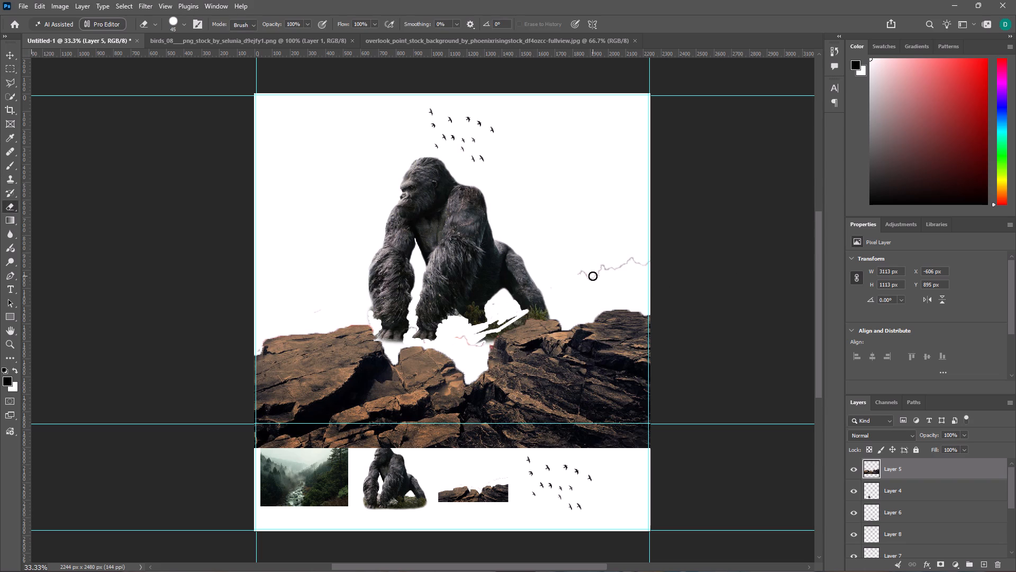
click(597, 278)
drag(584, 279, 607, 267)
drag(607, 267, 629, 264)
click(462, 339)
click(474, 343)
click(478, 344)
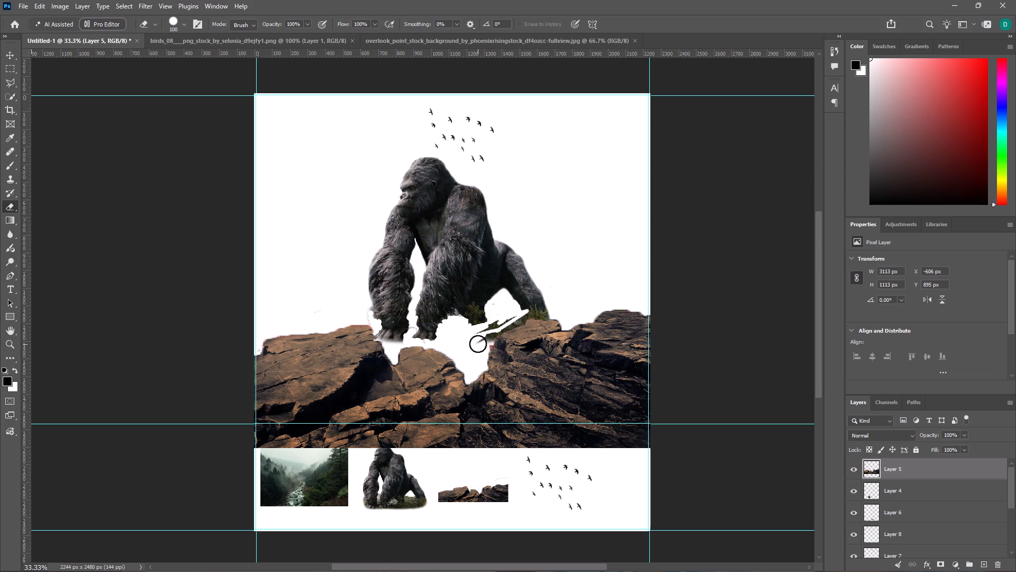
Erase the stray dark line in the gap between the gorilla's front arms on Layer 5, using a 25 px Eraser.
key(ctrl+equal)
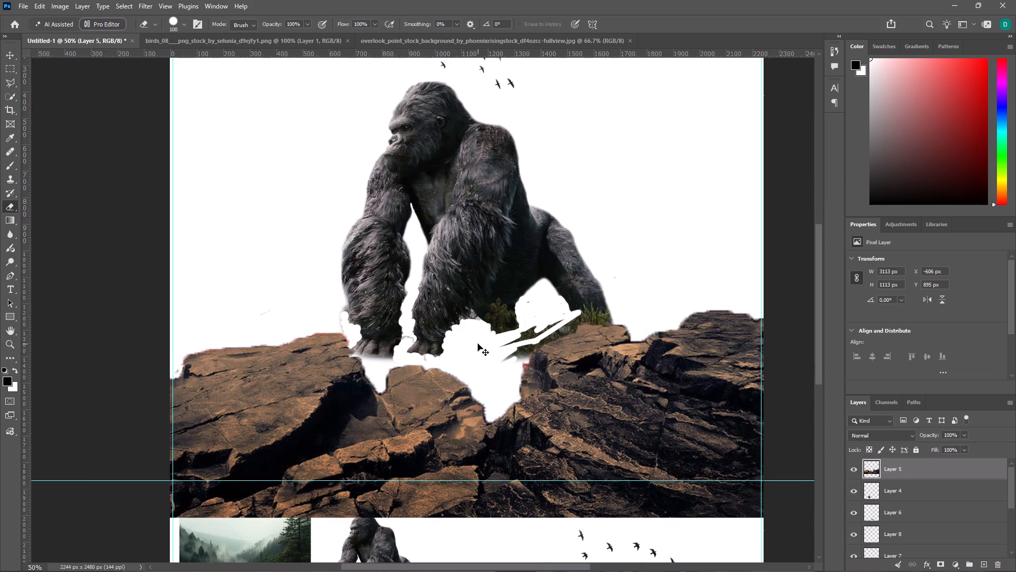
key(ctrl+equal)
key(ctrl+equal)
key(ctrl+equal)
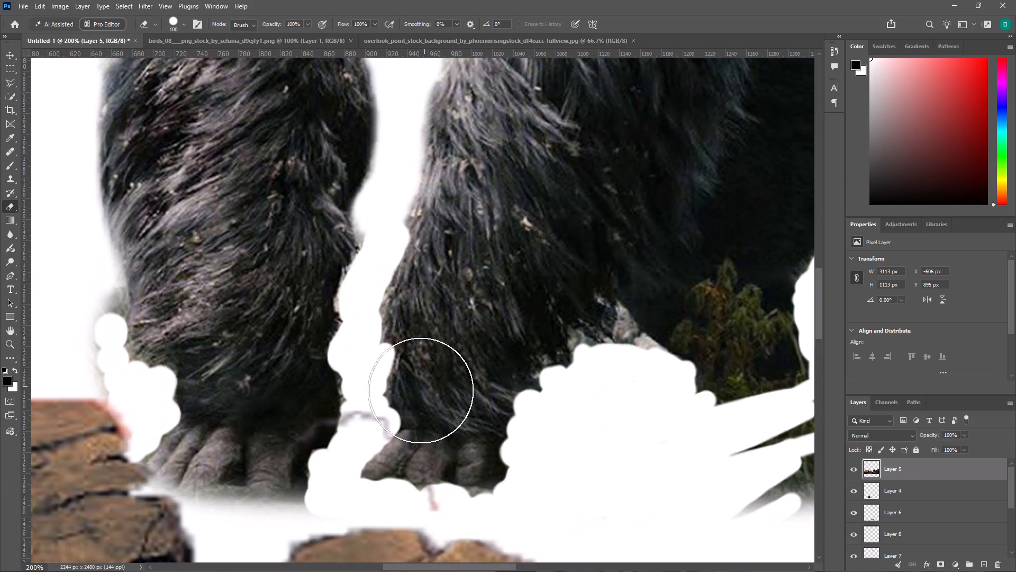
key(bracketleft)
key(bracketleft)
key(bracketleft)
key(bracketleft)
key(bracketleft)
key(bracketleft)
key(bracketleft)
key(bracketleft)
key(bracketleft)
key(bracketleft)
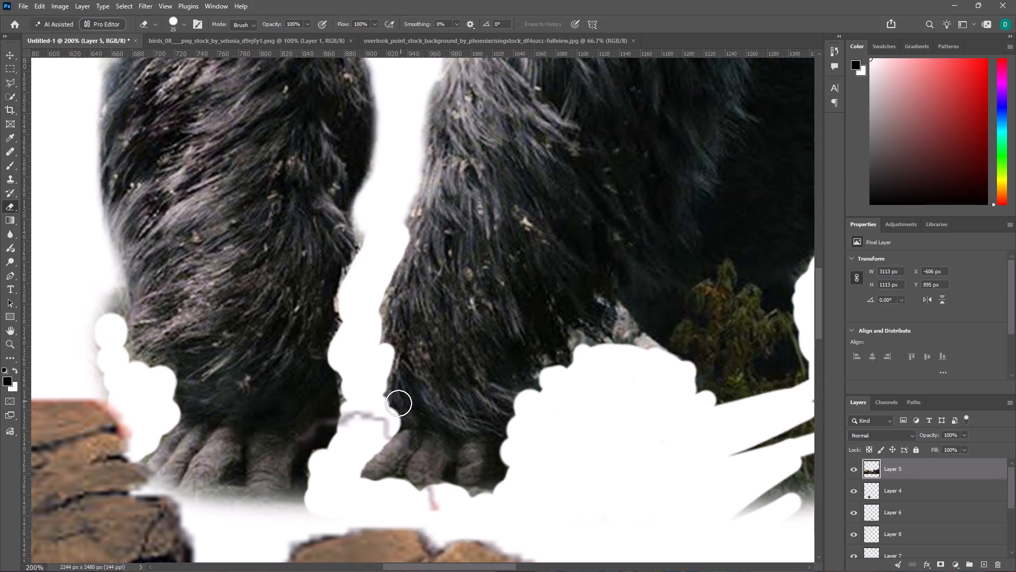
click(375, 415)
click(382, 425)
click(380, 431)
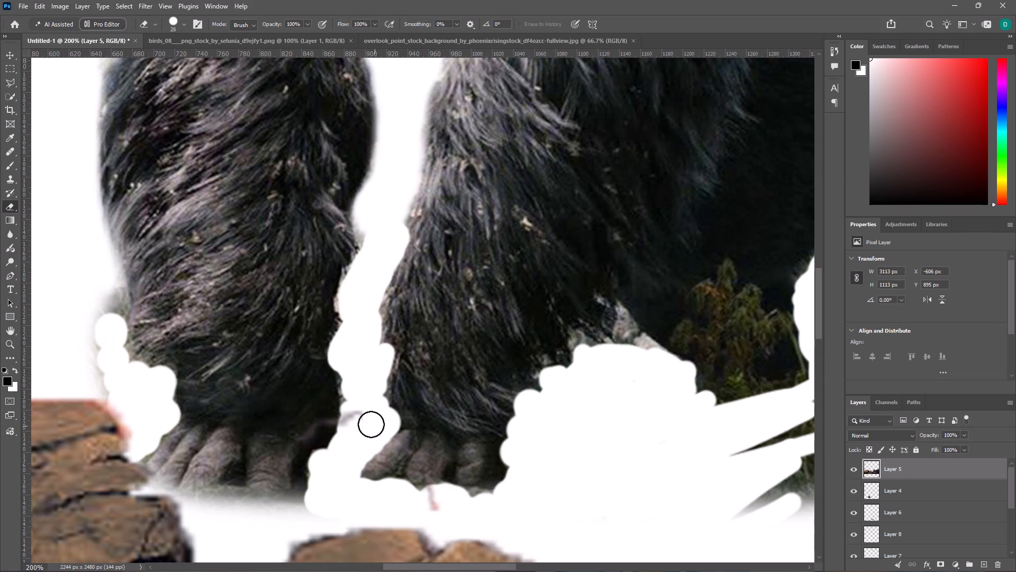
click(359, 415)
click(354, 421)
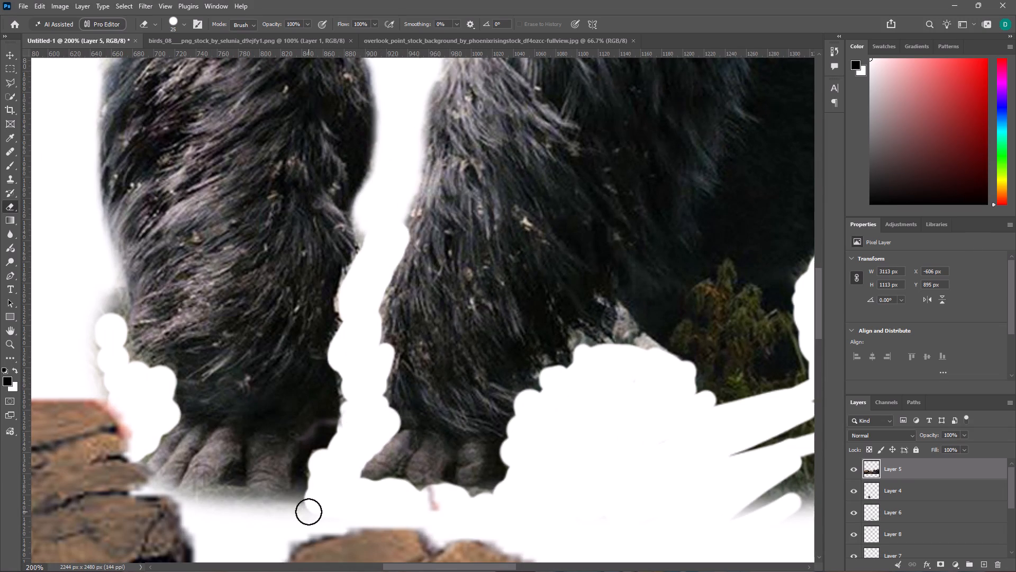
Erase the faint stray marks just beneath the gorilla's hands on Layer 5.
click(309, 512)
click(308, 514)
drag(332, 509, 320, 517)
click(321, 514)
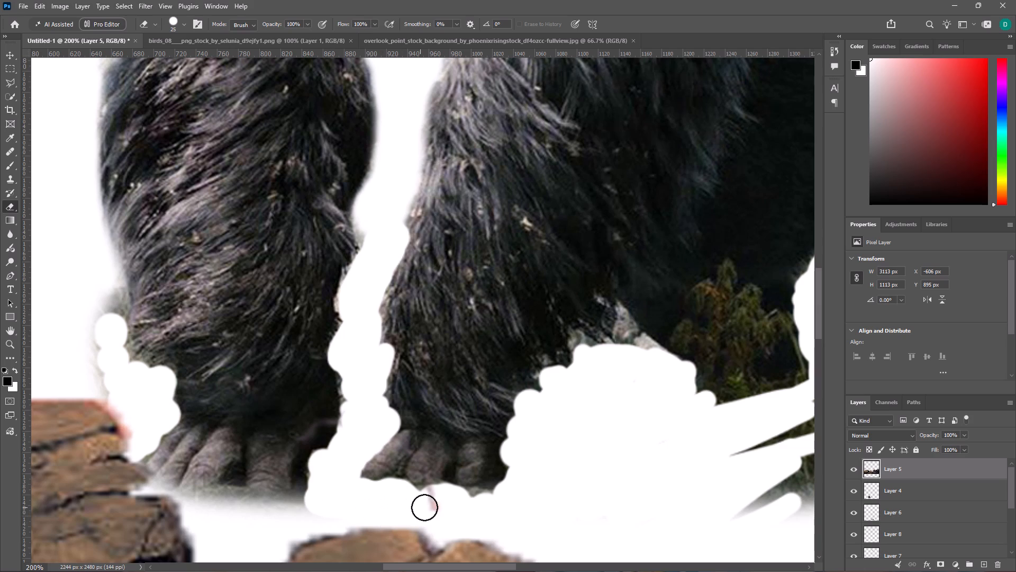
click(426, 507)
click(434, 500)
click(420, 501)
click(469, 498)
double_click(474, 504)
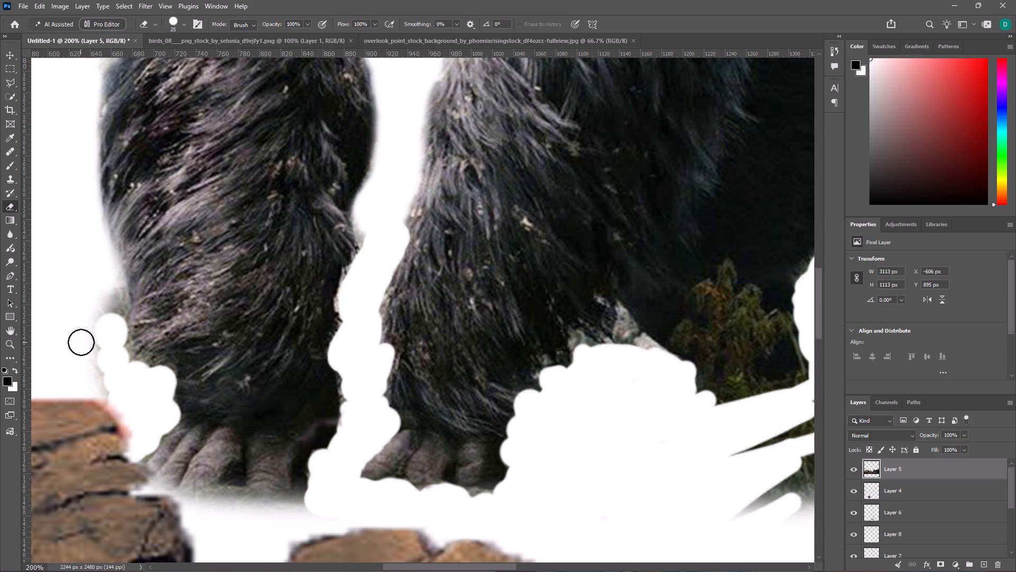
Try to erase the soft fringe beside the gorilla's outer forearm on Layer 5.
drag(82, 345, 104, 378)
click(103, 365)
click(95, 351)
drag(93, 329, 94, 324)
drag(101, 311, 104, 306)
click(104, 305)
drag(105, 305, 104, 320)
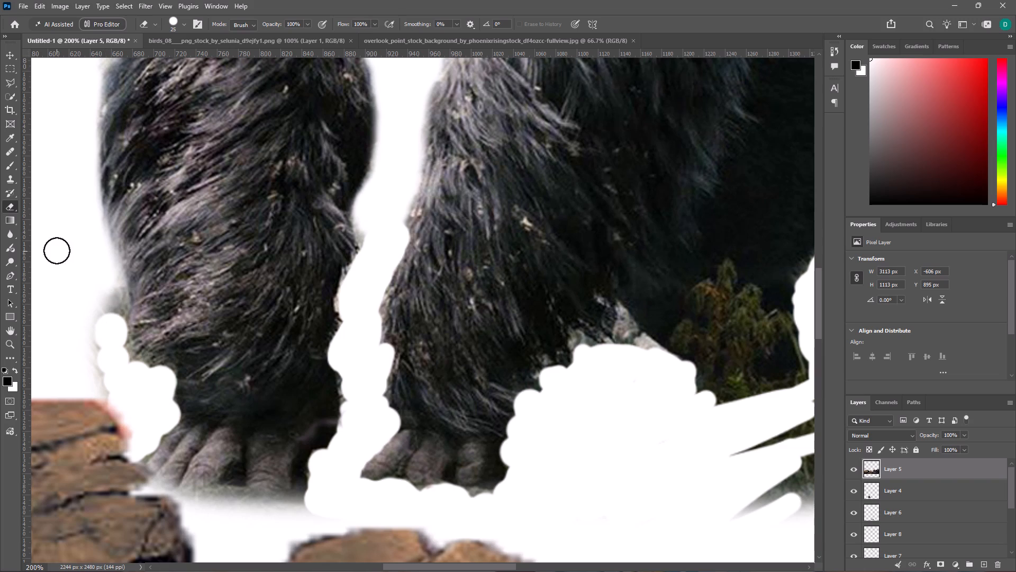
On the gorilla layer (Layer 3), erase the hazy ground remnants around and beneath both hands with the 25 px Eraser.
click(899, 487)
scroll(899, 487, up, 1)
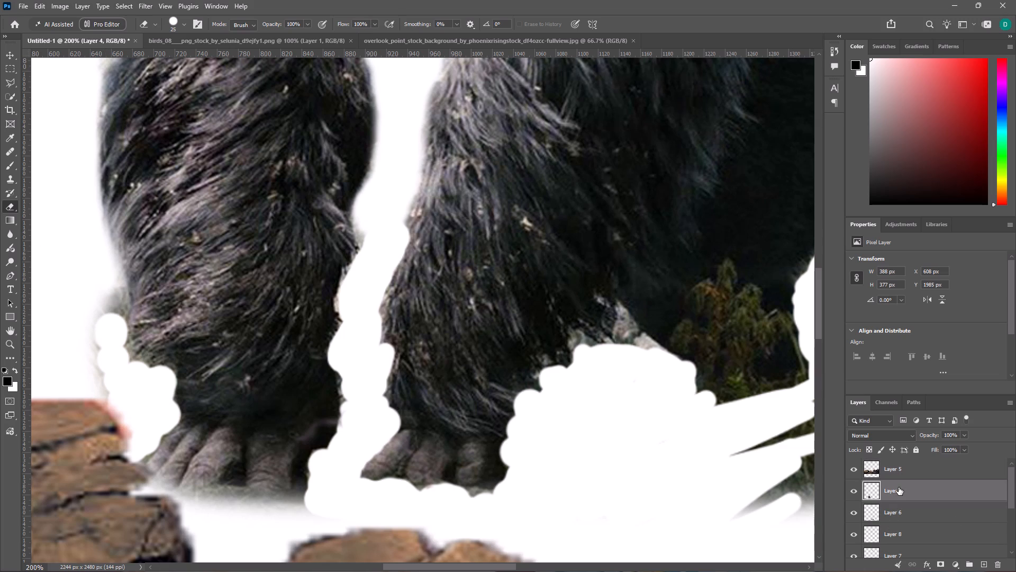
scroll(899, 487, up, 2)
scroll(899, 491, down, 2)
click(900, 538)
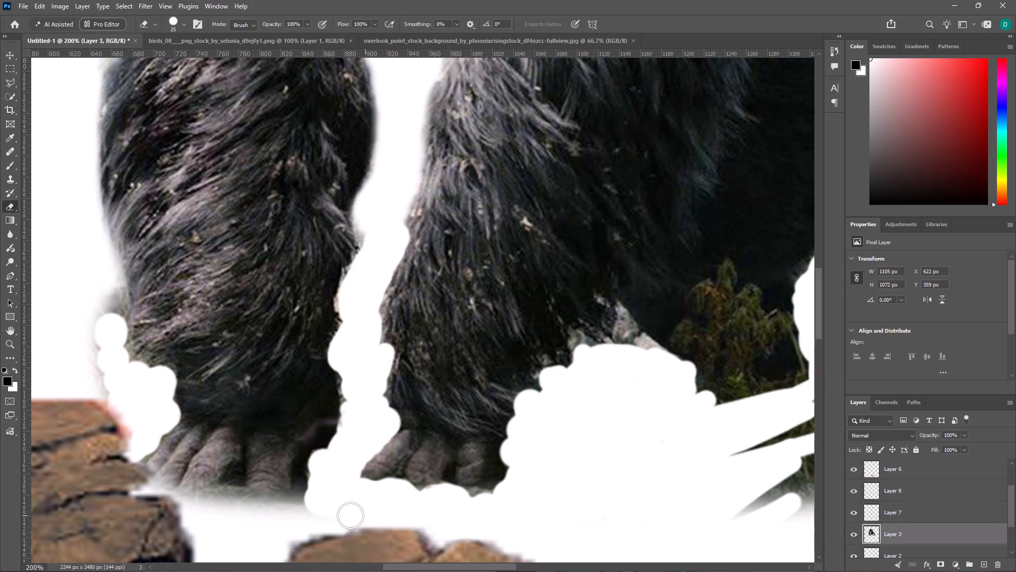
click(305, 517)
click(324, 510)
click(302, 512)
click(284, 514)
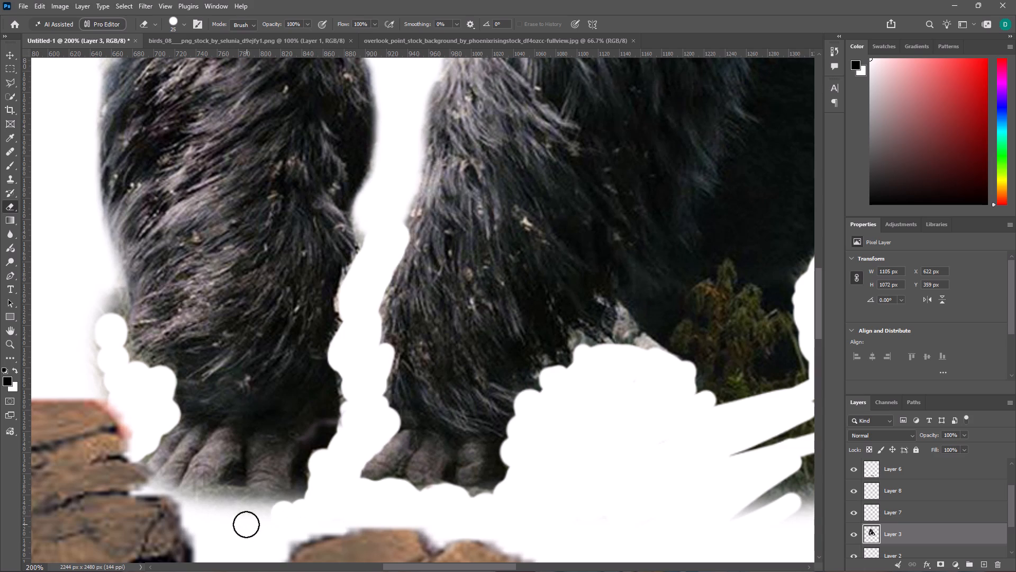
drag(296, 513, 314, 495)
click(324, 479)
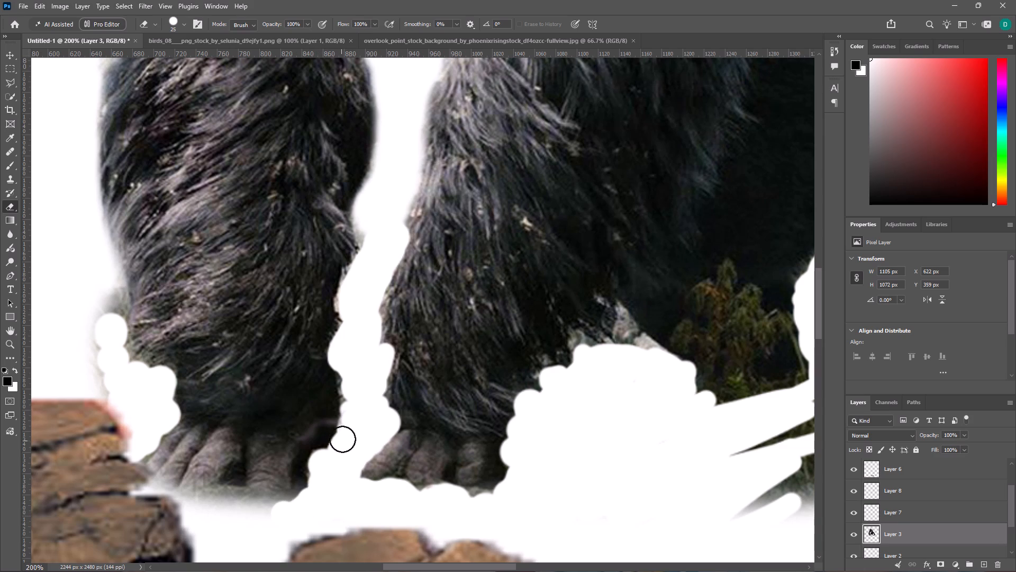
drag(342, 439, 347, 433)
click(357, 400)
click(421, 498)
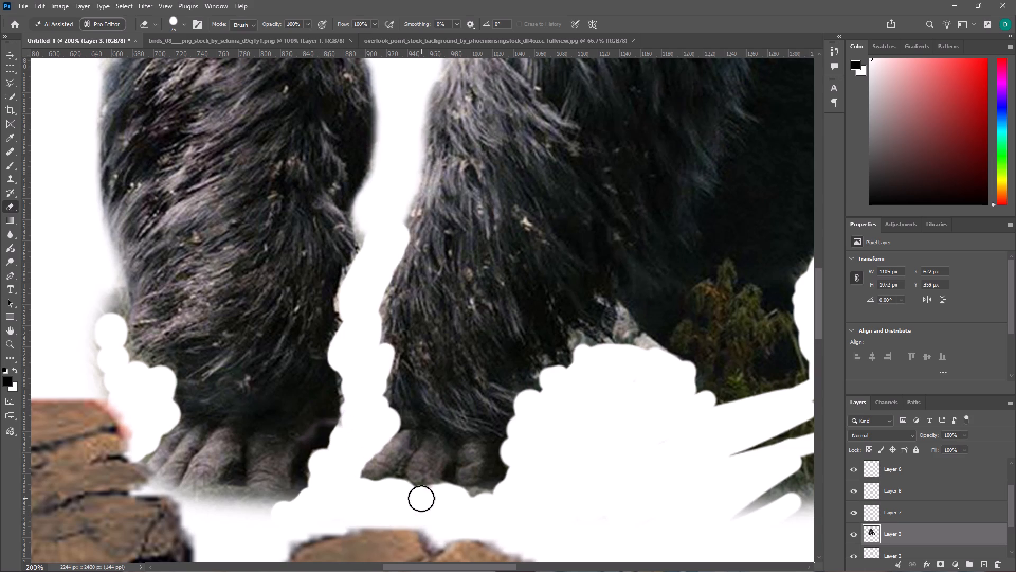
click(471, 499)
click(488, 505)
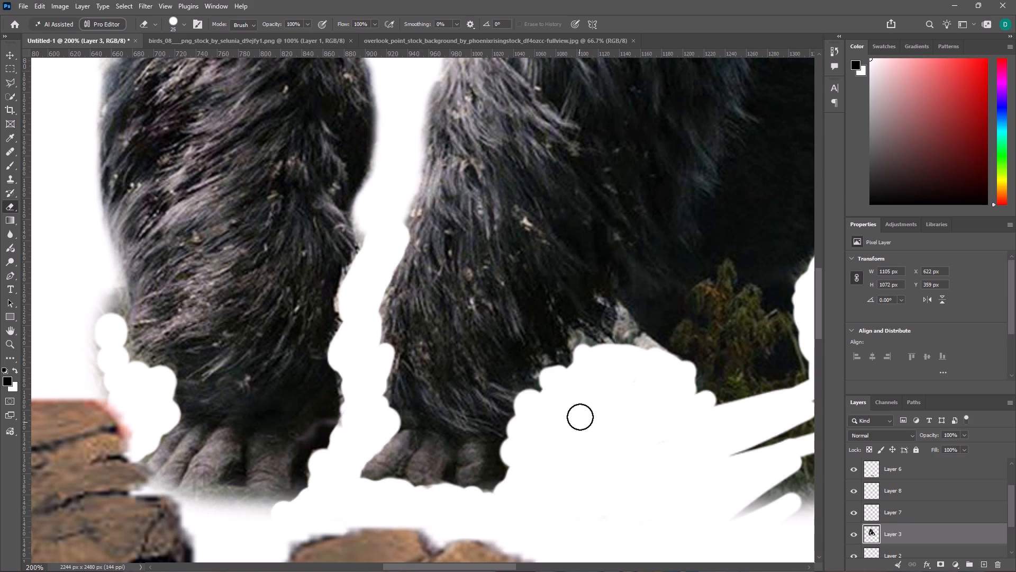
Erase the light rock remnants behind the gorilla's nearer forearm on Layer 3, beside the small bush.
click(611, 350)
click(631, 343)
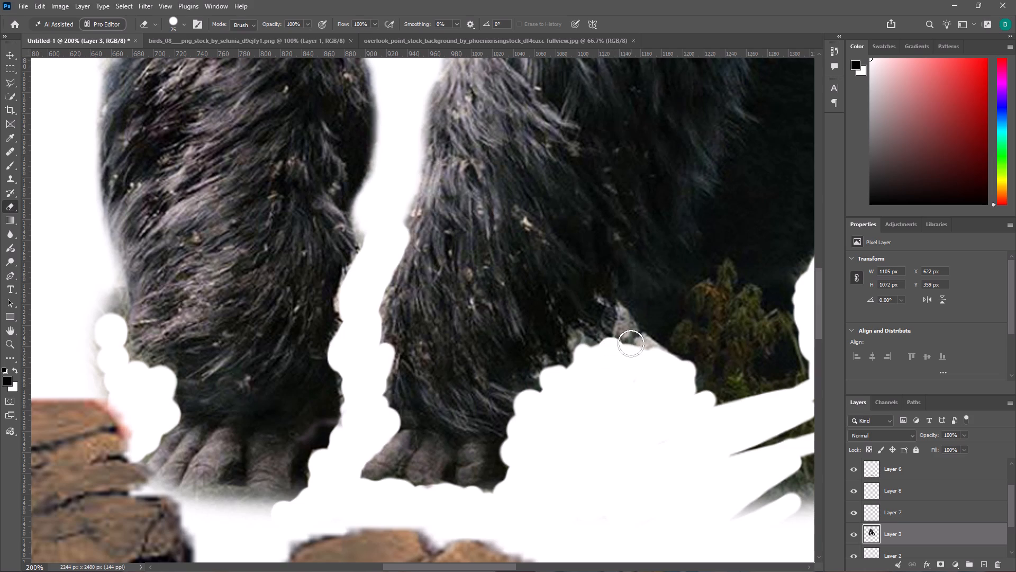
click(627, 331)
click(643, 352)
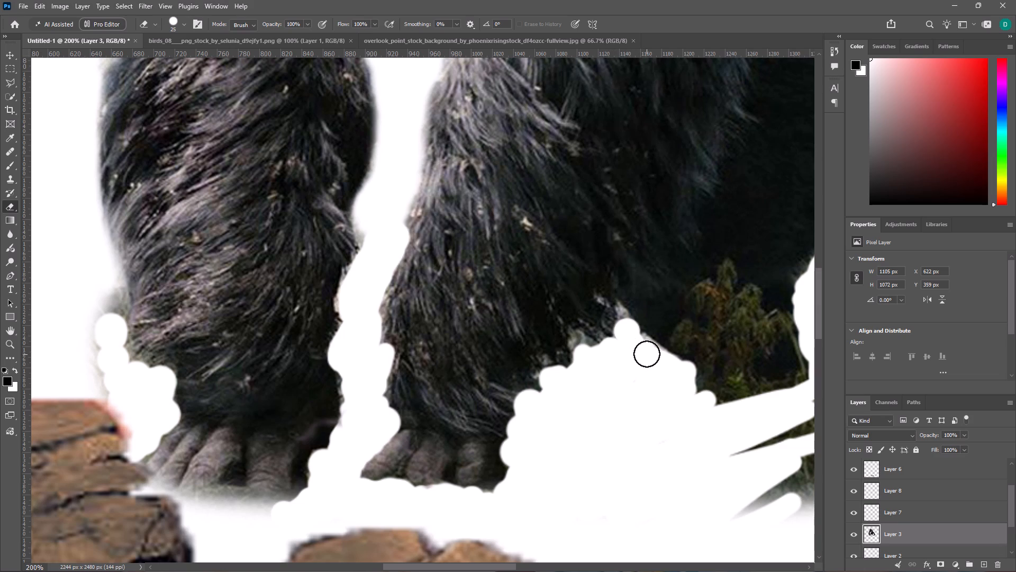
click(638, 347)
click(640, 344)
click(657, 358)
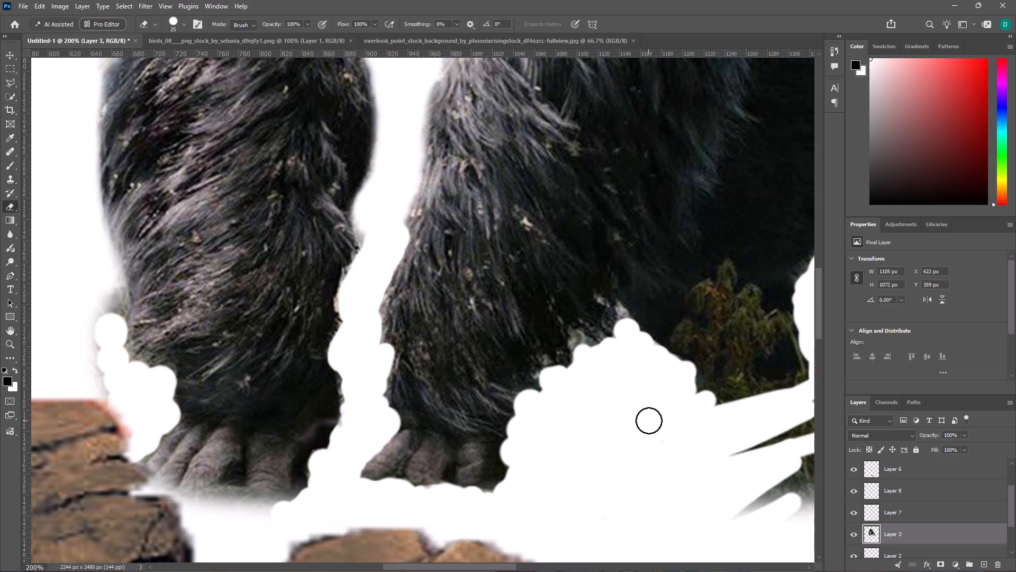
Erase the soft fringe along the outer edge of the gorilla's far forearm down to the rocks on Layer 3.
drag(112, 289, 109, 318)
drag(113, 300, 108, 302)
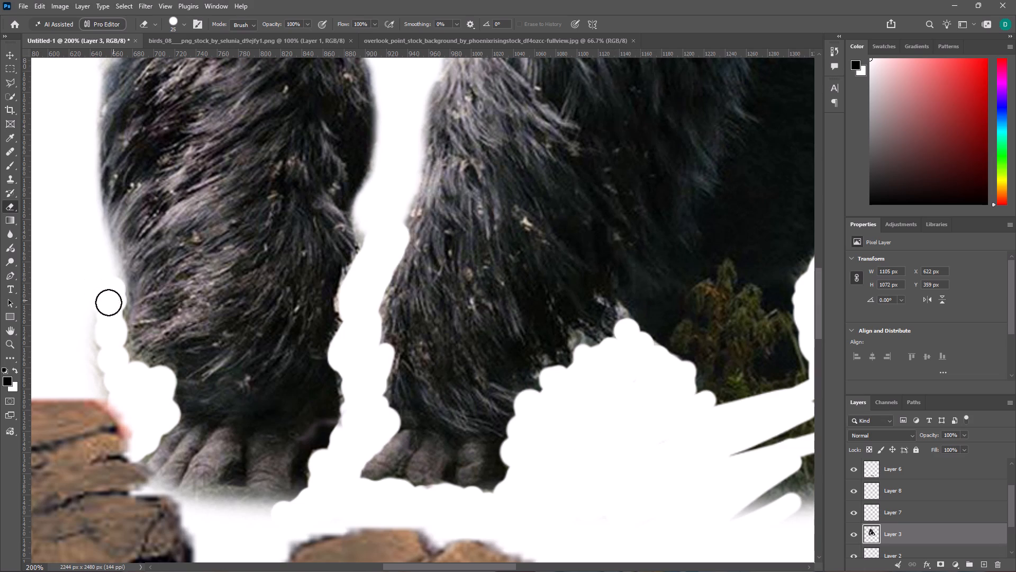
drag(108, 302, 107, 303)
drag(93, 324, 95, 338)
drag(94, 324, 129, 486)
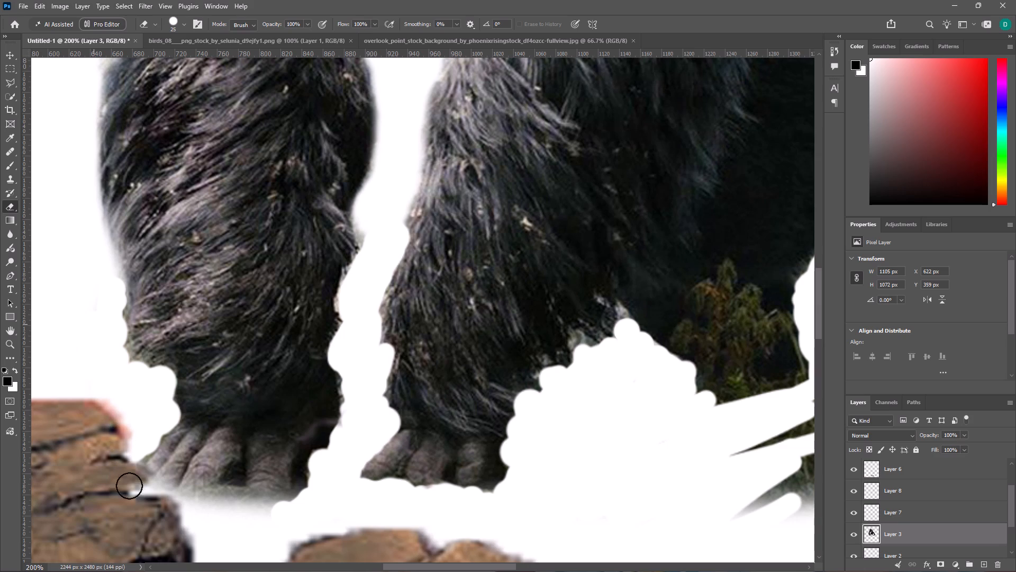
drag(129, 486, 164, 556)
Erase the leftover grass streaks and specks between the gorilla's nearer hand and hind leg on Layer 3 with the 25 px Eraser.
scroll(485, 546, down, 5)
scroll(485, 546, up, 5)
key(ctrl+equal)
key(ctrl+minus)
key(ctrl+minus)
key(ctrl+minus)
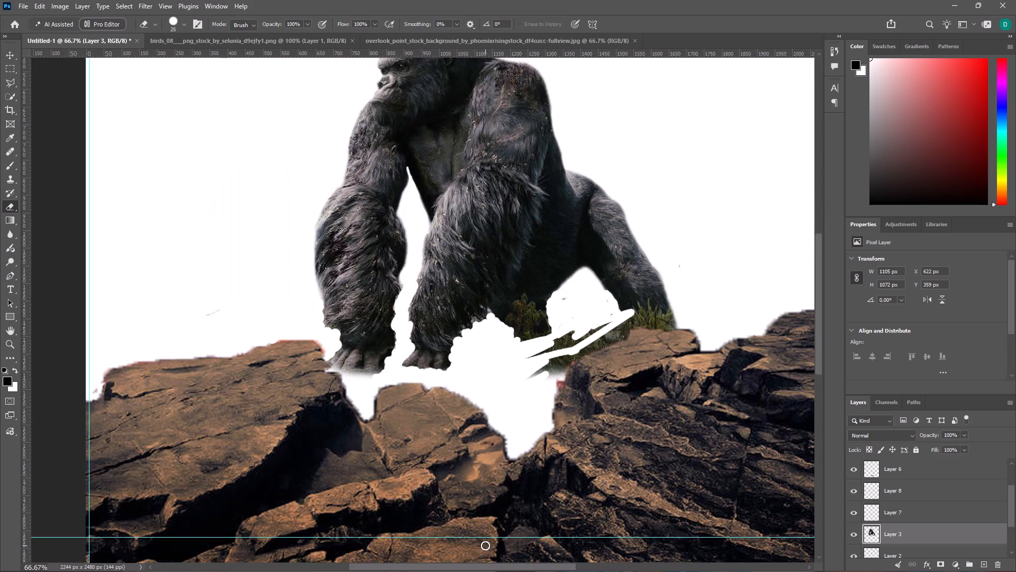
drag(589, 337, 556, 352)
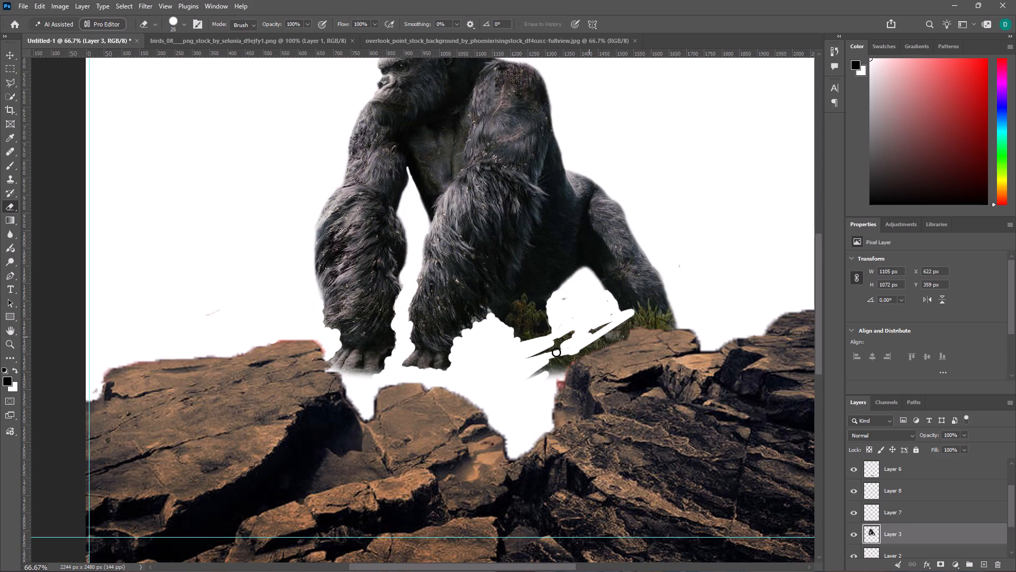
drag(556, 352, 571, 364)
drag(571, 364, 610, 337)
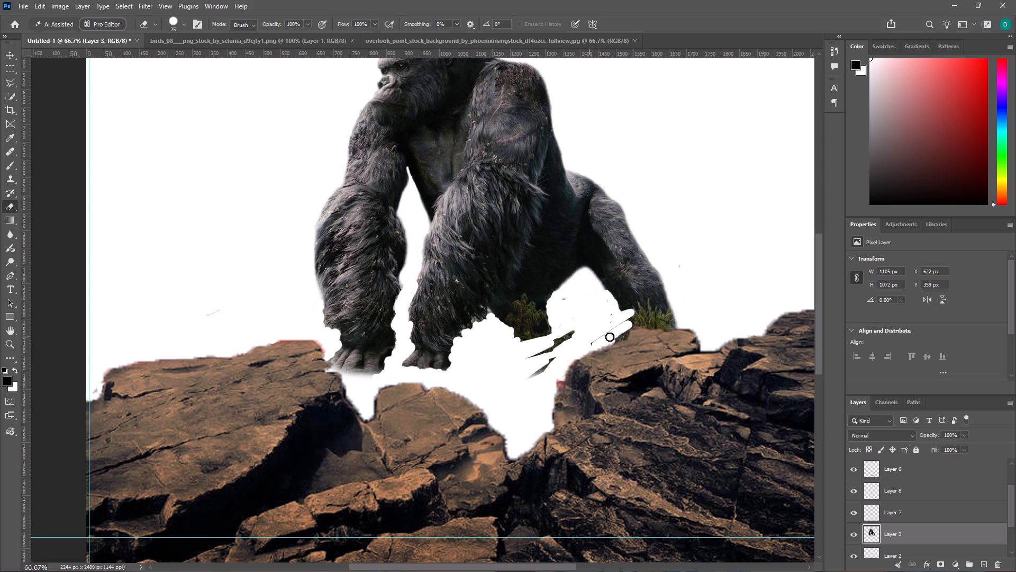
drag(610, 337, 552, 362)
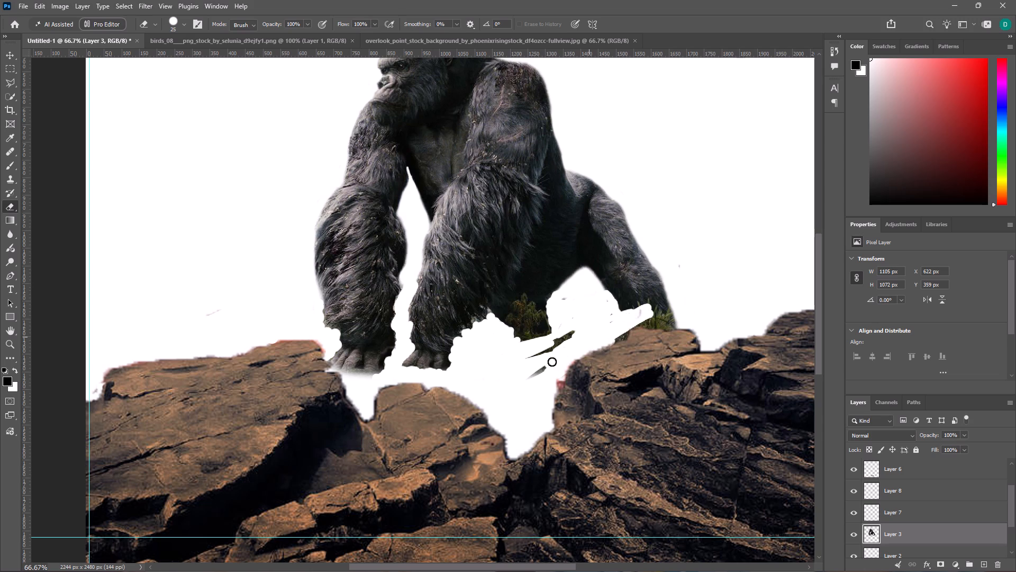
drag(552, 362, 532, 380)
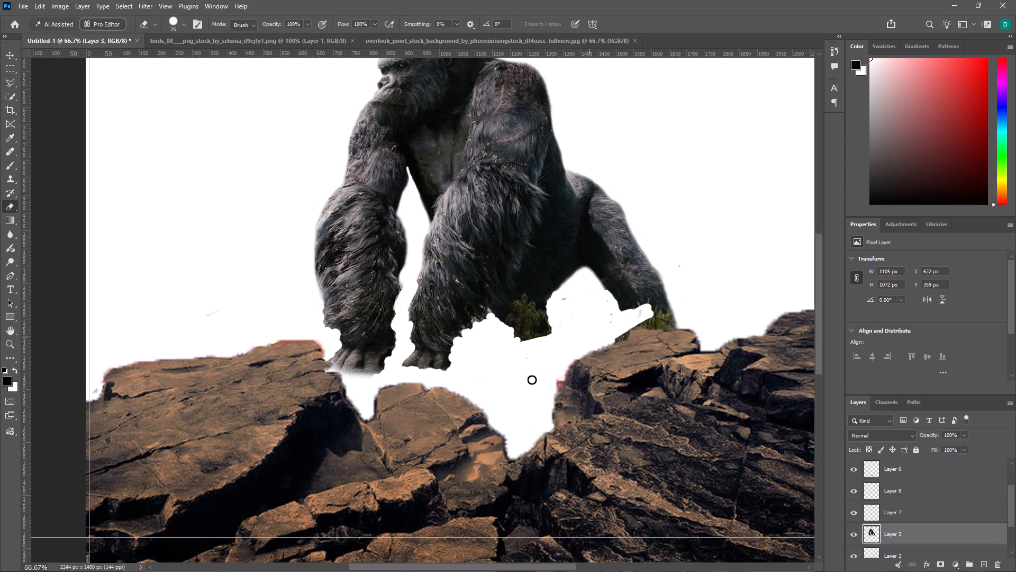
drag(532, 380, 563, 296)
drag(563, 296, 643, 331)
Erase the remaining grass around and beneath the gorilla's hind foot on Layer 3.
drag(643, 331, 618, 346)
drag(618, 346, 675, 310)
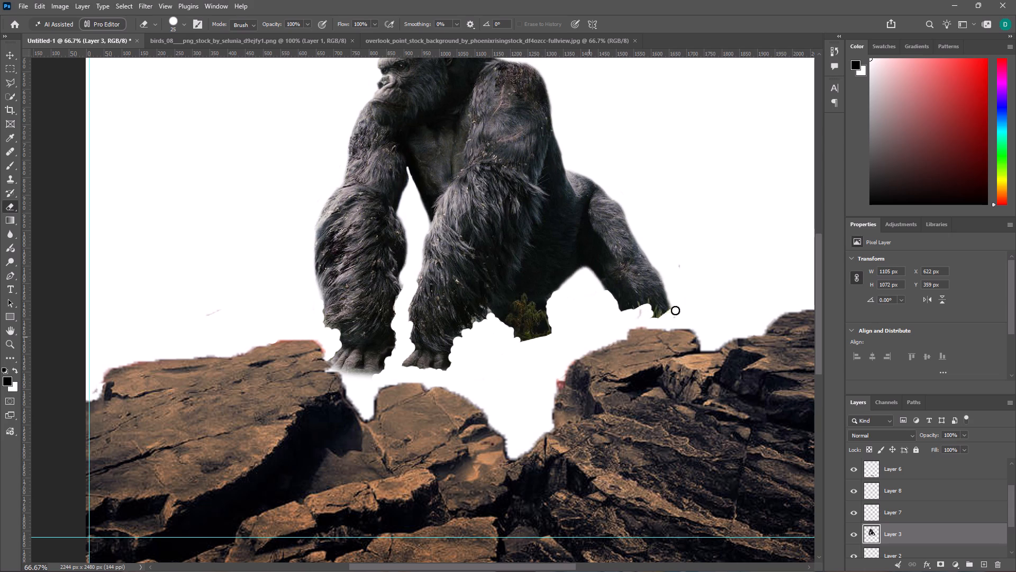
drag(675, 310, 655, 345)
drag(655, 345, 773, 318)
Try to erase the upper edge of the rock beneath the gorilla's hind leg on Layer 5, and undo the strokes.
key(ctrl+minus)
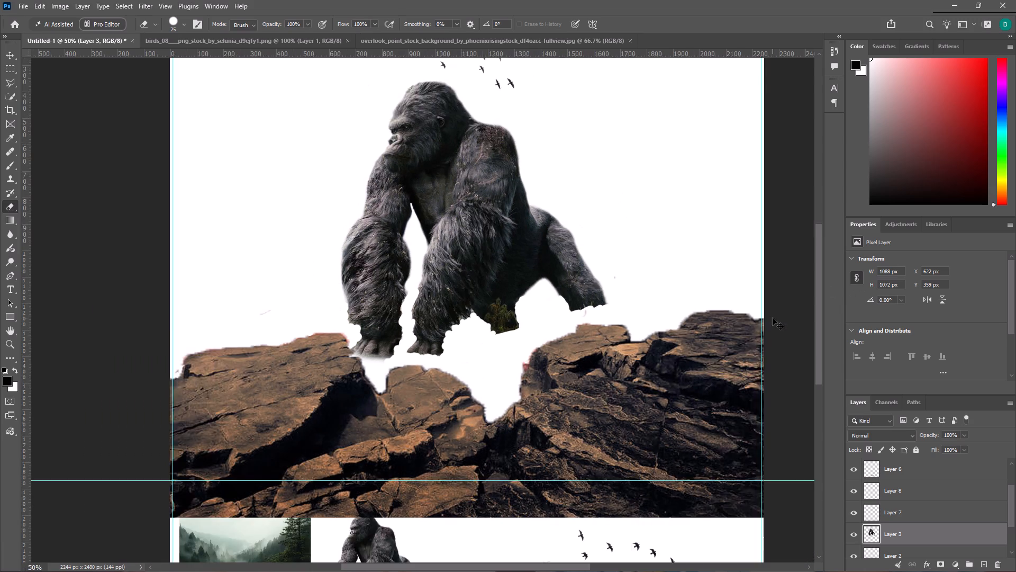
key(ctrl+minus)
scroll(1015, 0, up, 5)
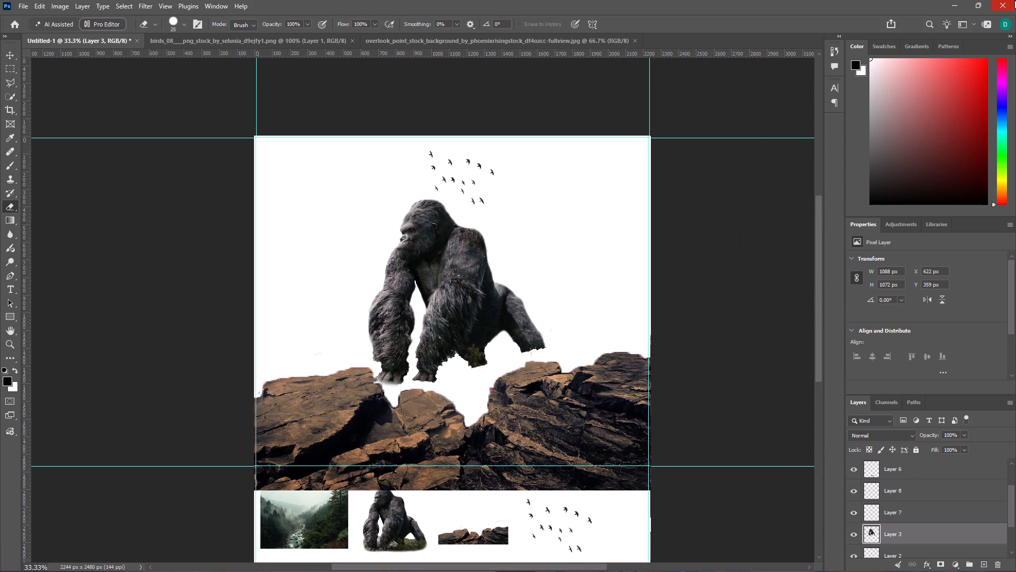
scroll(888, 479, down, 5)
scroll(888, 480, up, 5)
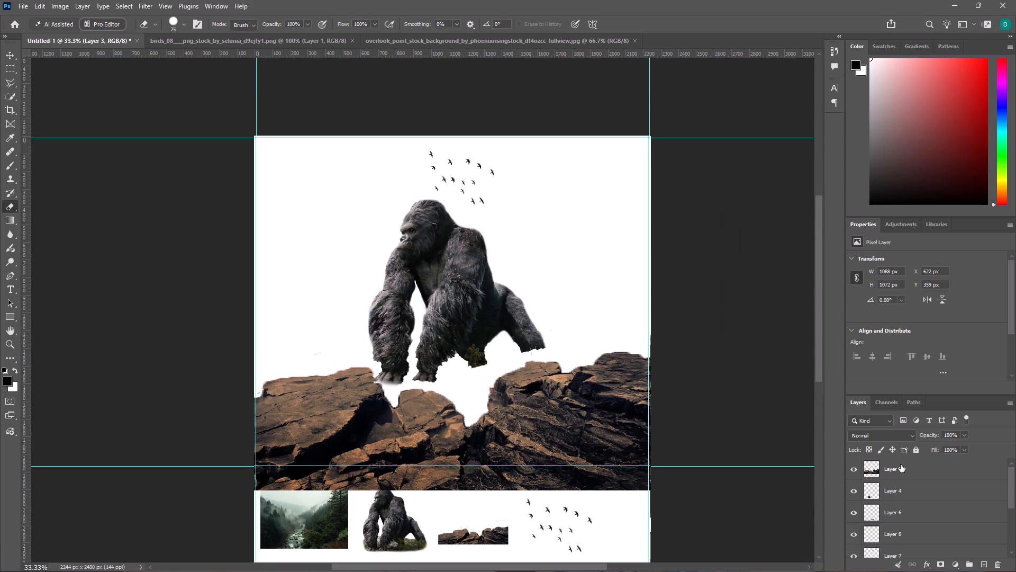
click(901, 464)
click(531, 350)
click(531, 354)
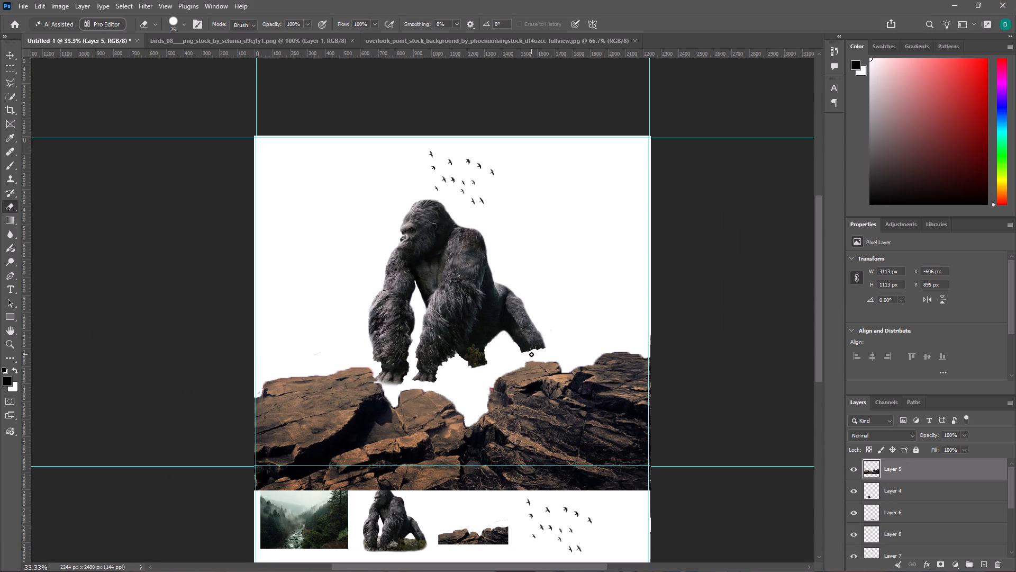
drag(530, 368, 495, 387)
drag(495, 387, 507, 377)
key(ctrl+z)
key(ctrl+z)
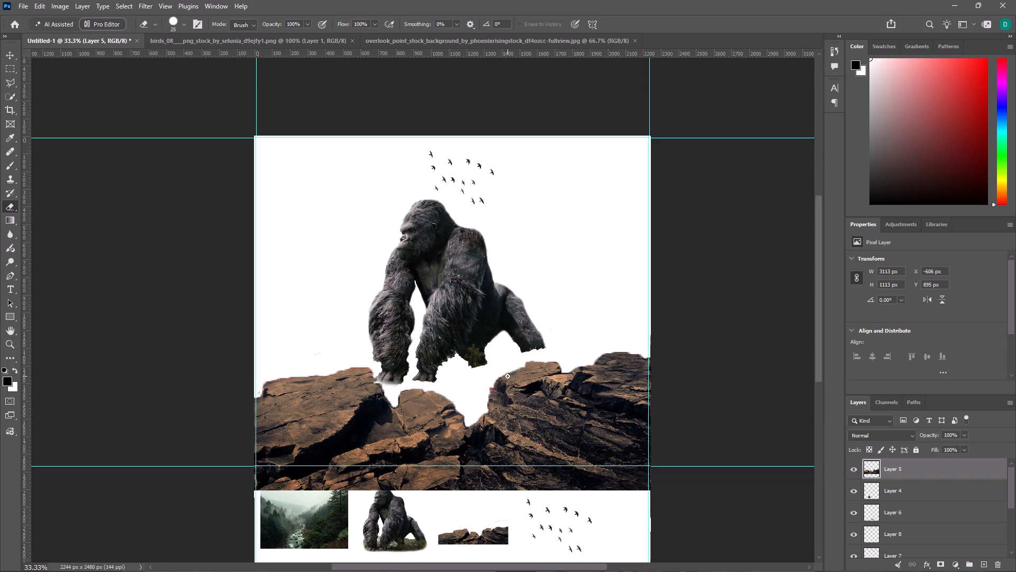
Erase the stray marks above the rock in front of the gorilla and the fringe at its outer end on Layer 5.
key(ctrl+equal)
key(ctrl+equal)
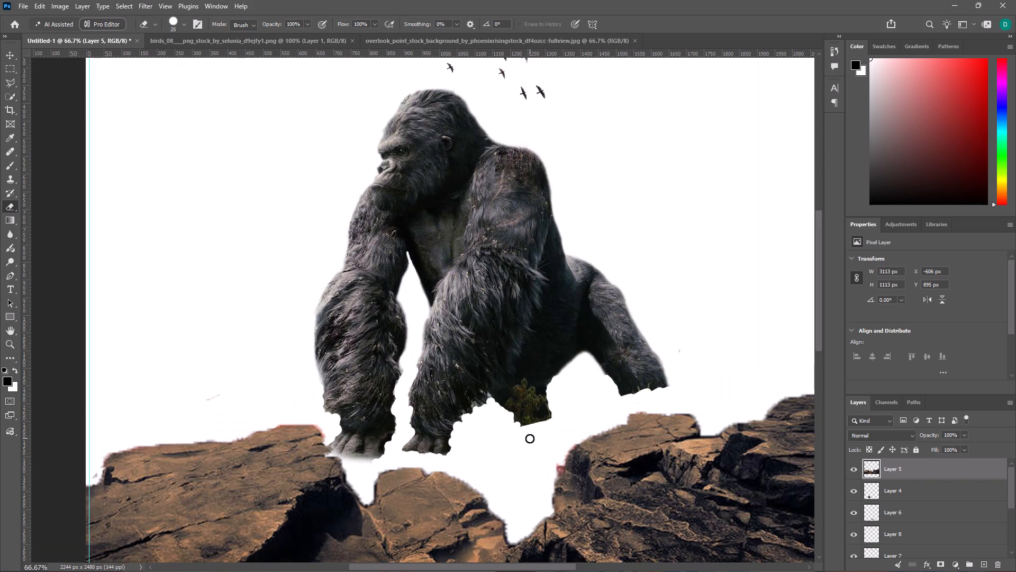
drag(217, 400, 219, 390)
drag(219, 390, 81, 449)
double_click(94, 476)
Erase the fringe on the Layer 5 rock edge next to the gorilla's far hand.
key(space)
key(space)
key(space)
key(space)
key(space)
key(space)
key(space)
key(space)
key(space)
key(space)
key(space)
key(space)
key(space)
key(space)
key(space)
key(space)
key(space)
key(space)
key(space)
key(space)
drag(248, 238, 83, 249)
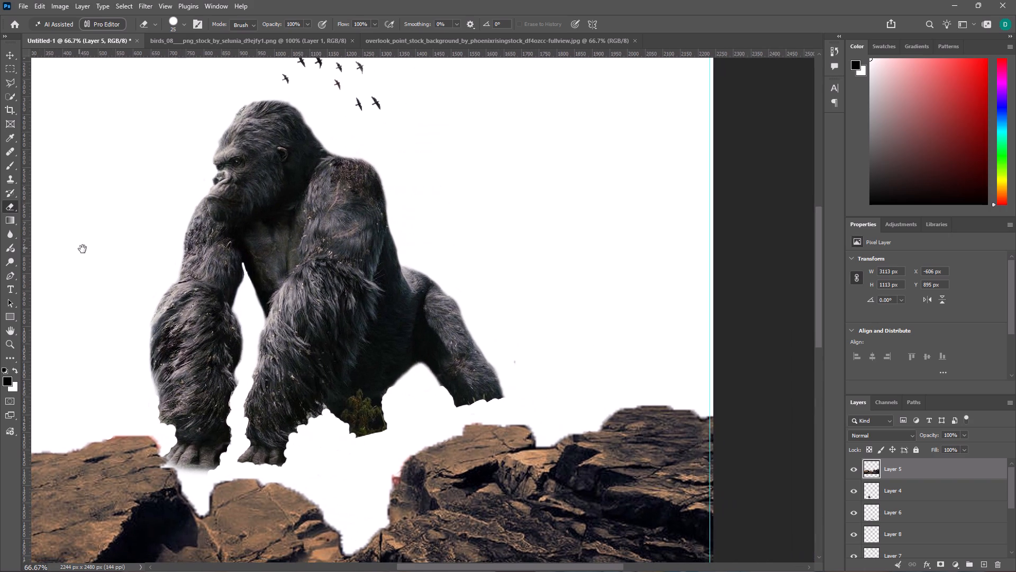
drag(83, 249, 282, 213)
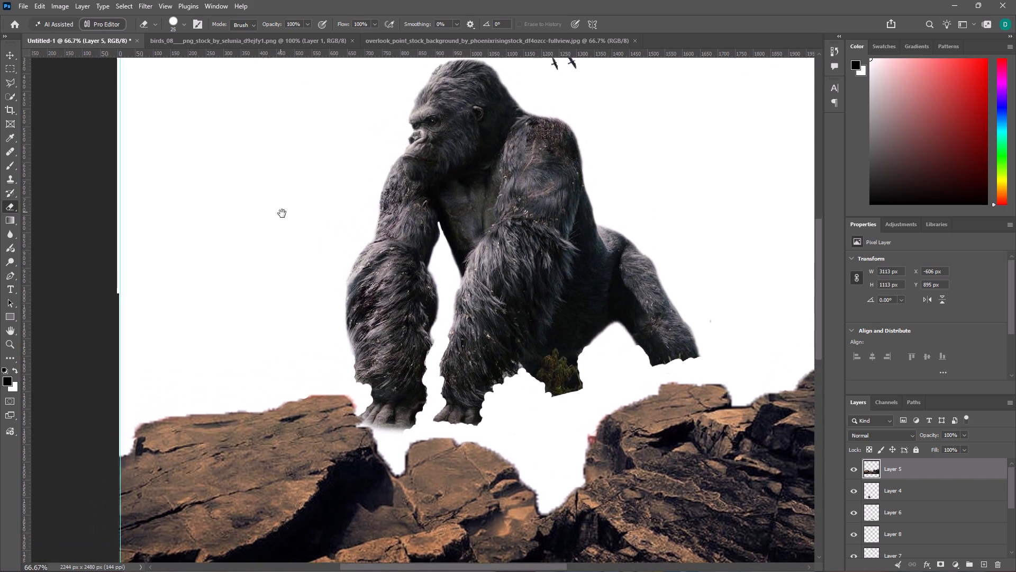
drag(282, 213, 288, 219)
click(371, 431)
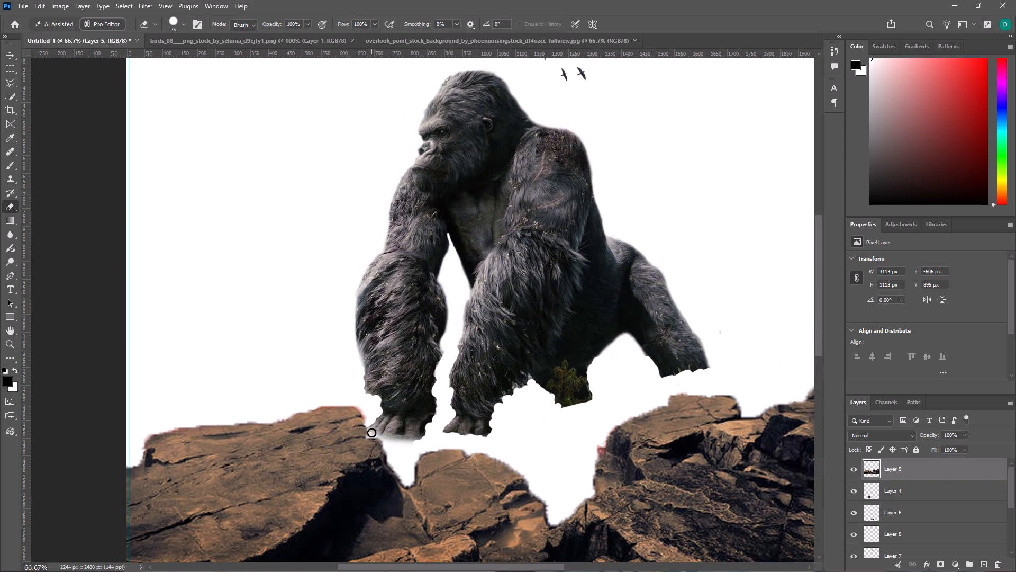
click(372, 435)
click(370, 431)
Turn on the visibility of the misty forest background, Layer 1.
key(space)
key(space)
key(space)
key(space)
key(space)
key(space)
key(space)
key(space)
key(space)
key(space)
key(space)
key(space)
key(space)
key(space)
key(space)
key(space)
key(space)
key(space)
key(space)
key(space)
drag(310, 202, 342, 190)
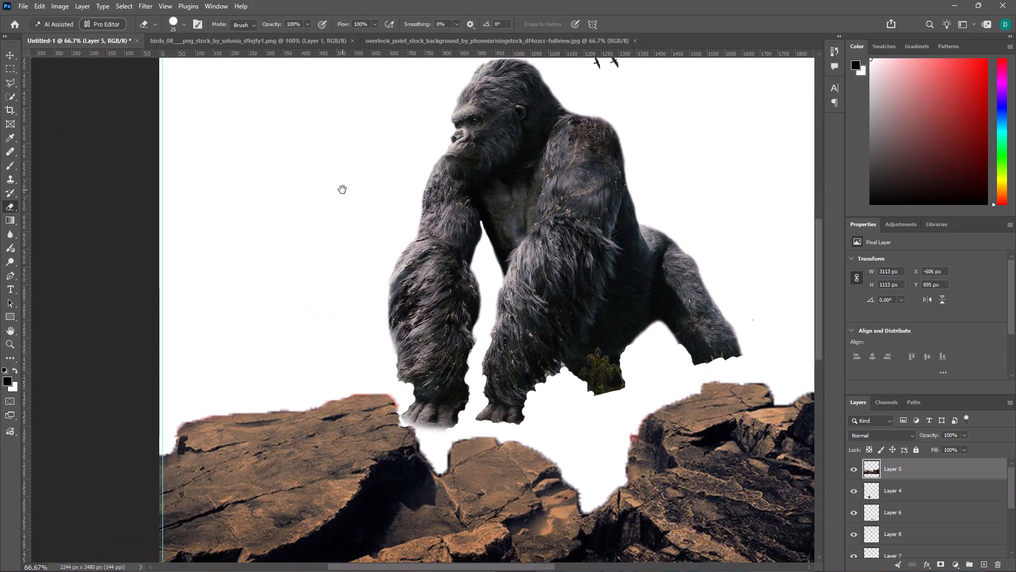
scroll(904, 524, down, 5)
click(851, 524)
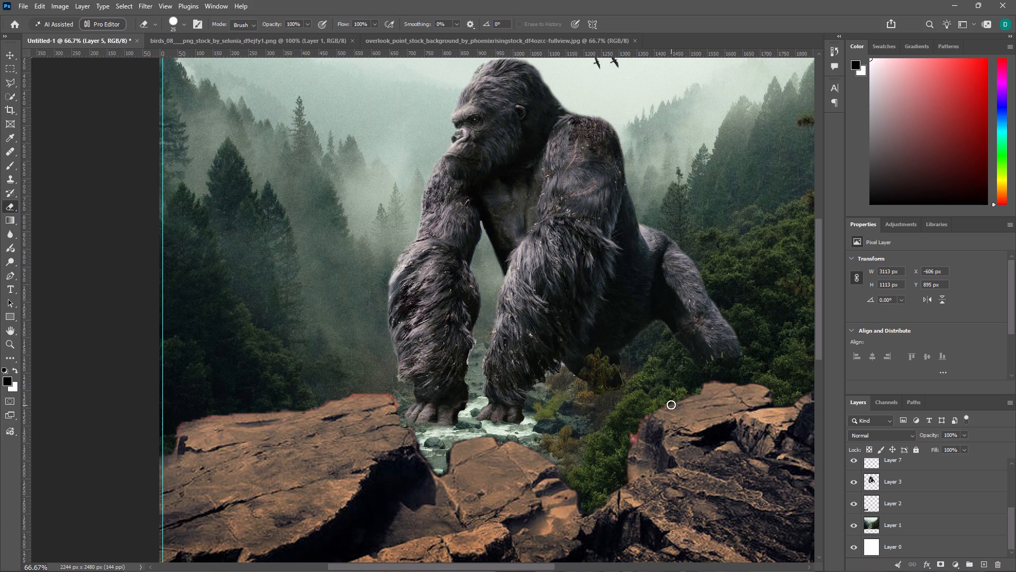
Free-transform the rocks on Layer 5 straight up to Y 813 px, overlapping the gorilla's hands and hind foot.
click(867, 481)
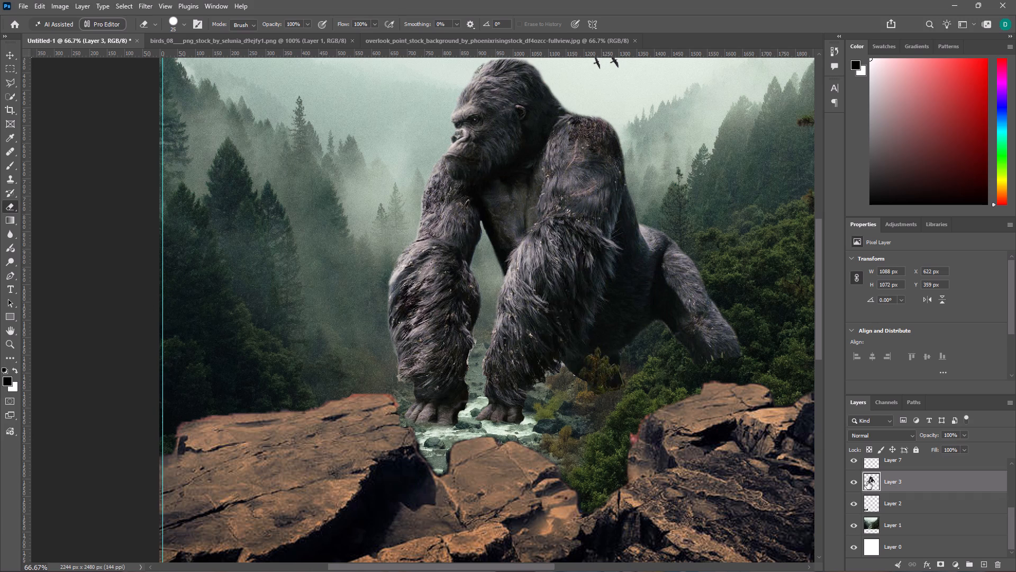
scroll(897, 466, up, 5)
click(891, 469)
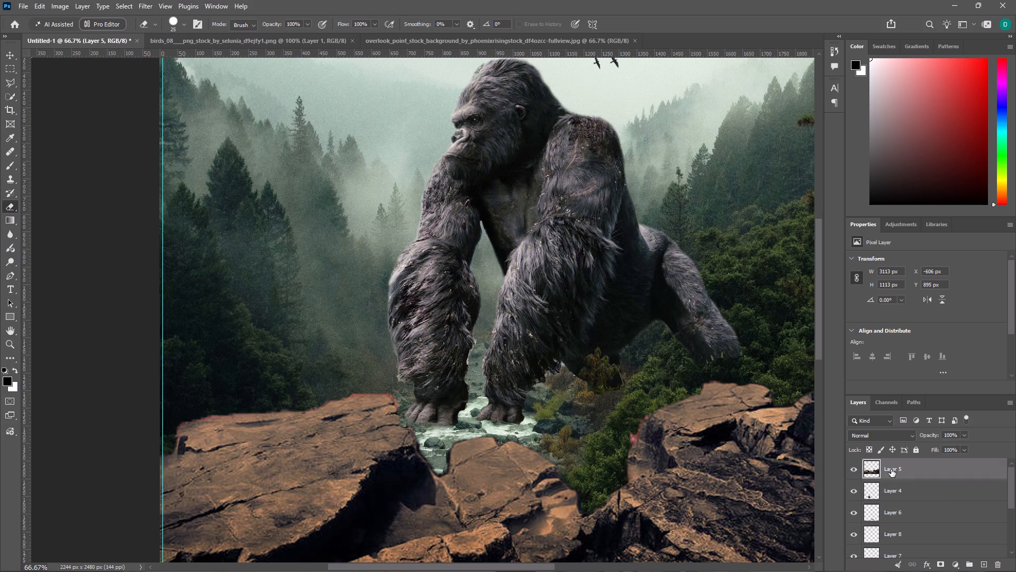
key(ctrl+t)
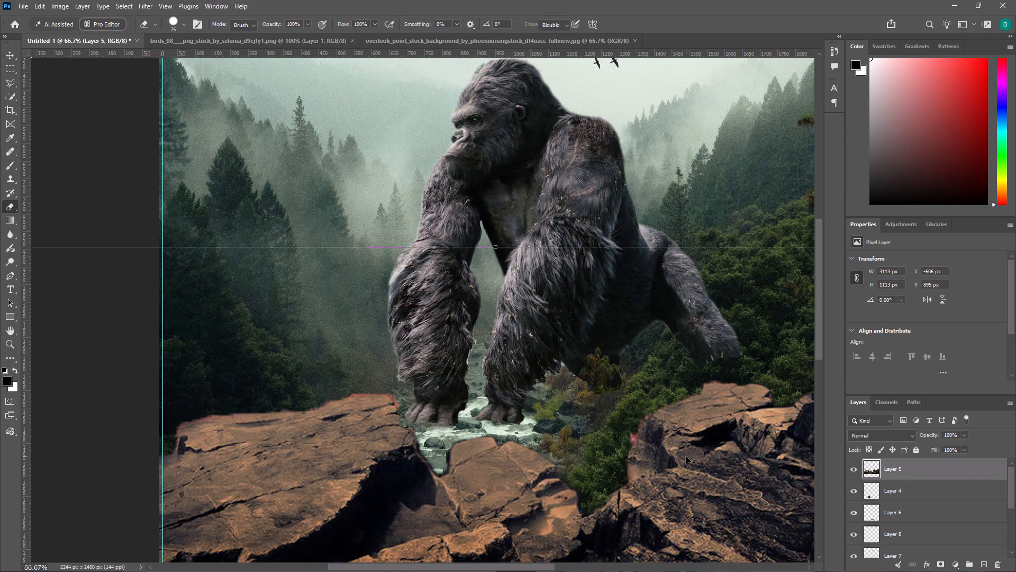
drag(686, 457, 686, 431)
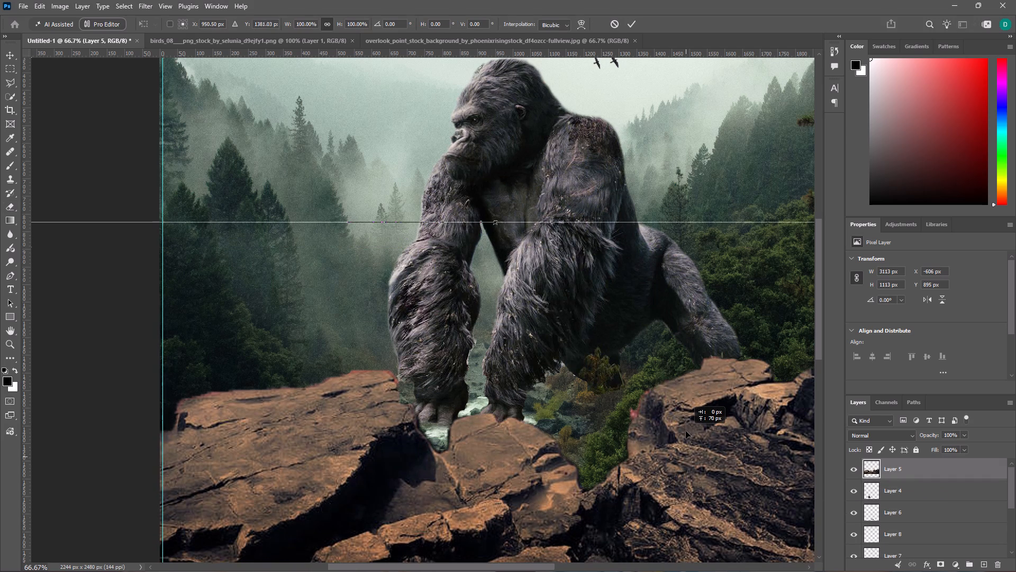
drag(686, 431, 686, 427)
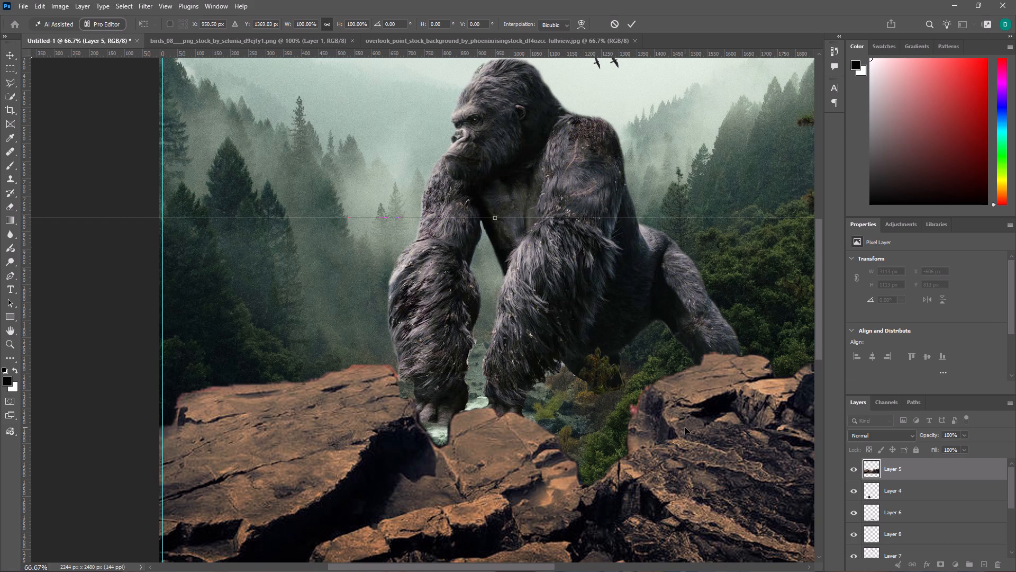
click(888, 468)
In the Camera Raw Filter on forest background Layer 1, set Exposure to -0.30, Contrast to +33 and Highlights to +7.
scroll(661, 373, down, 4)
scroll(661, 373, up, 6)
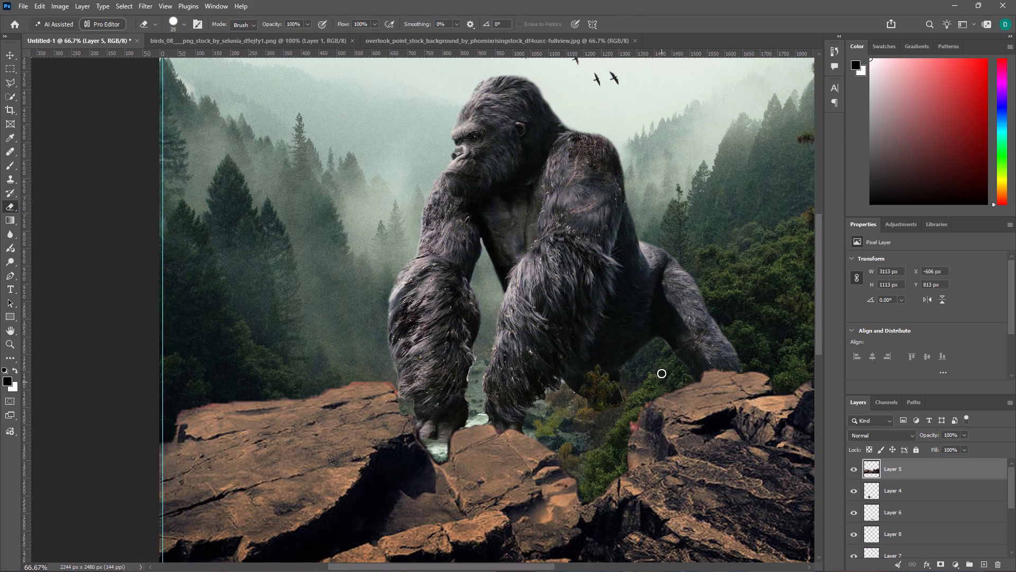
key(ctrl+minus)
key(ctrl+minus)
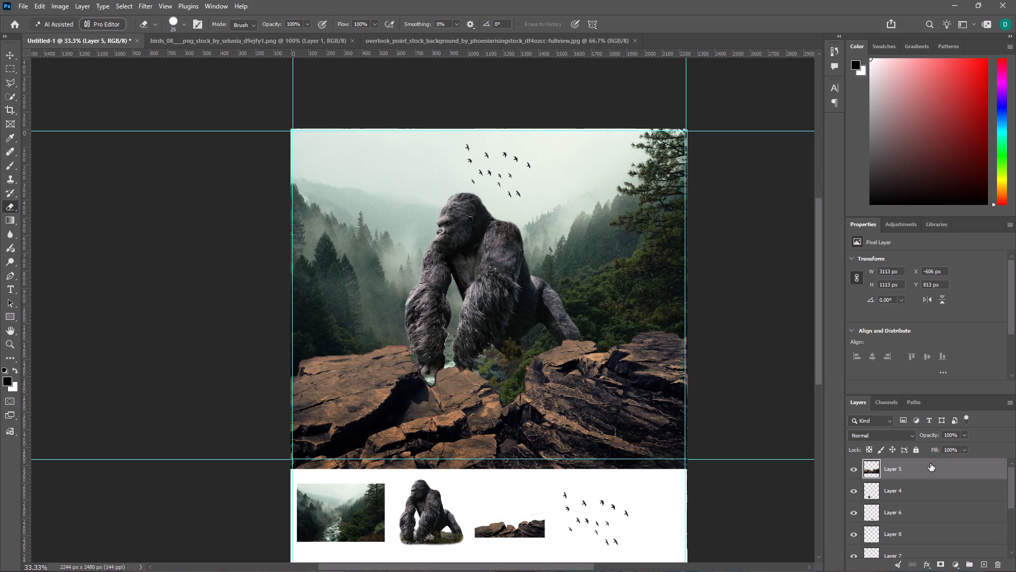
scroll(929, 466, down, 9)
click(891, 520)
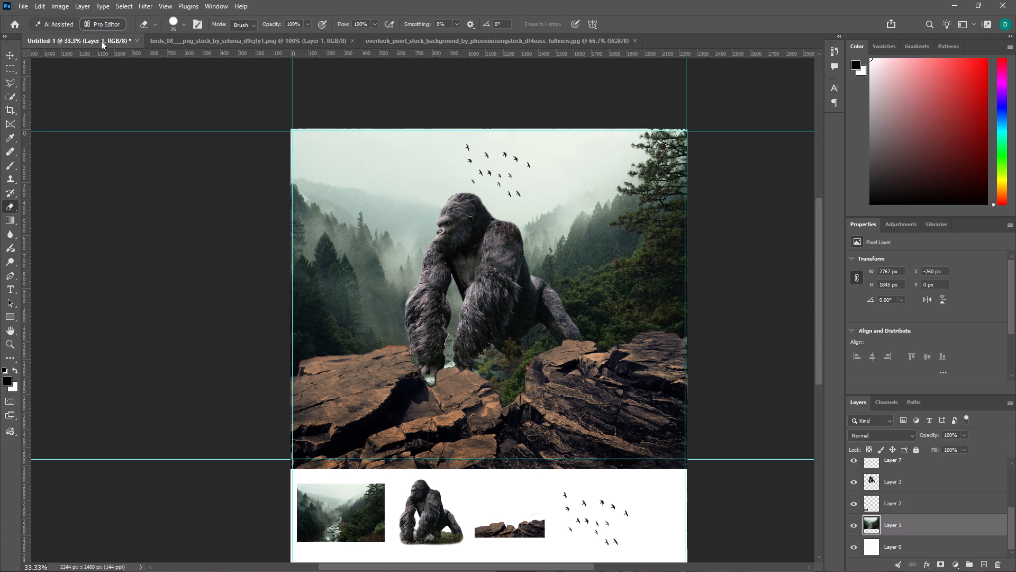
click(150, 10)
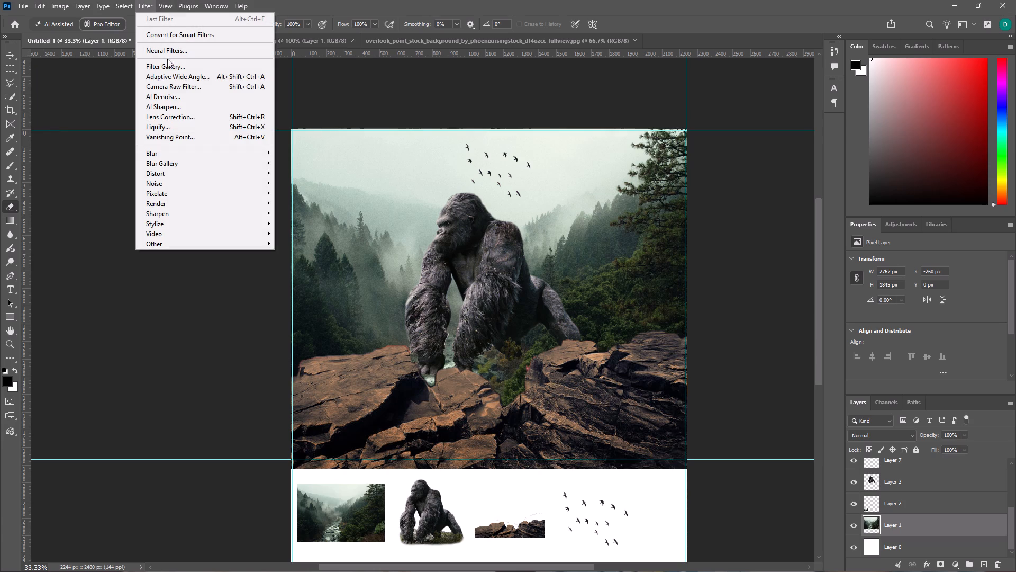
click(176, 86)
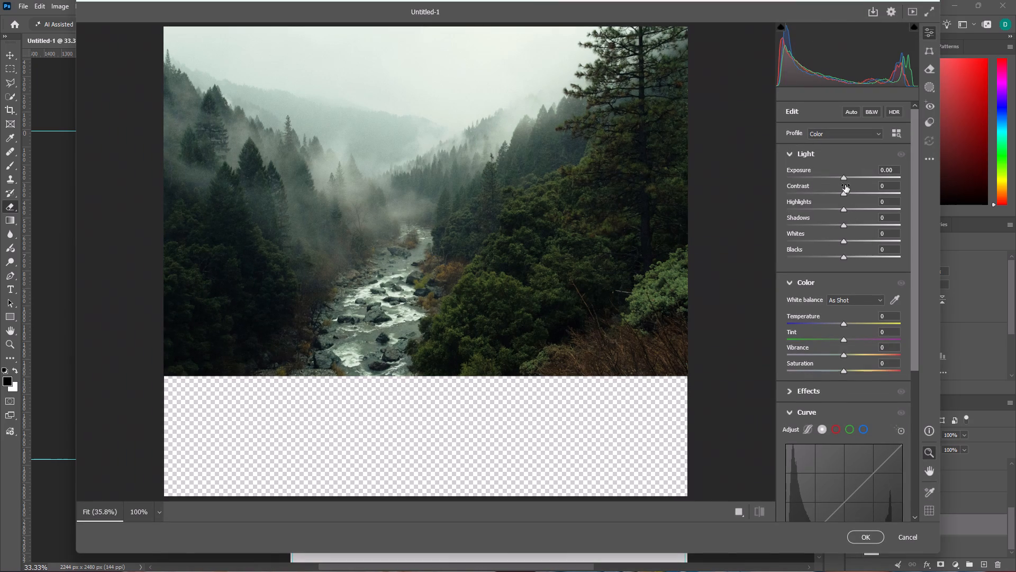
click(845, 180)
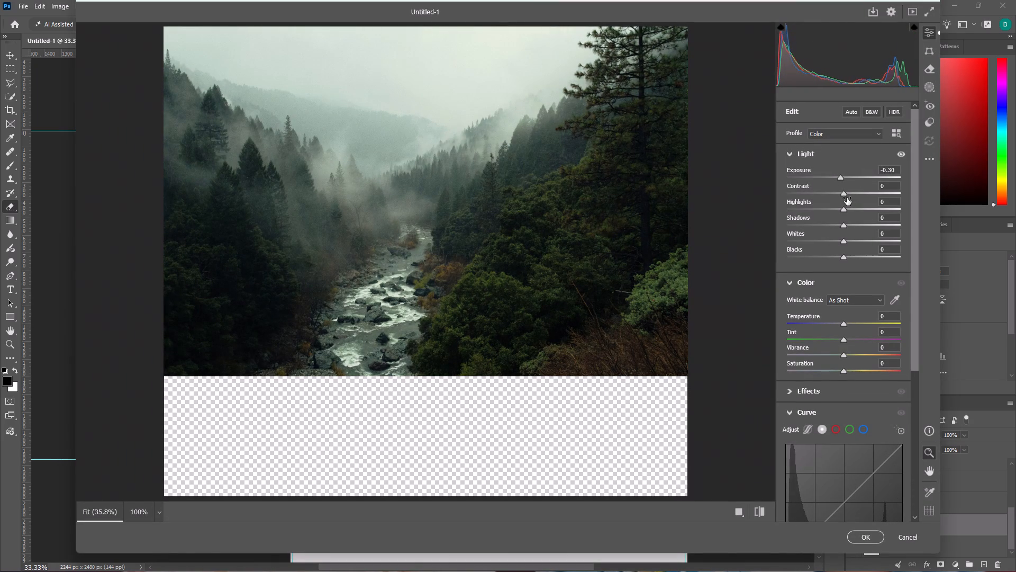
drag(845, 193, 858, 192)
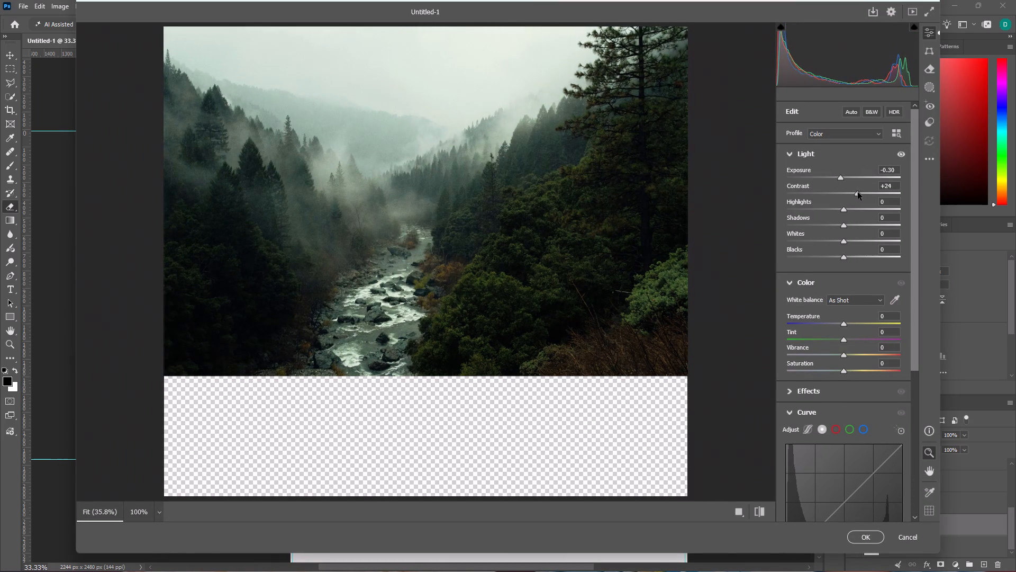
drag(858, 192, 864, 198)
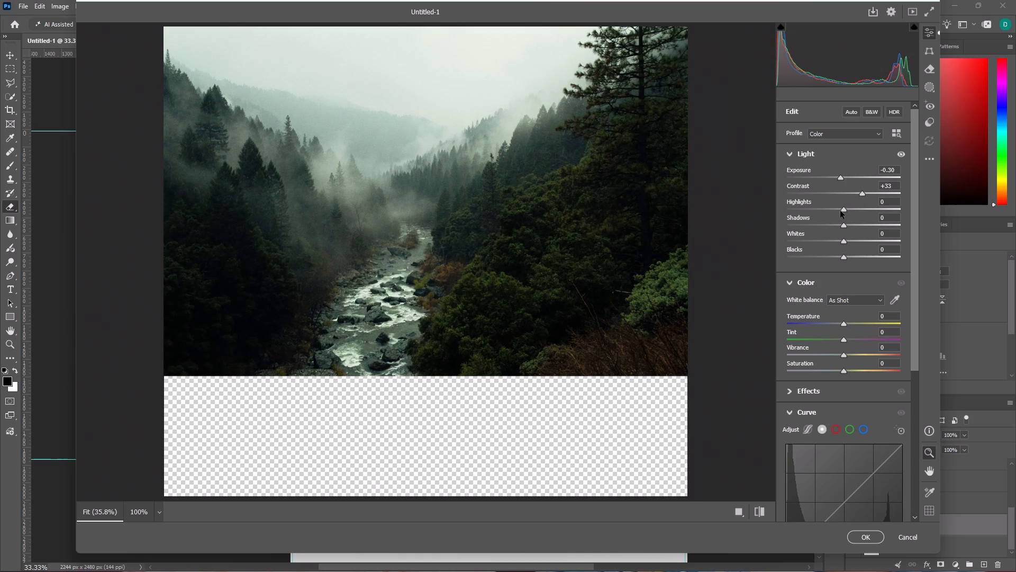
drag(843, 211, 859, 217)
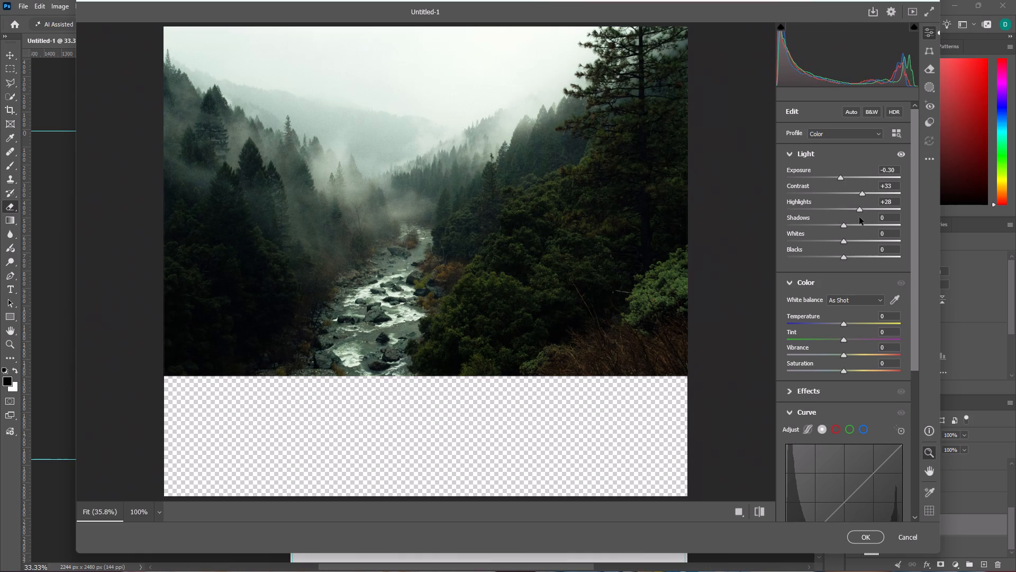
drag(859, 217, 847, 221)
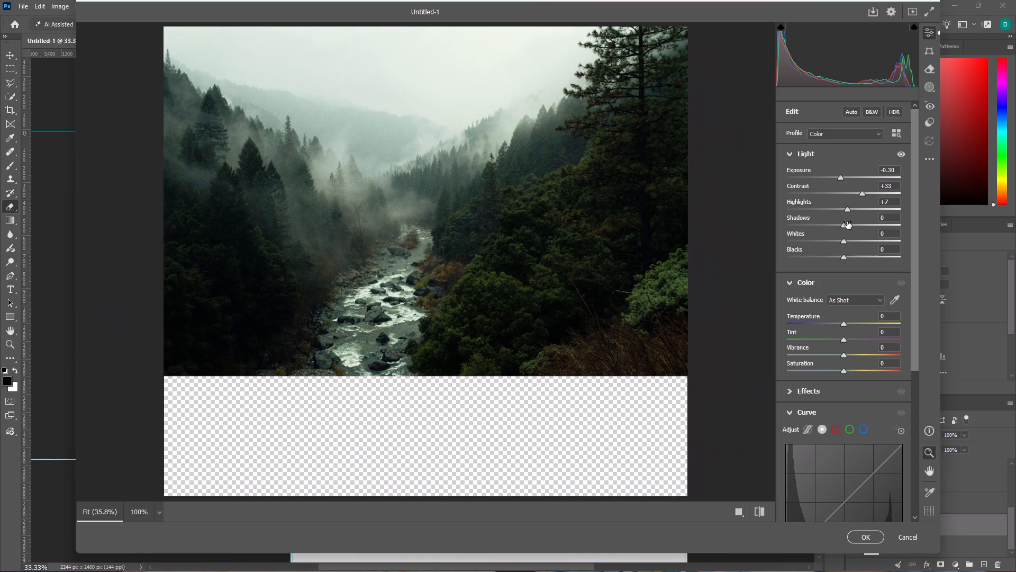
Set Whites to +43, Blacks to +33 and Temperature to +8, and apply the Camera Raw adjustments to Layer 1.
drag(844, 242, 868, 249)
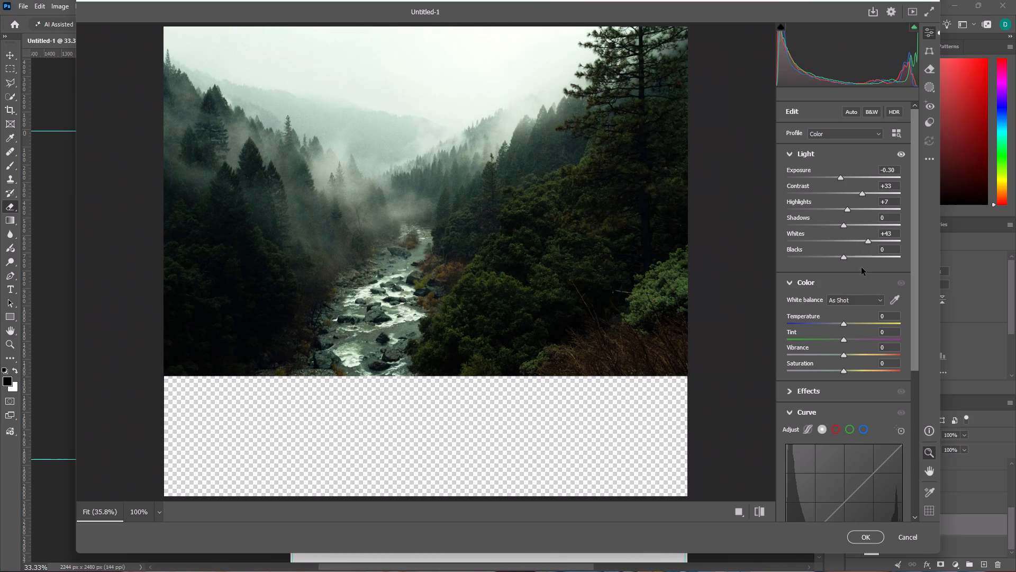
drag(847, 259, 865, 267)
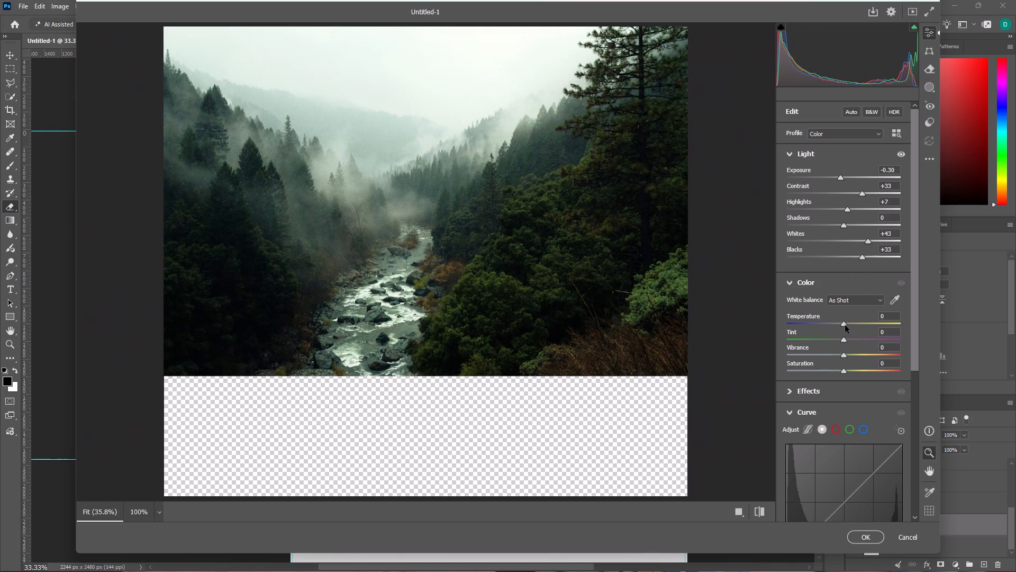
drag(845, 325, 850, 324)
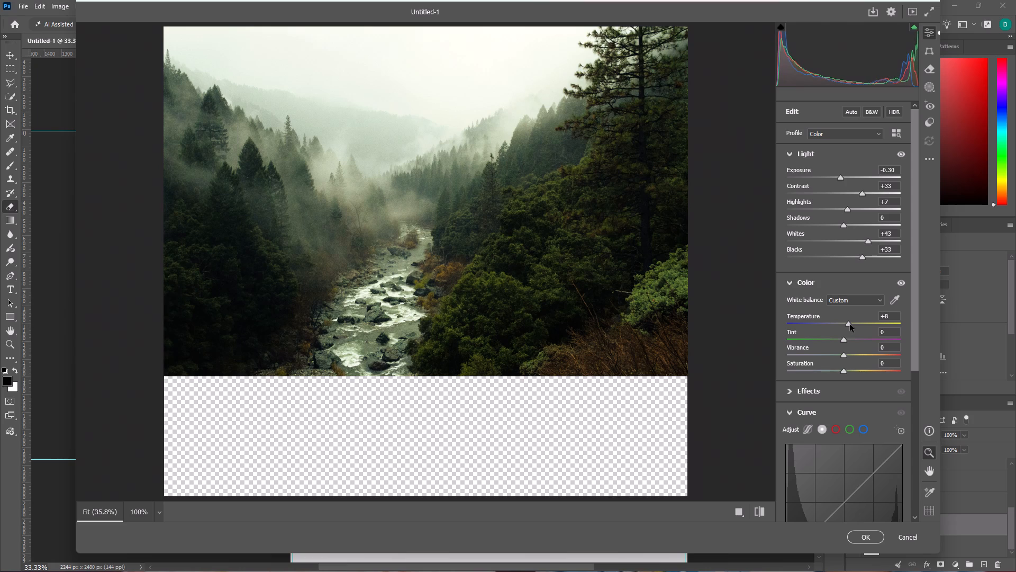
click(866, 535)
Close the birds PNG and overlook point source documents, keeping only the Untitled-1 composite open.
scroll(876, 477, down, 4)
scroll(878, 480, up, 11)
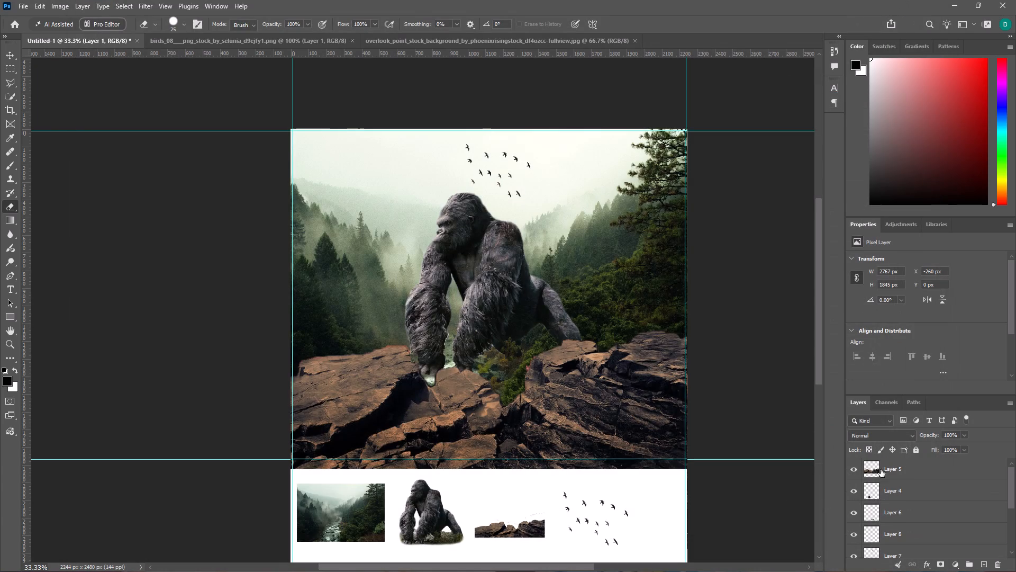
click(429, 38)
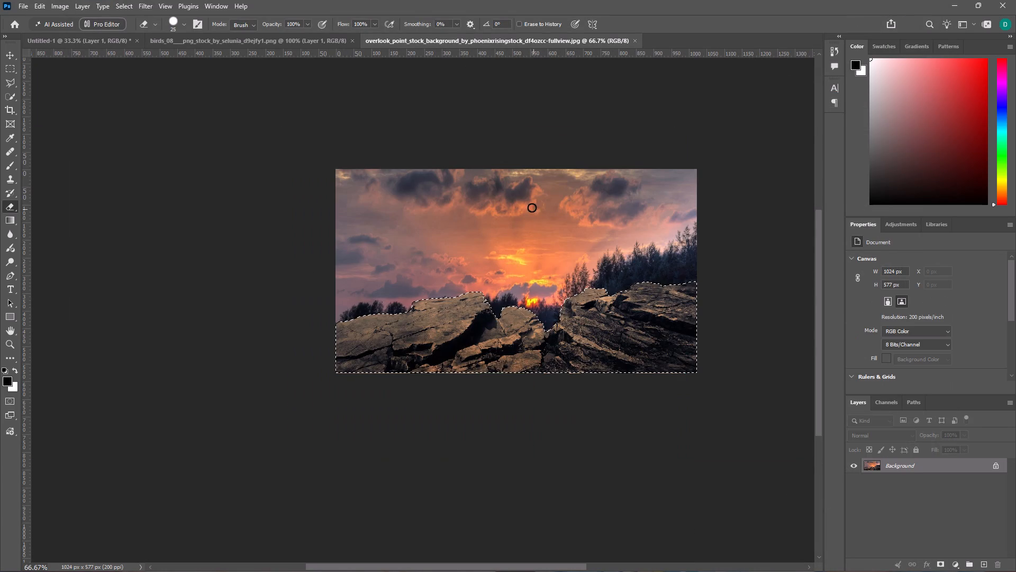
click(285, 38)
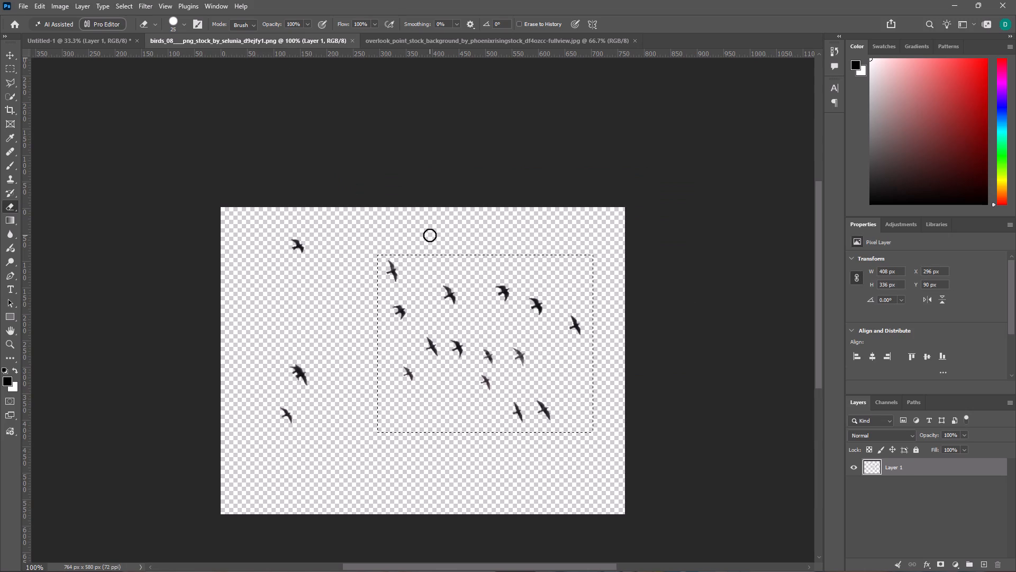
click(353, 38)
click(422, 40)
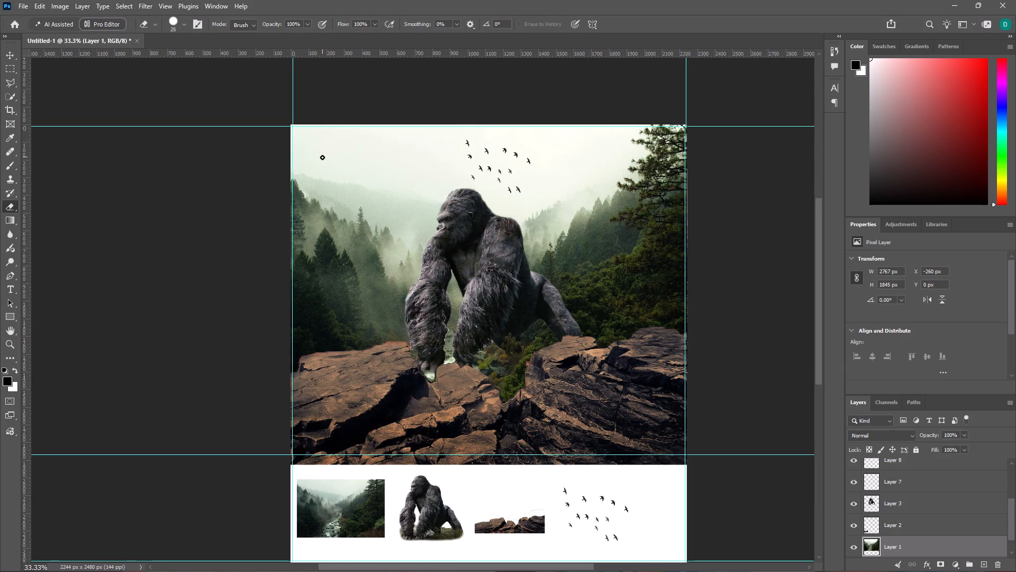
Start opening another source image from the Matte00 02 folder.
click(24, 7)
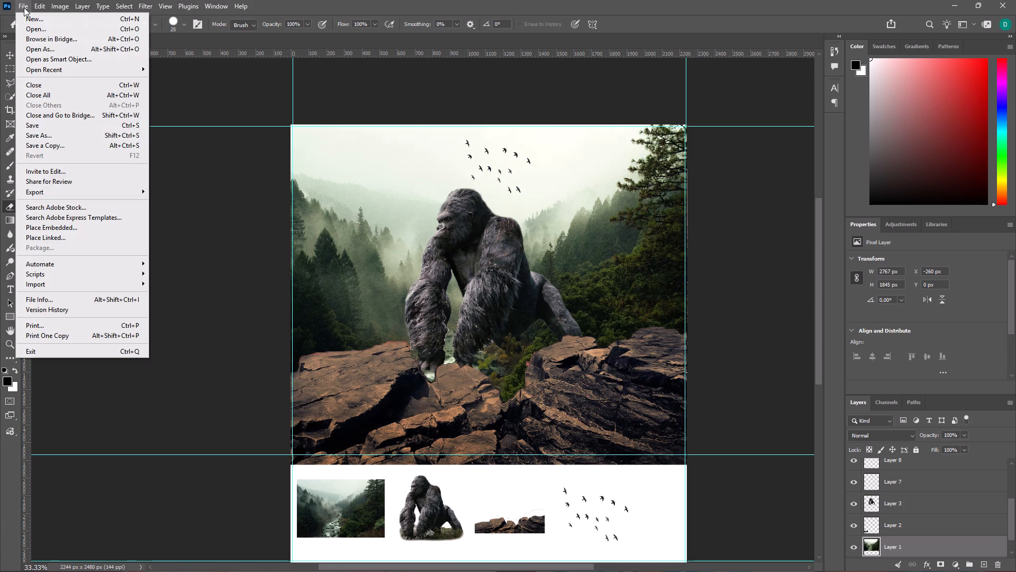
click(47, 29)
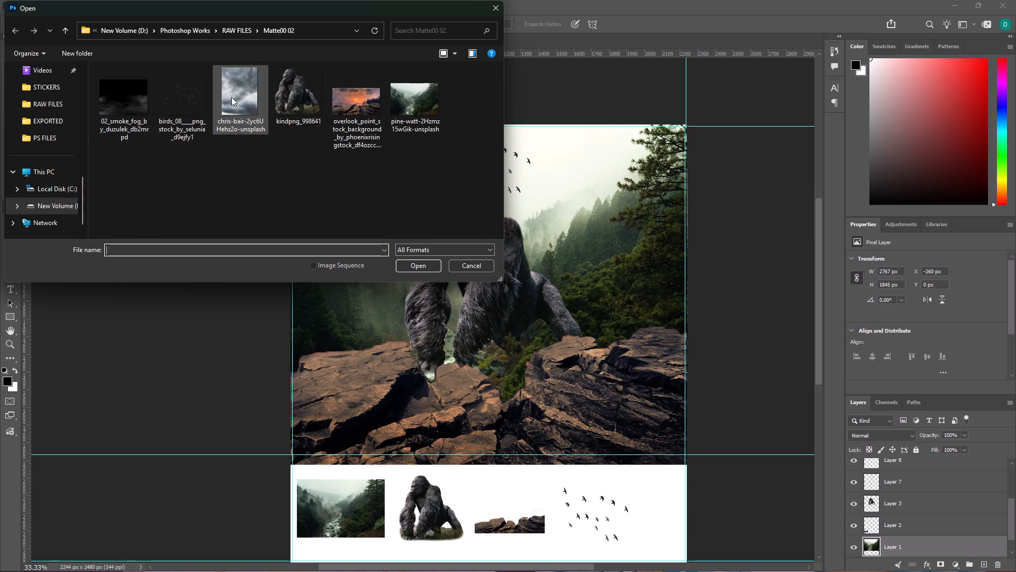
Open the smoke fog stock image 02_smoke_fog_by_duzulek_db2mrpd from the Matte00 02 folder.
double_click(147, 102)
scroll(147, 103, down, 5)
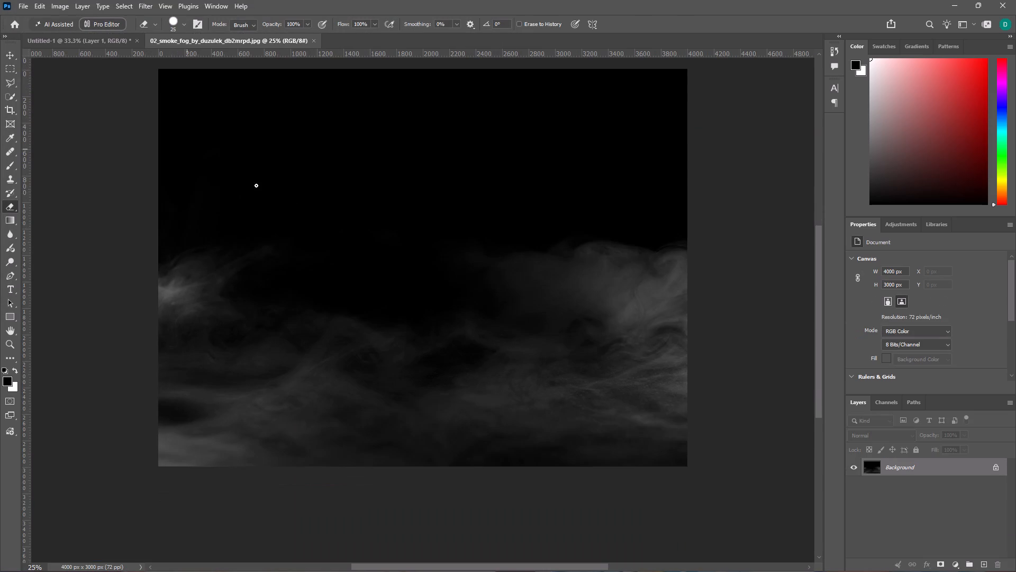
scroll(431, 253, up, 3)
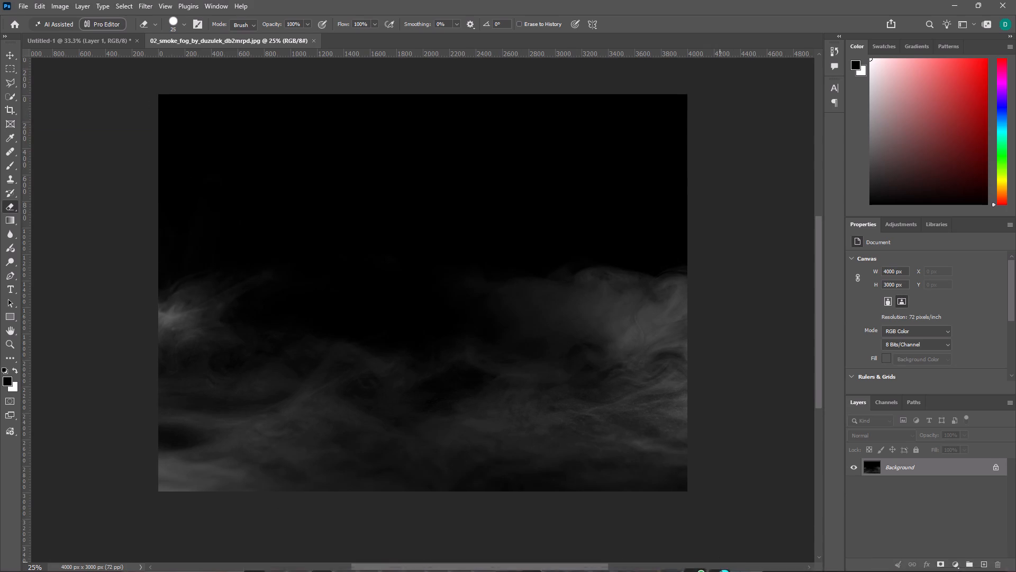
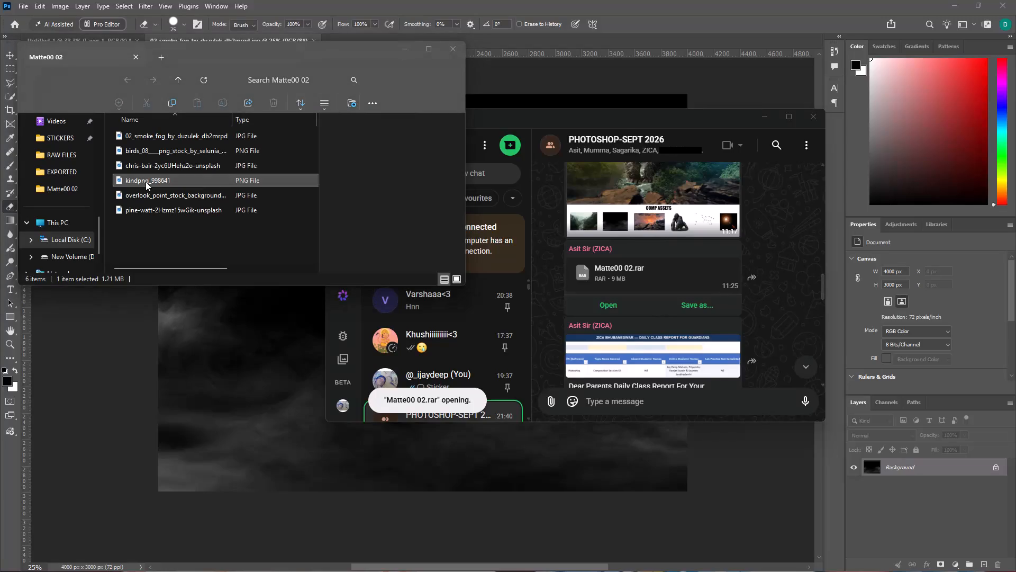
Open the kindpng_998641 PNG from the Matte00 02 folder, choosing an app for it.
click(375, 183)
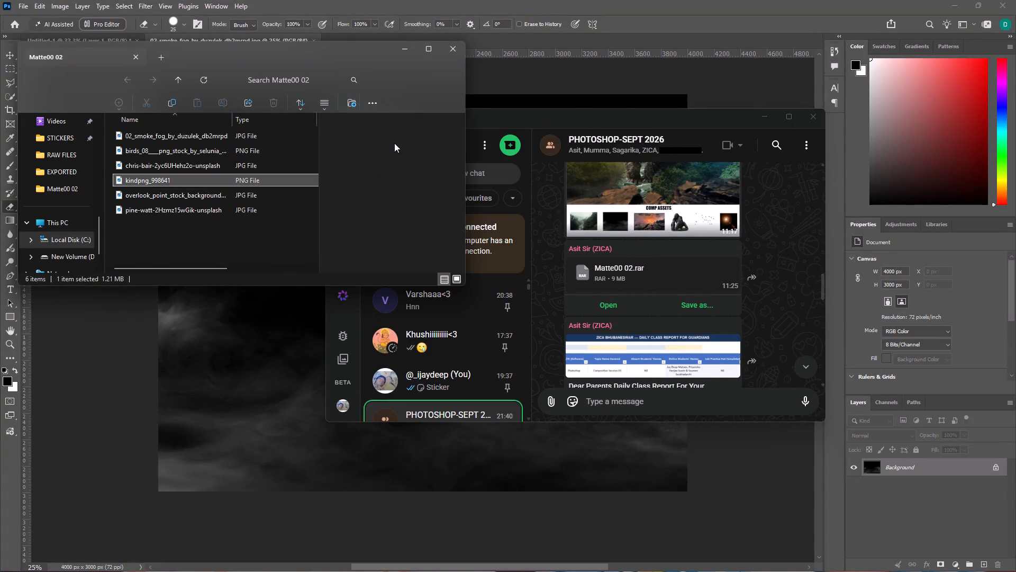
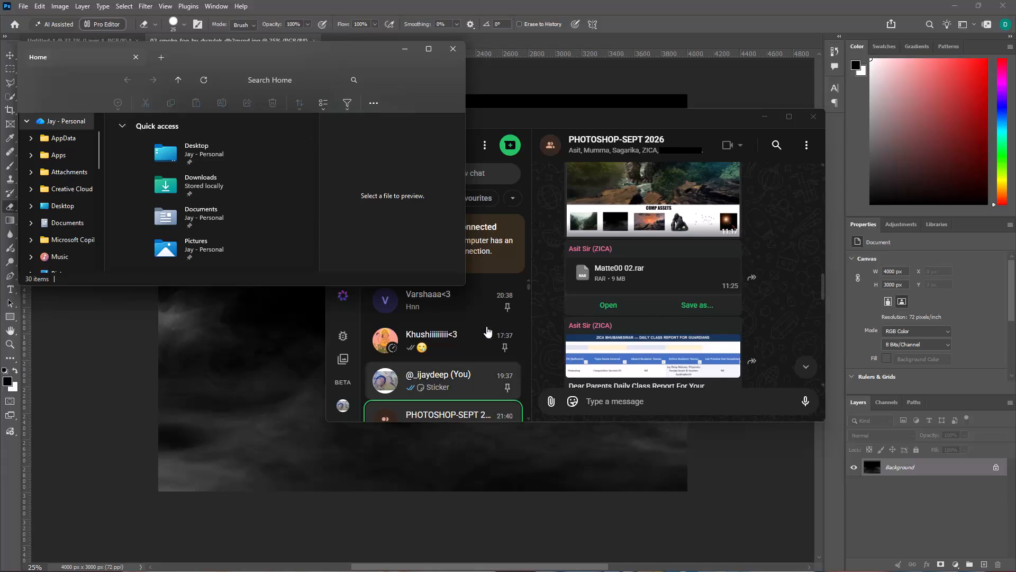
In File Explorer, browse New Volume (D:) to Photoshop Works, RAW FILES, Matte00 02 and look through its source images.
scroll(65, 219, down, 10)
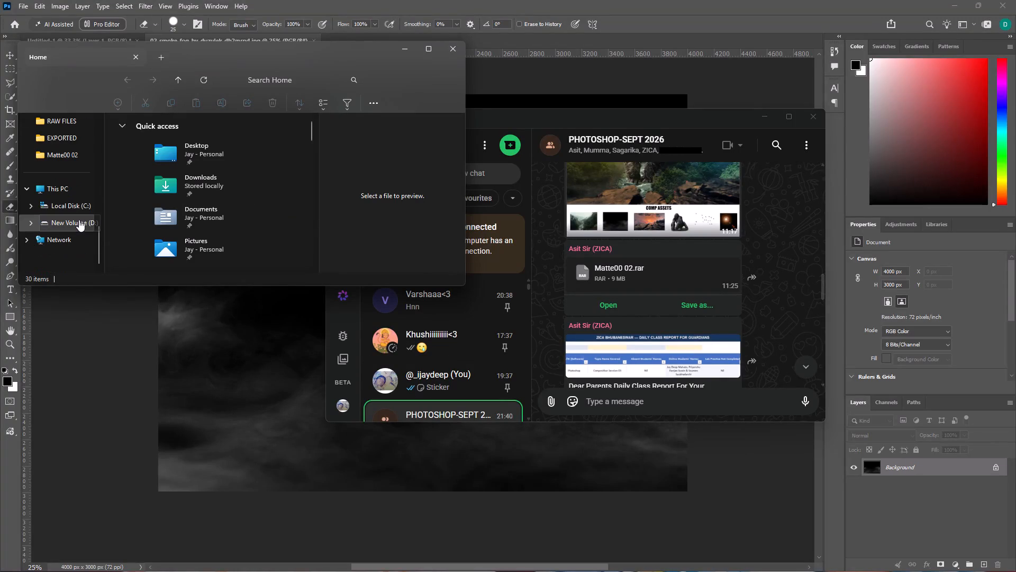
click(79, 220)
scroll(163, 182, down, 5)
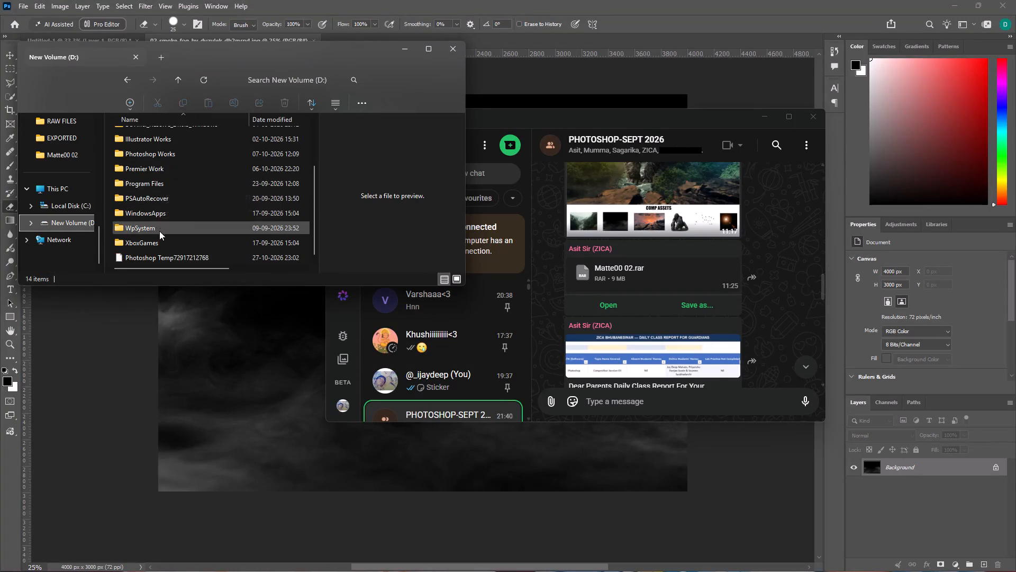
double_click(155, 155)
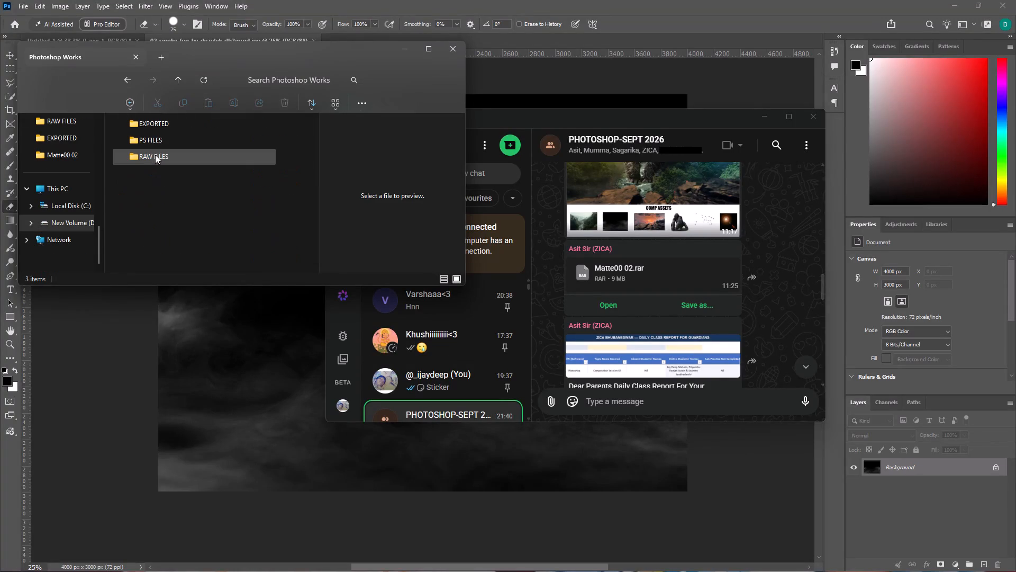
double_click(153, 120)
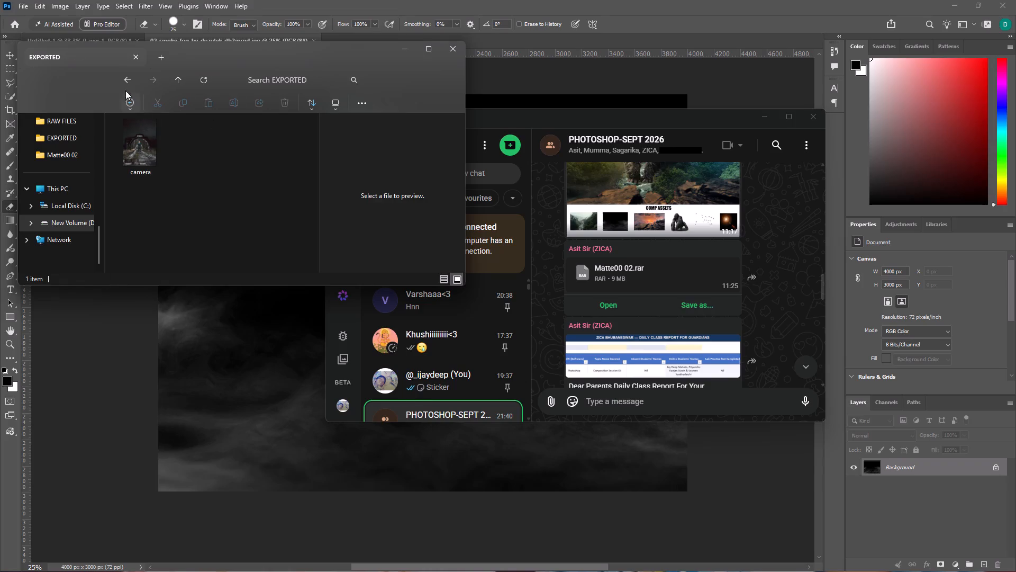
click(125, 82)
double_click(174, 155)
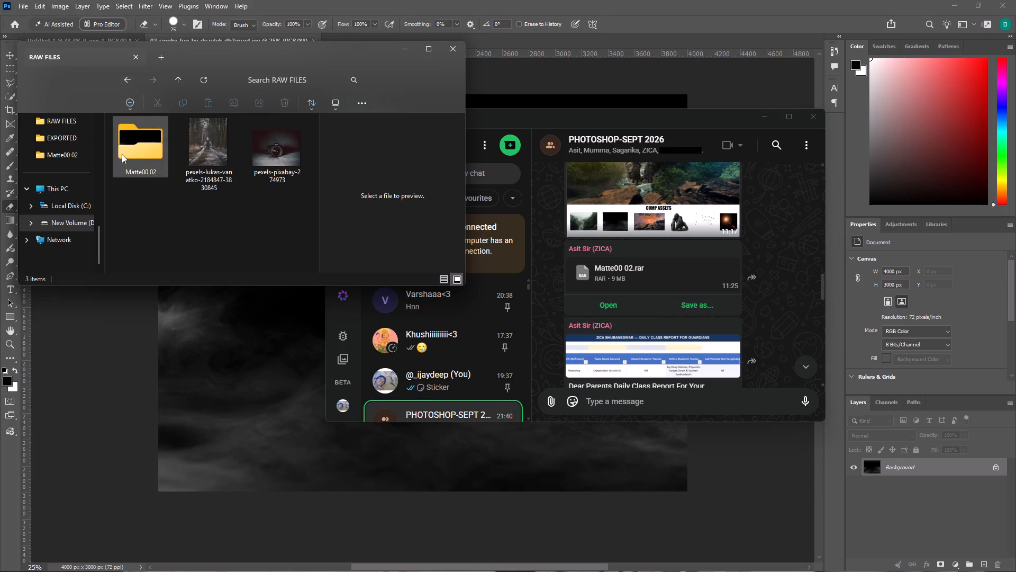
double_click(122, 154)
scroll(216, 184, down, 5)
scroll(216, 184, up, 7)
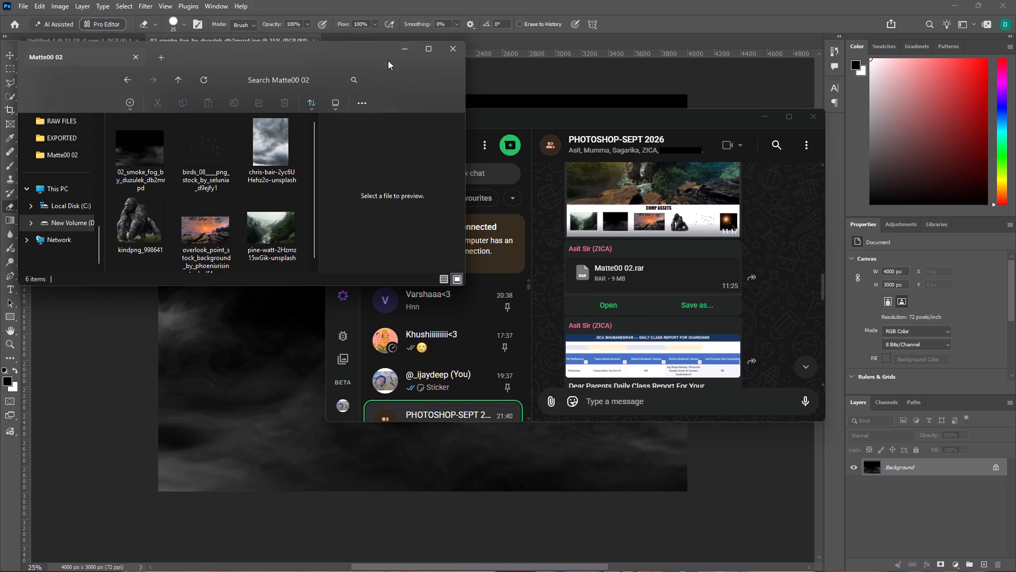
click(399, 53)
In WhatsApp, look through the PHOTOSHOP-SEPT 2026 group chat for shared image files.
scroll(675, 247, down, 5)
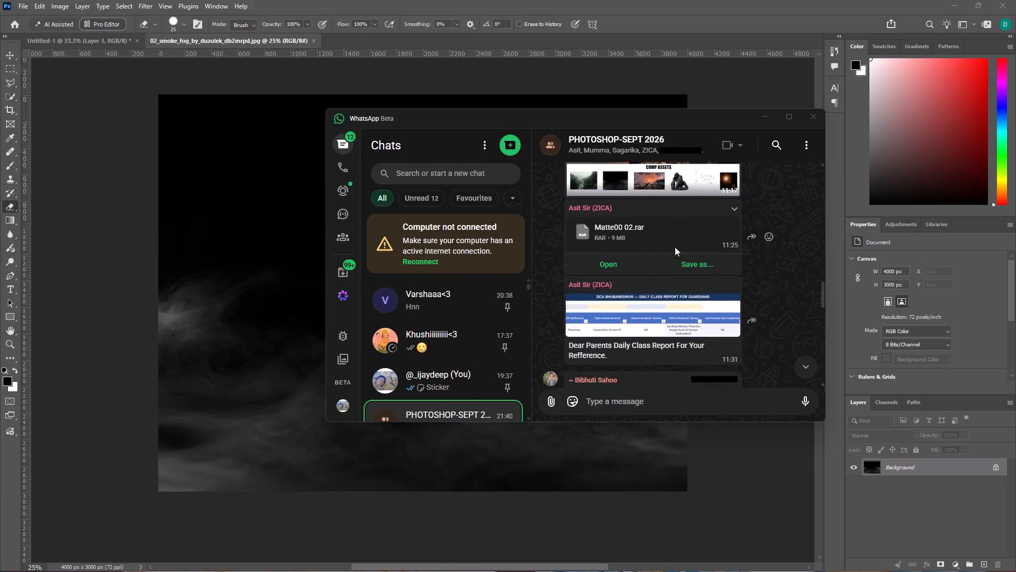
scroll(675, 247, down, 7)
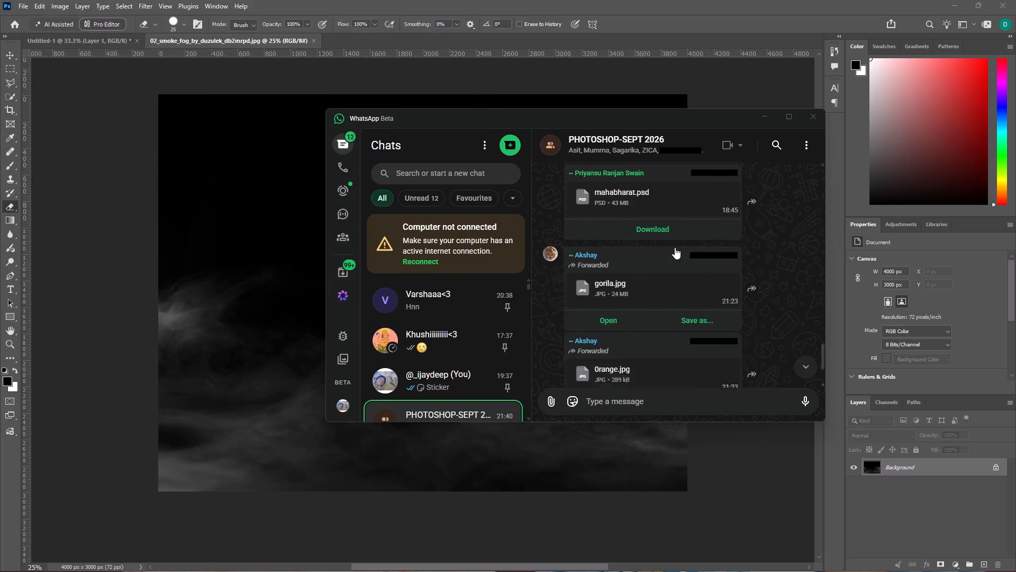
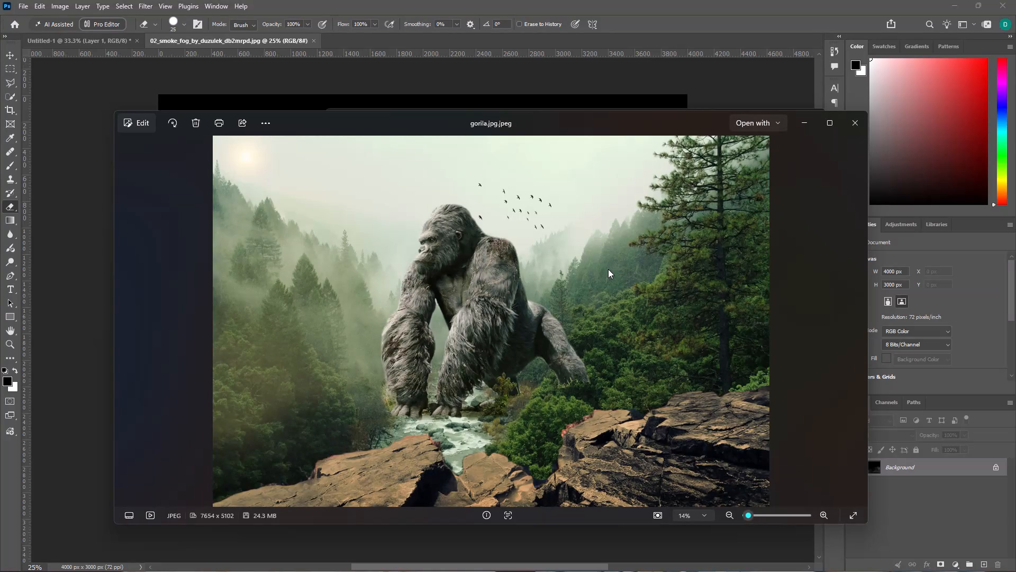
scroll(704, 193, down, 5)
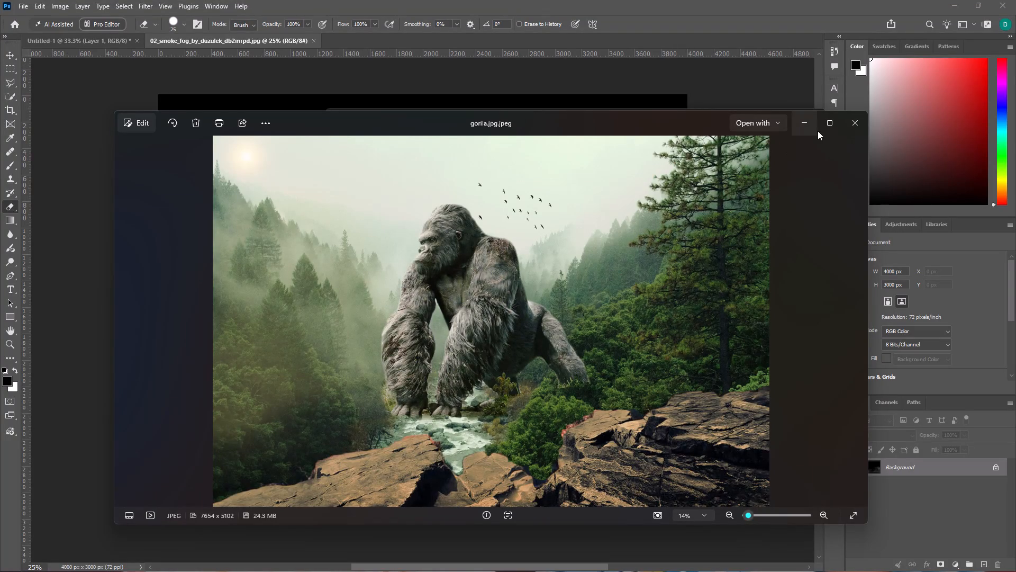
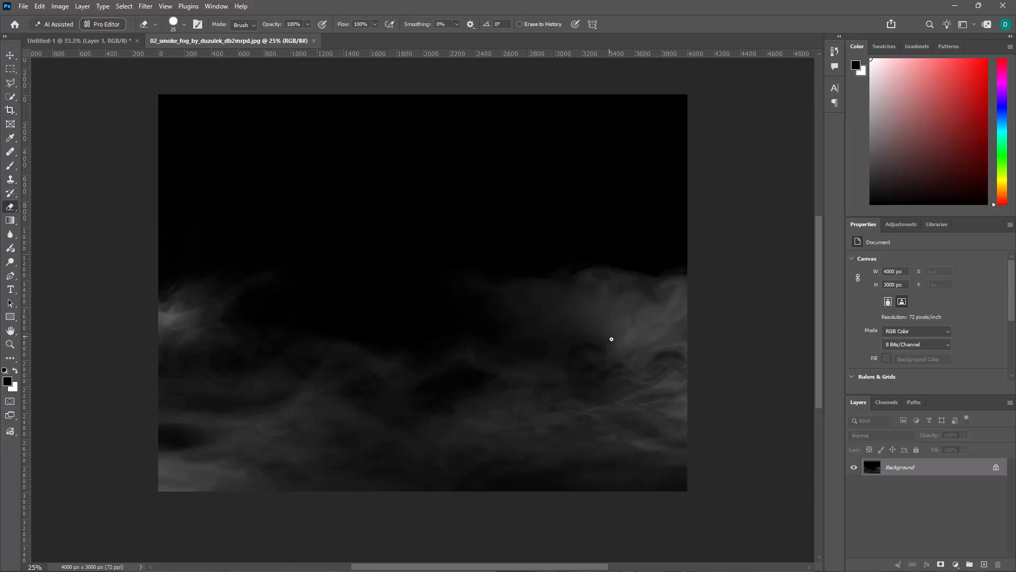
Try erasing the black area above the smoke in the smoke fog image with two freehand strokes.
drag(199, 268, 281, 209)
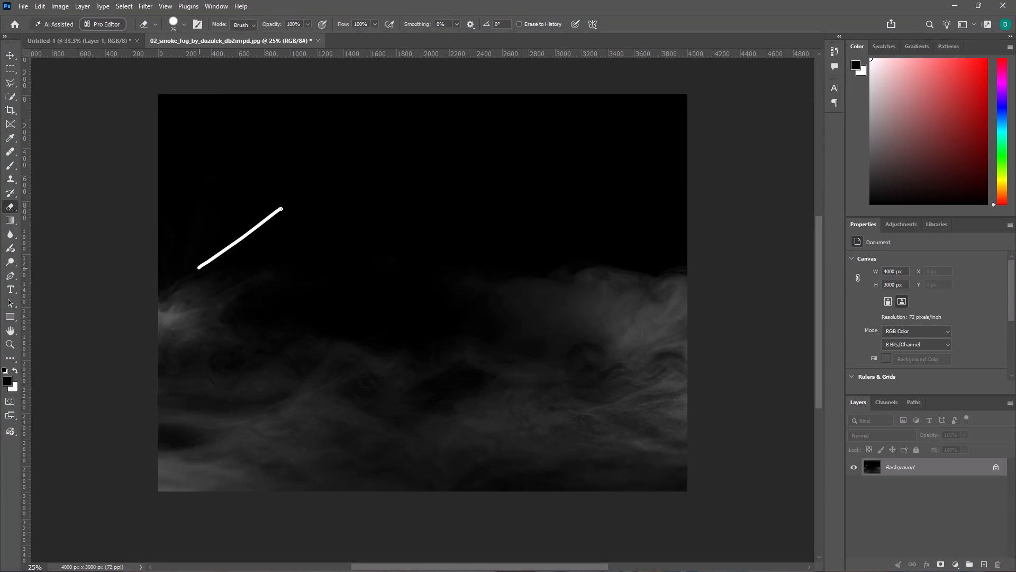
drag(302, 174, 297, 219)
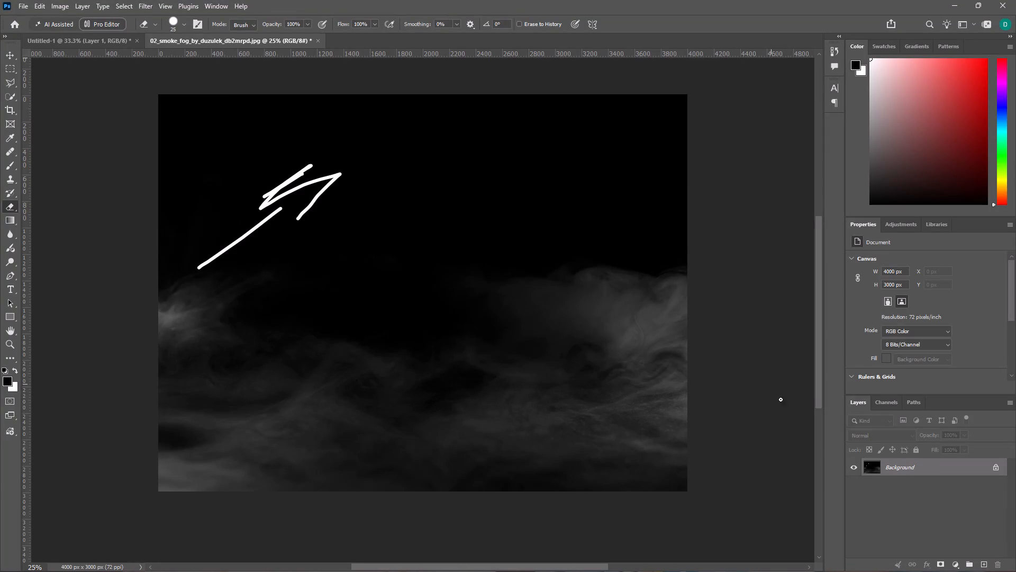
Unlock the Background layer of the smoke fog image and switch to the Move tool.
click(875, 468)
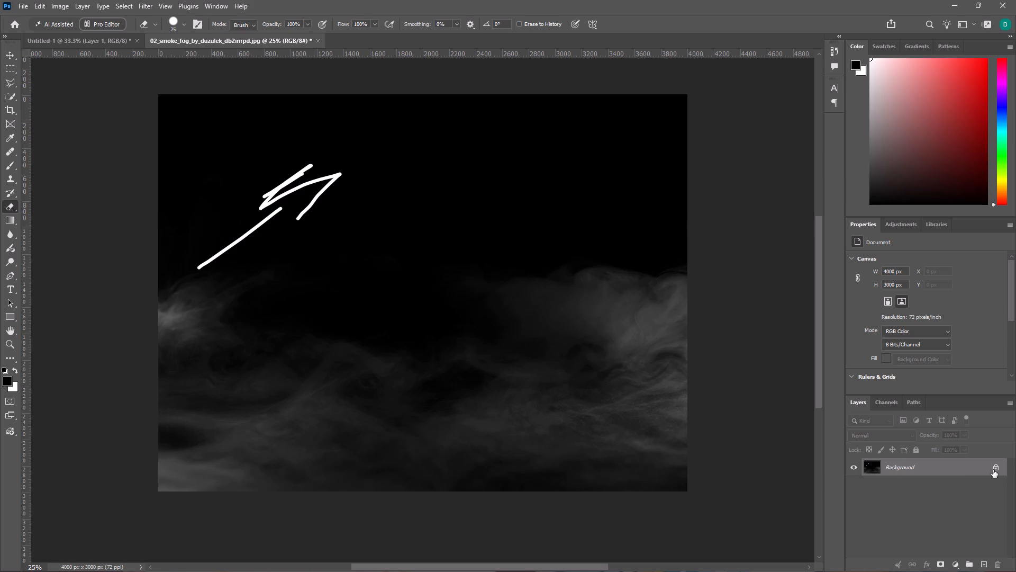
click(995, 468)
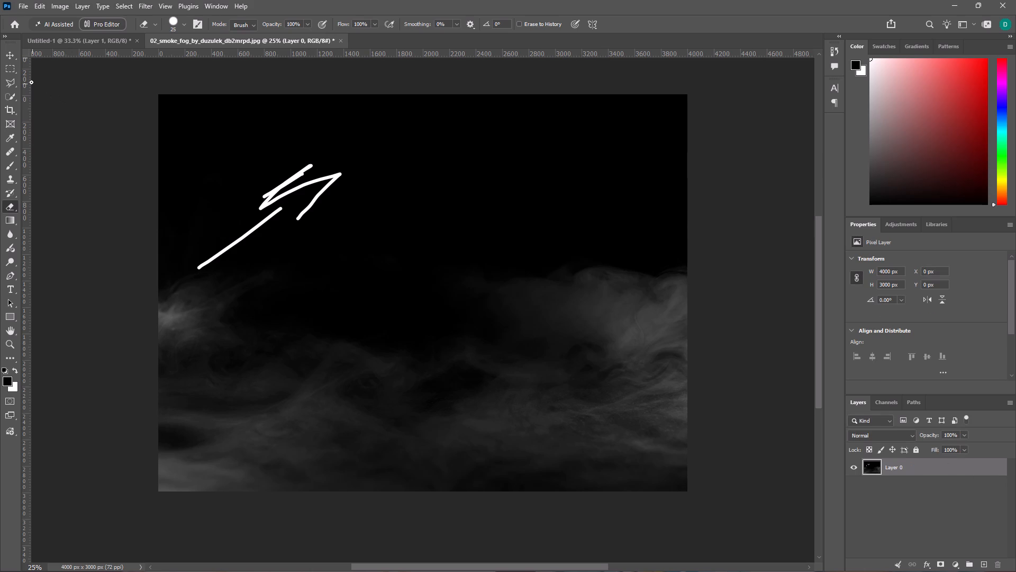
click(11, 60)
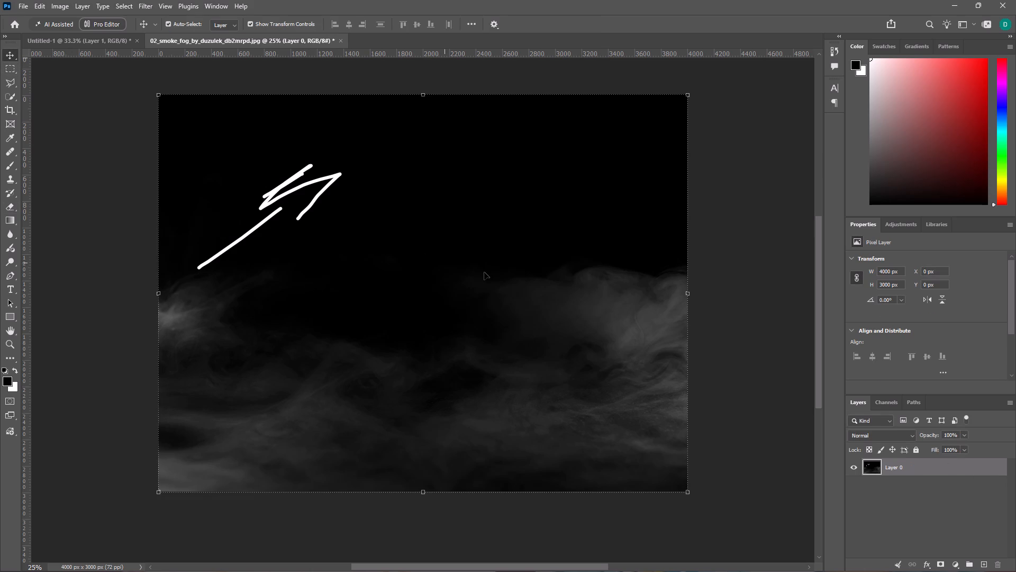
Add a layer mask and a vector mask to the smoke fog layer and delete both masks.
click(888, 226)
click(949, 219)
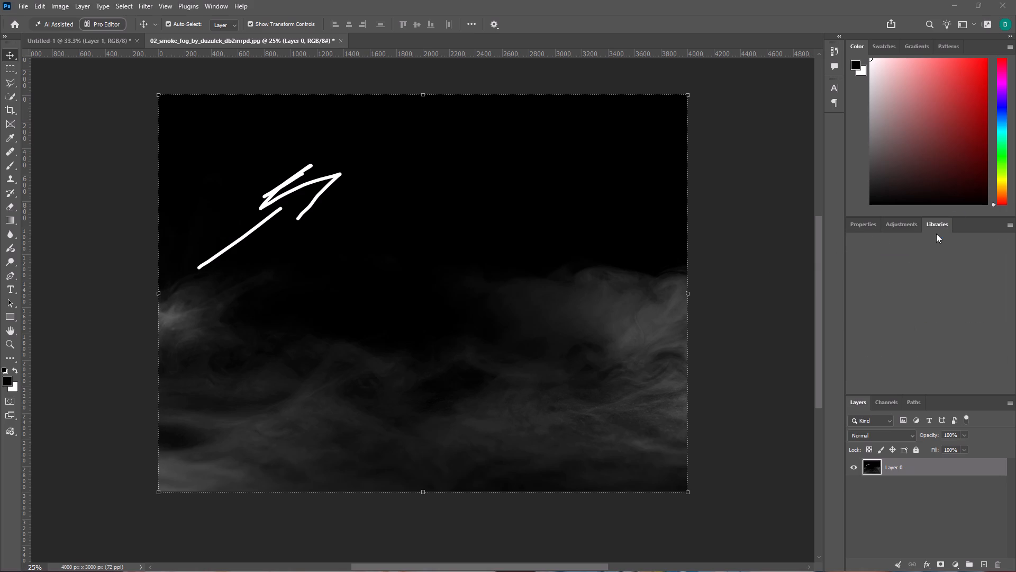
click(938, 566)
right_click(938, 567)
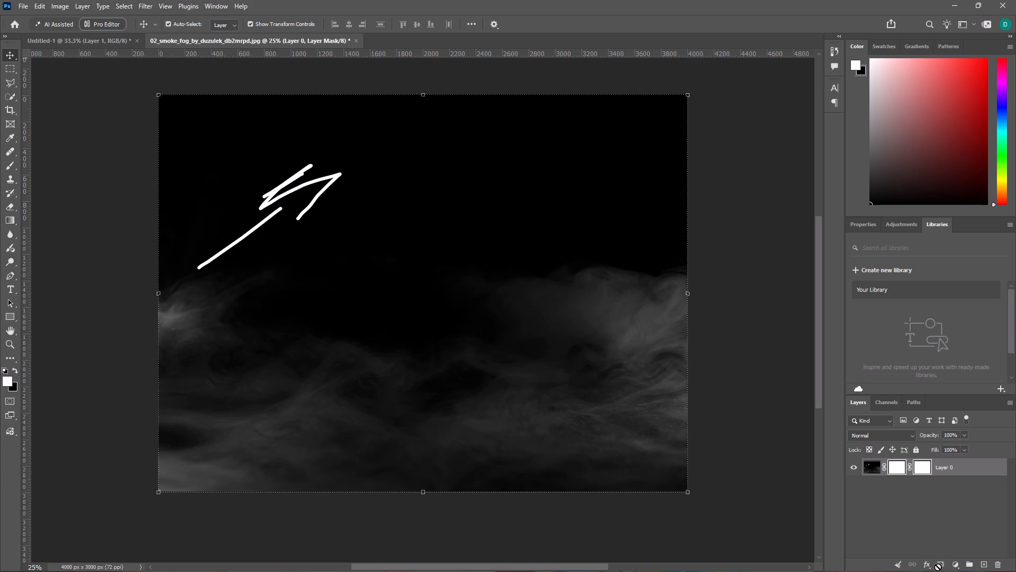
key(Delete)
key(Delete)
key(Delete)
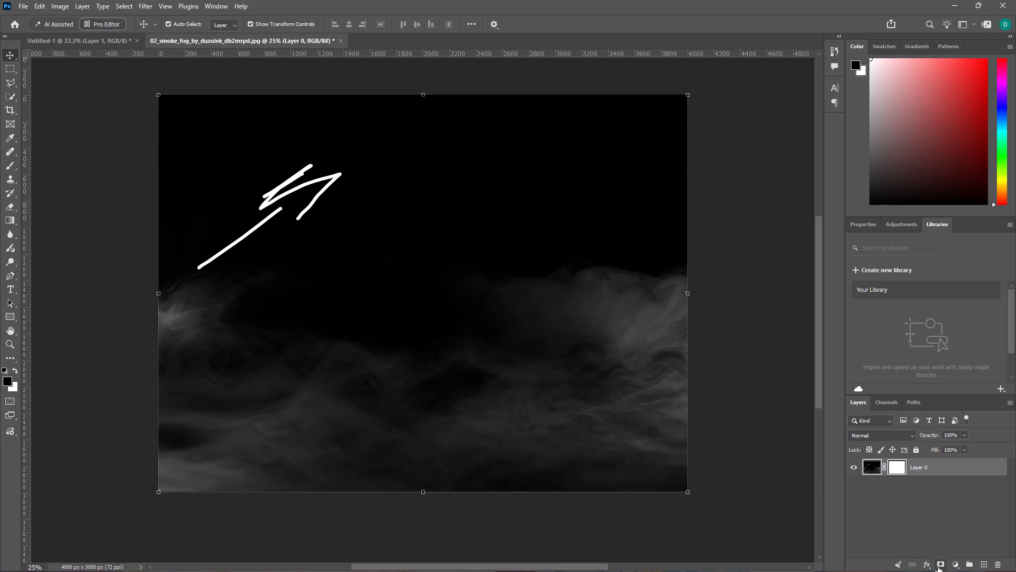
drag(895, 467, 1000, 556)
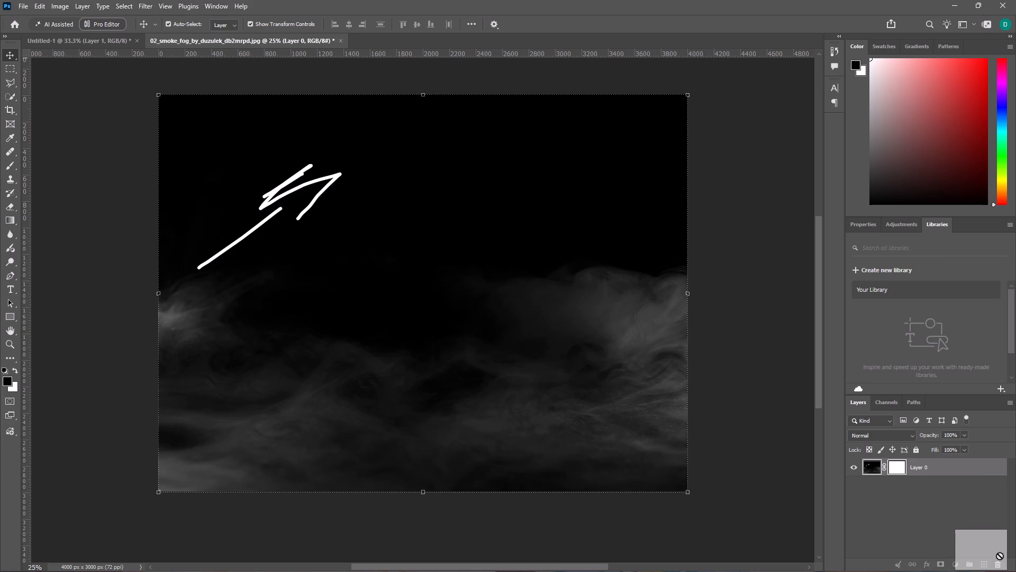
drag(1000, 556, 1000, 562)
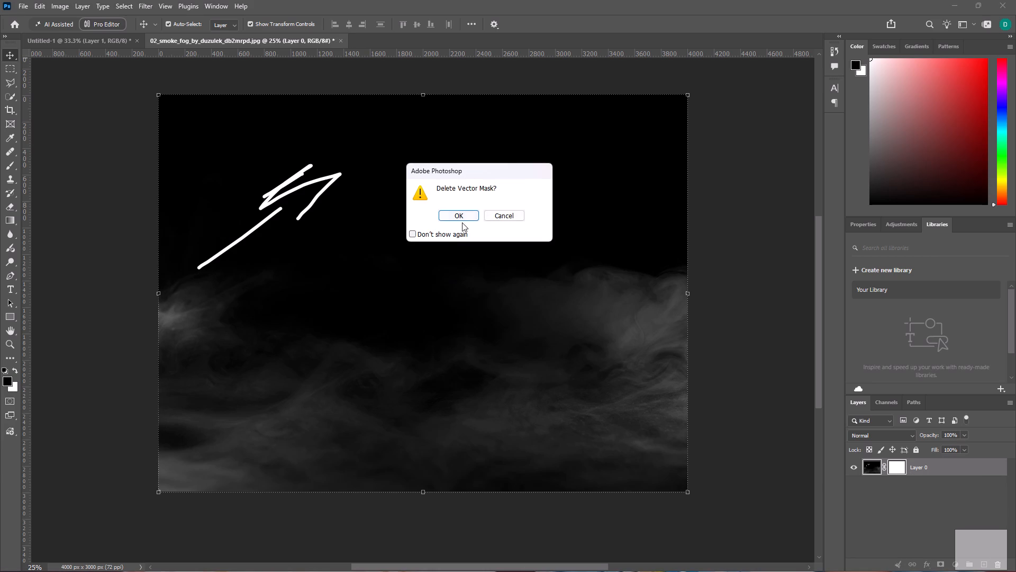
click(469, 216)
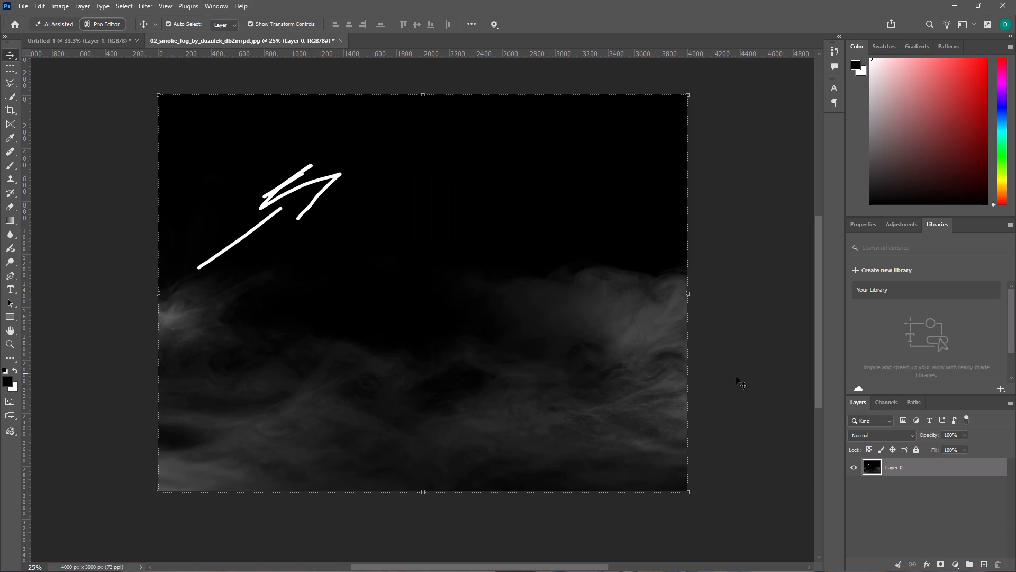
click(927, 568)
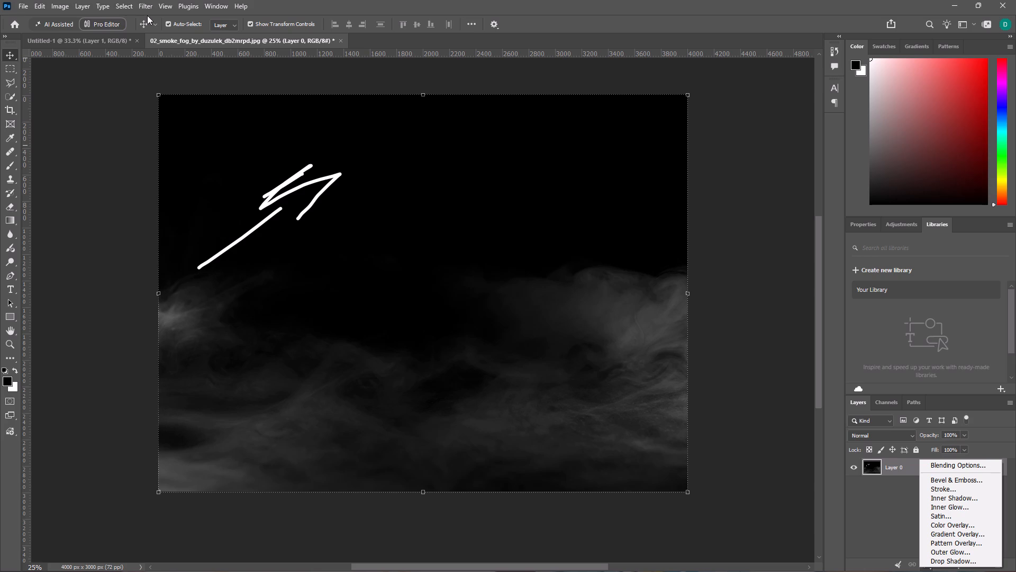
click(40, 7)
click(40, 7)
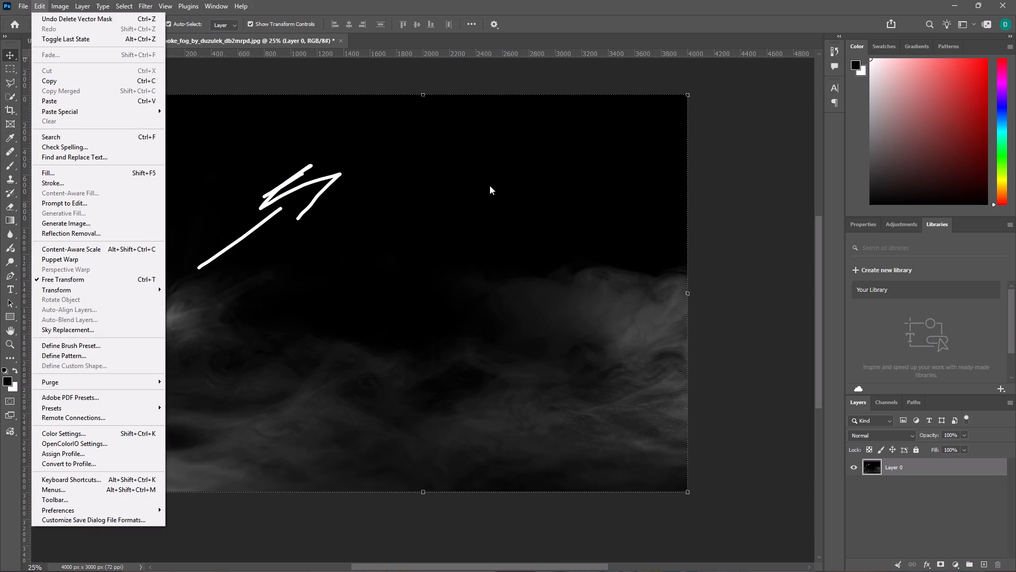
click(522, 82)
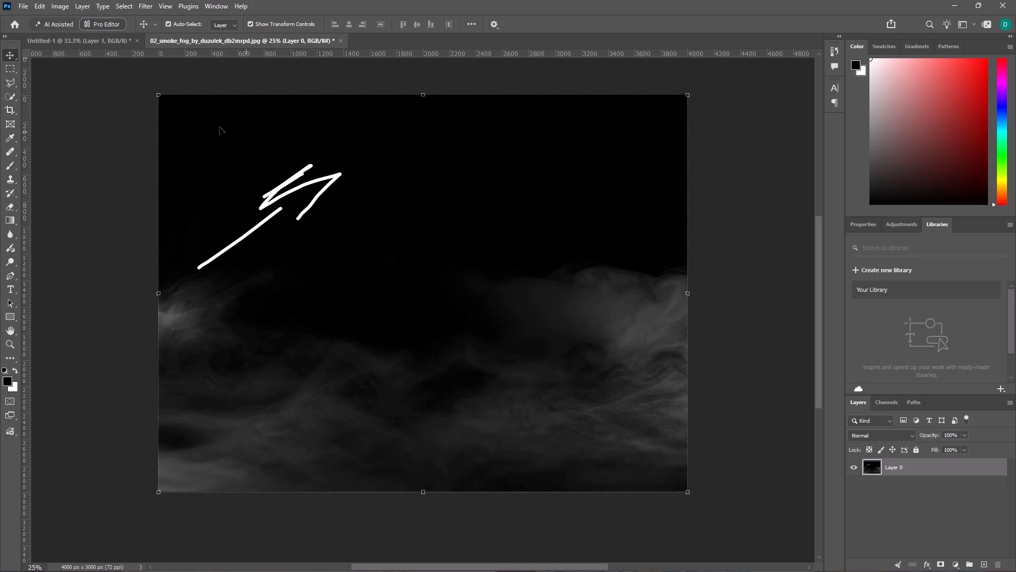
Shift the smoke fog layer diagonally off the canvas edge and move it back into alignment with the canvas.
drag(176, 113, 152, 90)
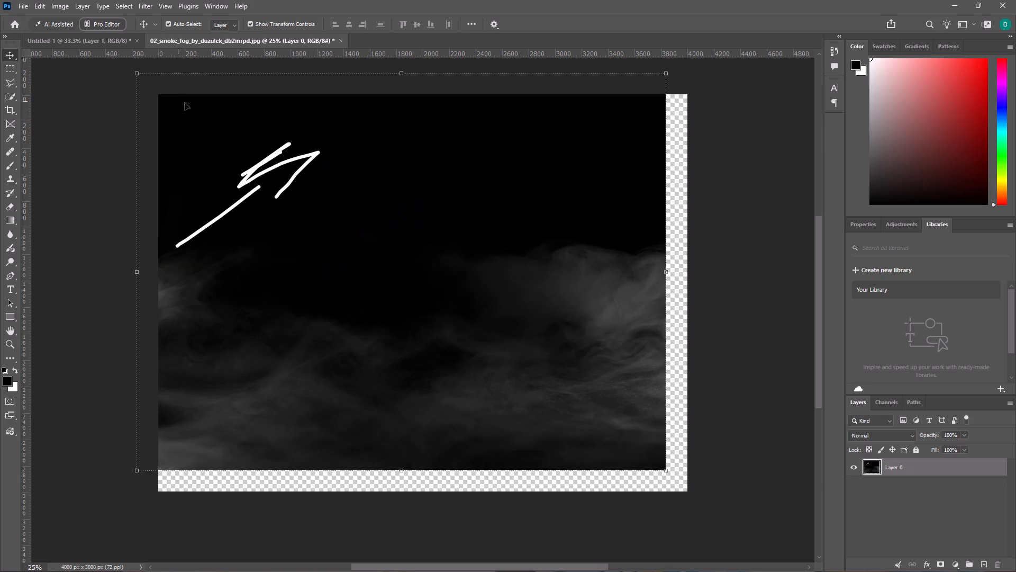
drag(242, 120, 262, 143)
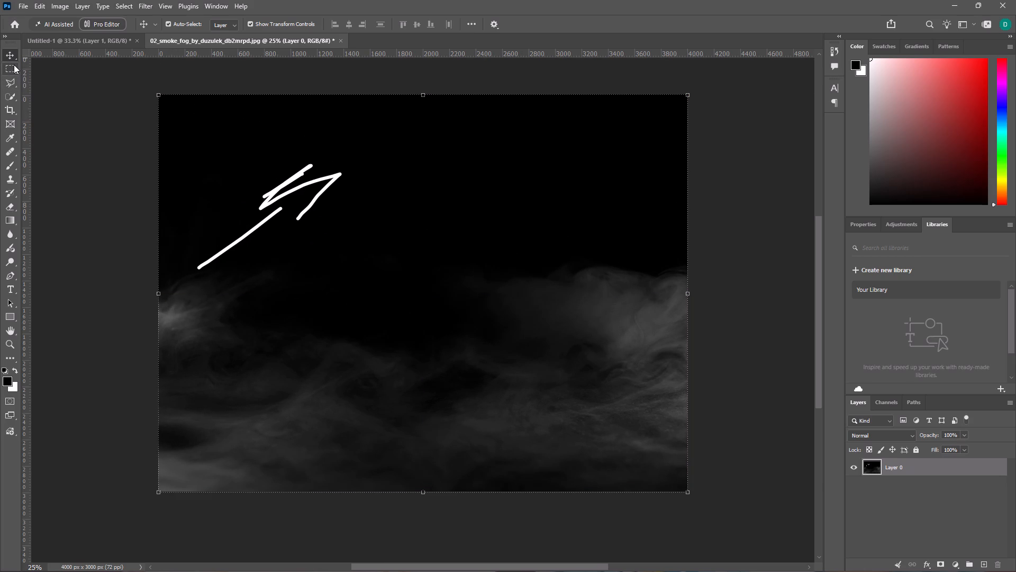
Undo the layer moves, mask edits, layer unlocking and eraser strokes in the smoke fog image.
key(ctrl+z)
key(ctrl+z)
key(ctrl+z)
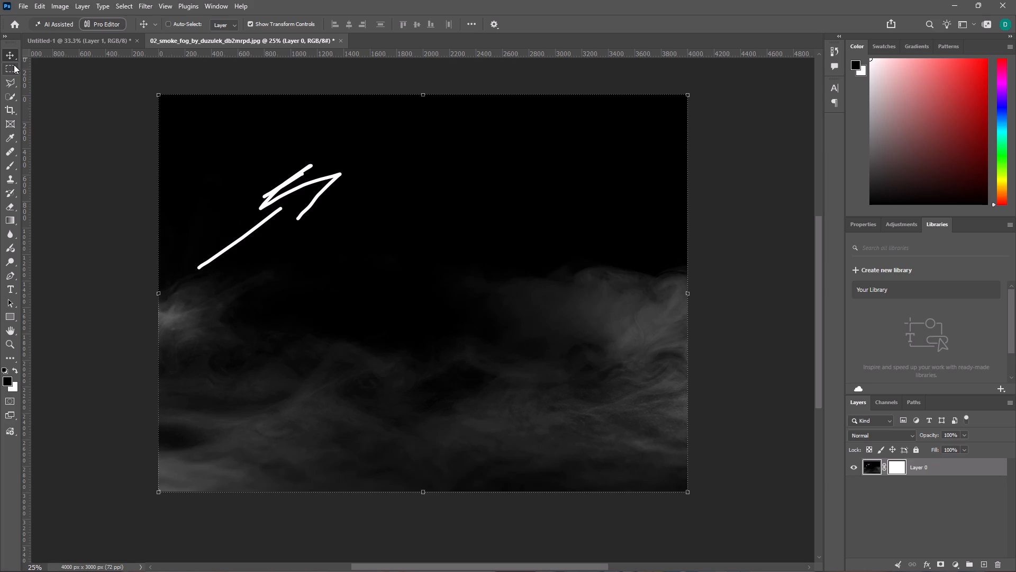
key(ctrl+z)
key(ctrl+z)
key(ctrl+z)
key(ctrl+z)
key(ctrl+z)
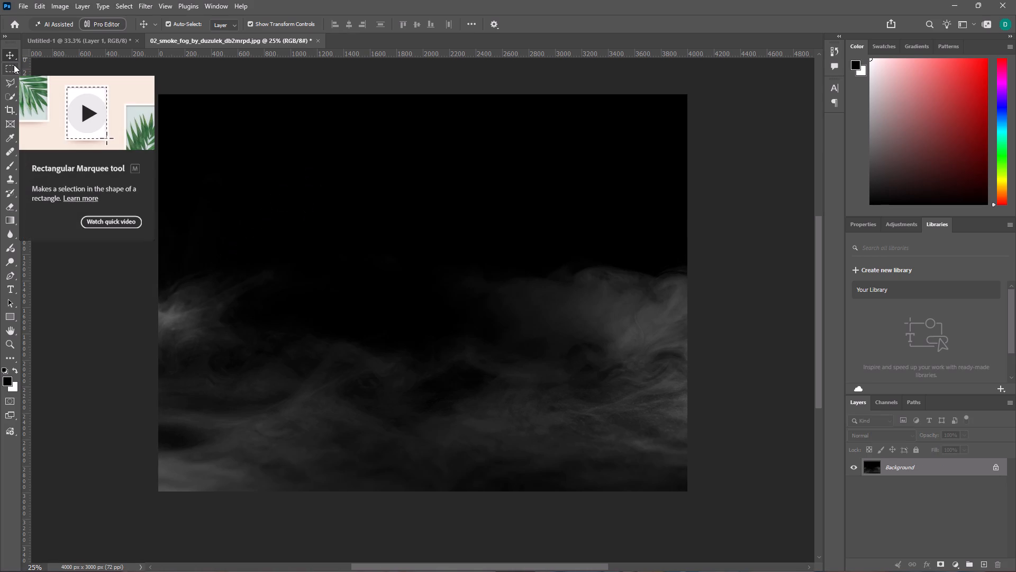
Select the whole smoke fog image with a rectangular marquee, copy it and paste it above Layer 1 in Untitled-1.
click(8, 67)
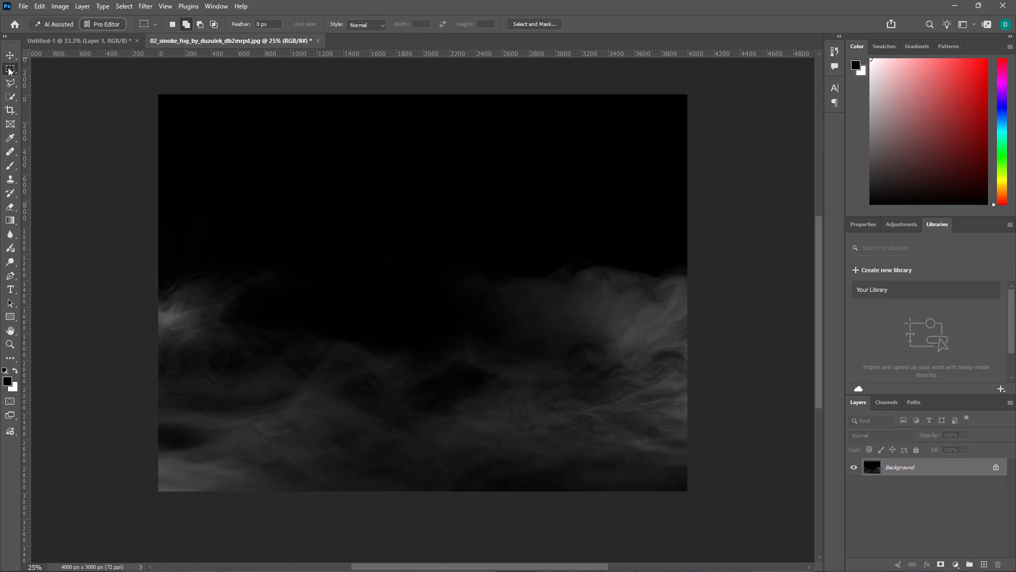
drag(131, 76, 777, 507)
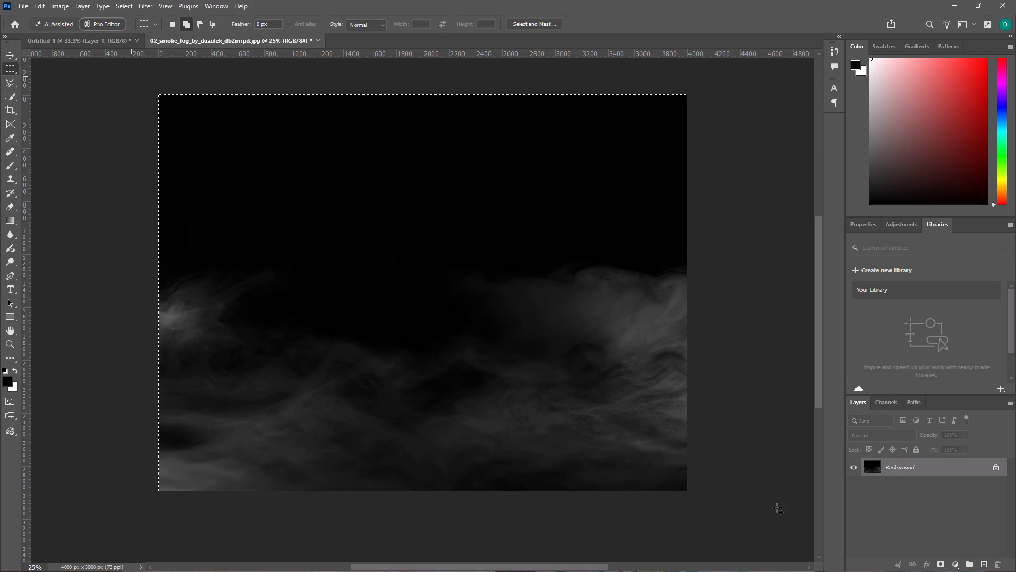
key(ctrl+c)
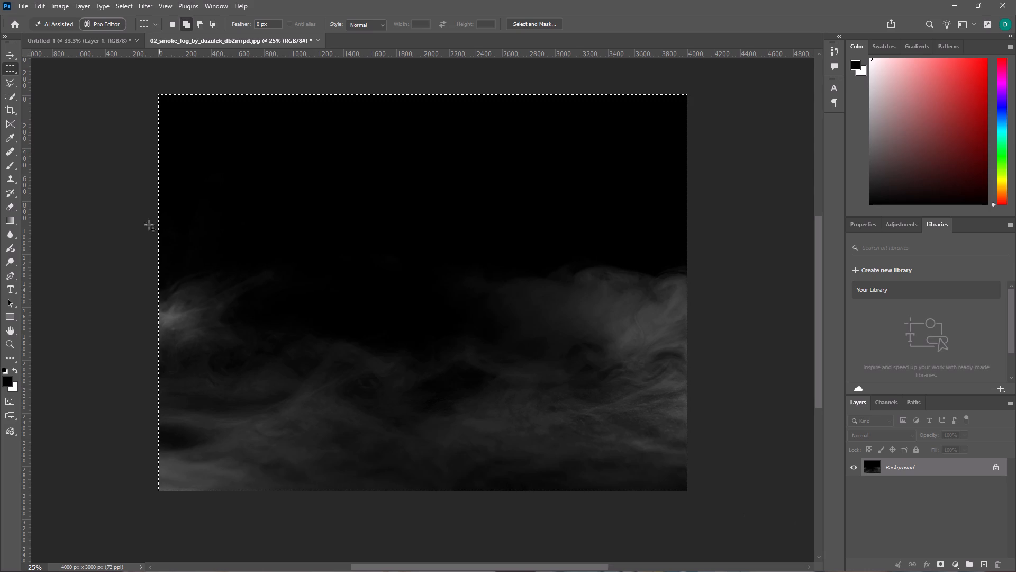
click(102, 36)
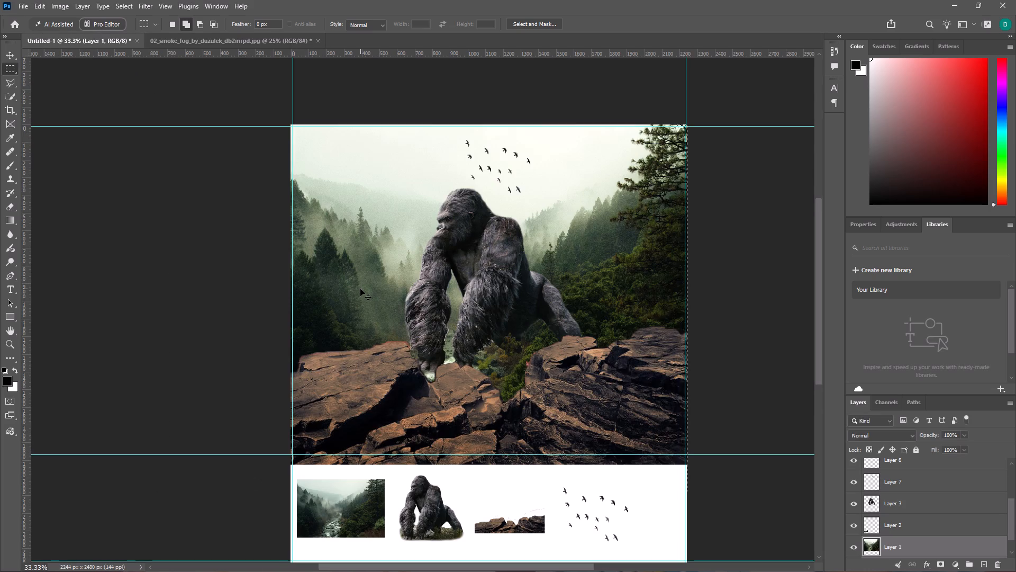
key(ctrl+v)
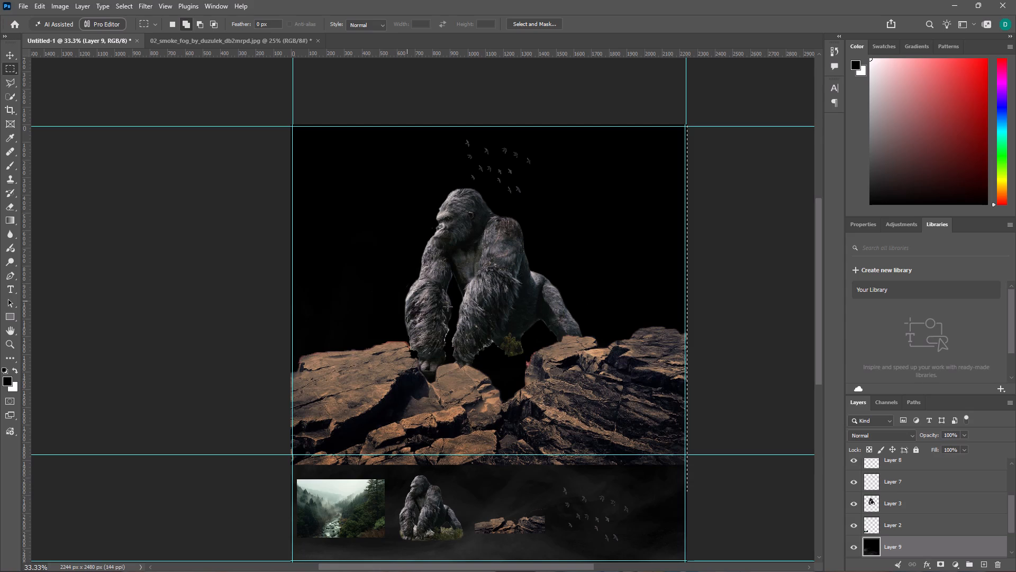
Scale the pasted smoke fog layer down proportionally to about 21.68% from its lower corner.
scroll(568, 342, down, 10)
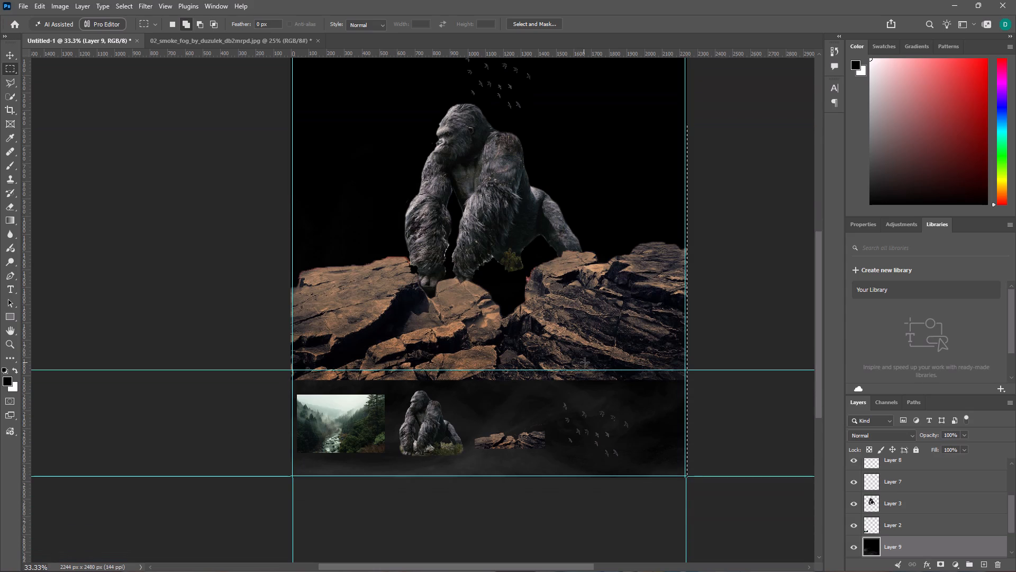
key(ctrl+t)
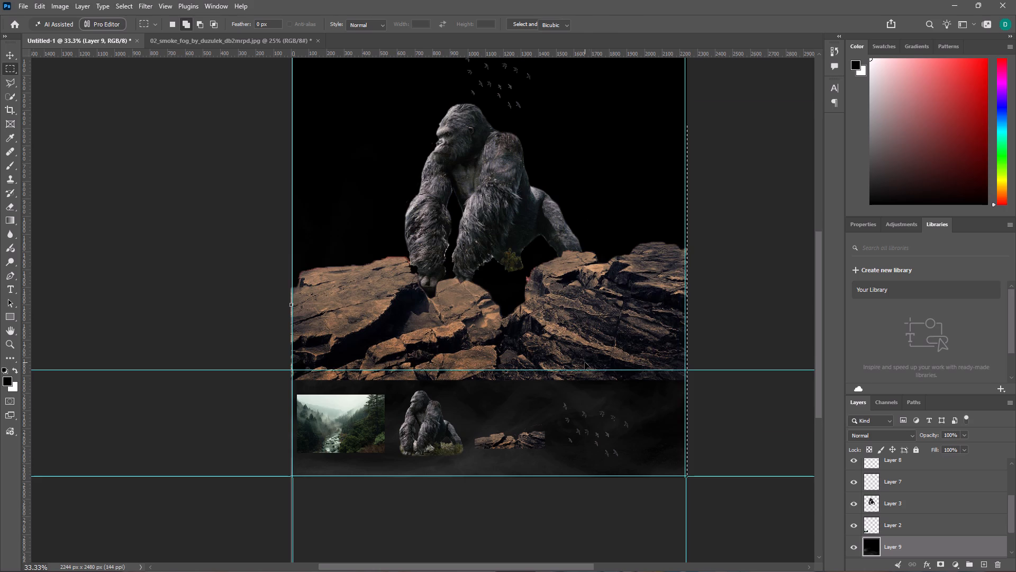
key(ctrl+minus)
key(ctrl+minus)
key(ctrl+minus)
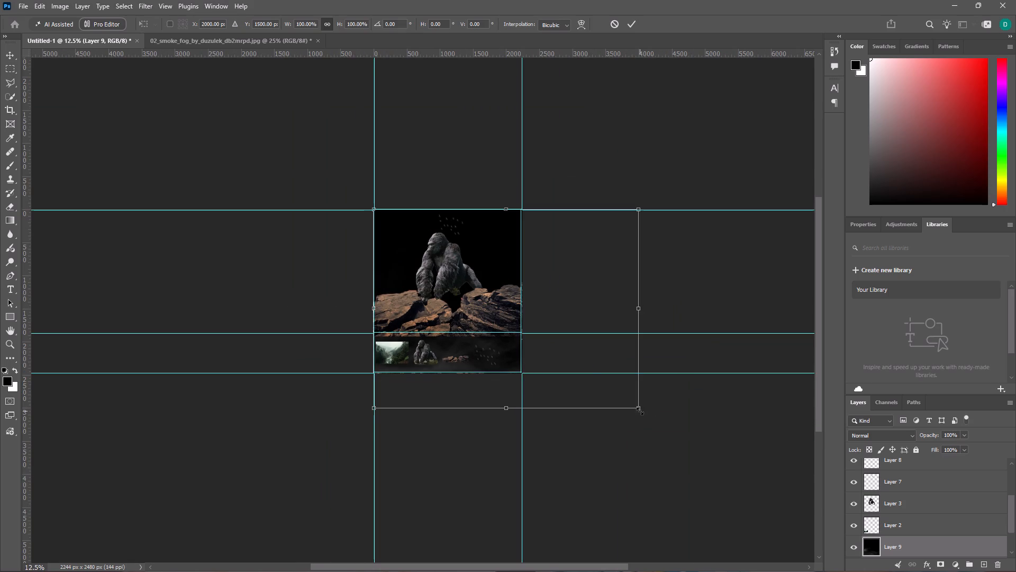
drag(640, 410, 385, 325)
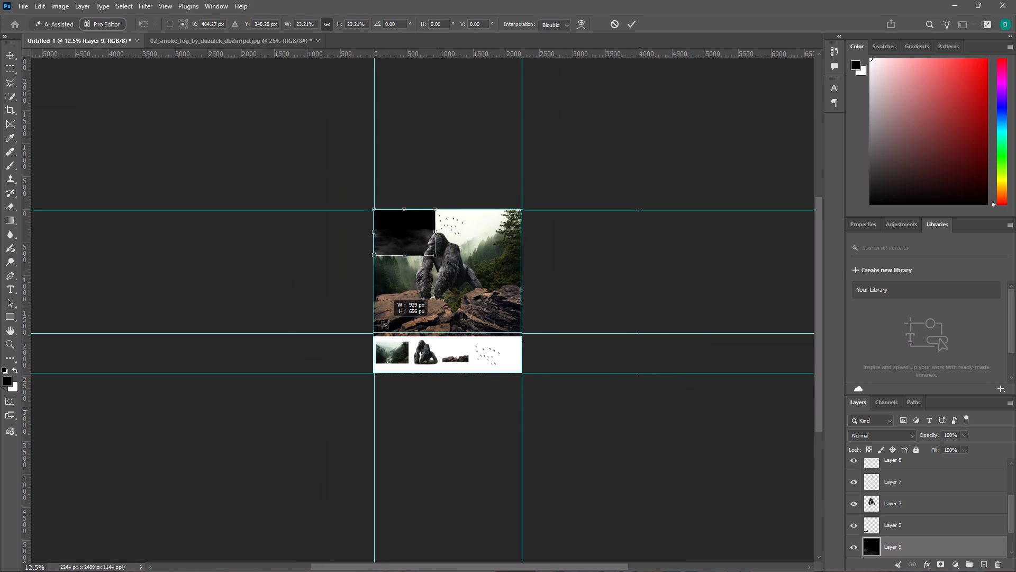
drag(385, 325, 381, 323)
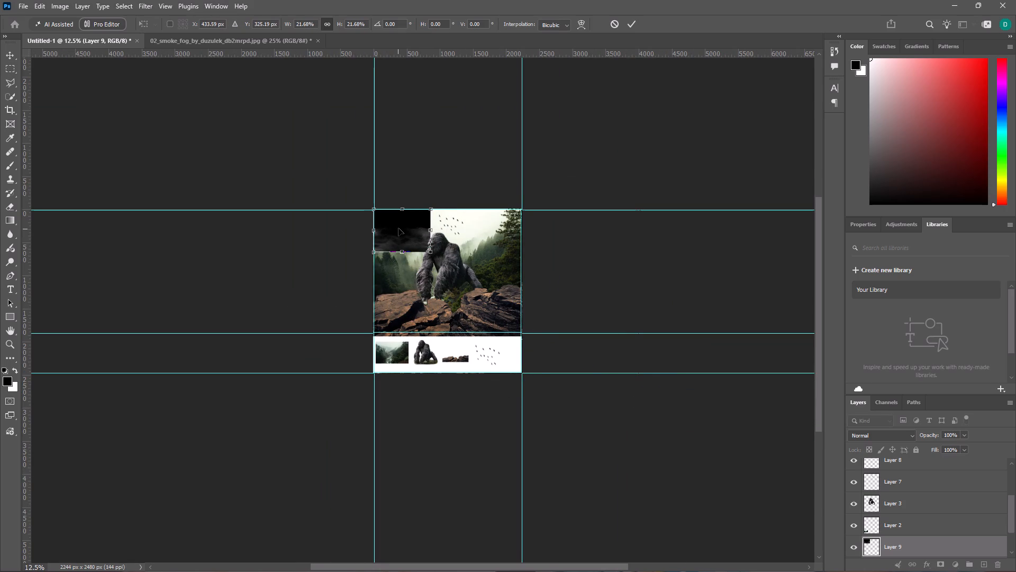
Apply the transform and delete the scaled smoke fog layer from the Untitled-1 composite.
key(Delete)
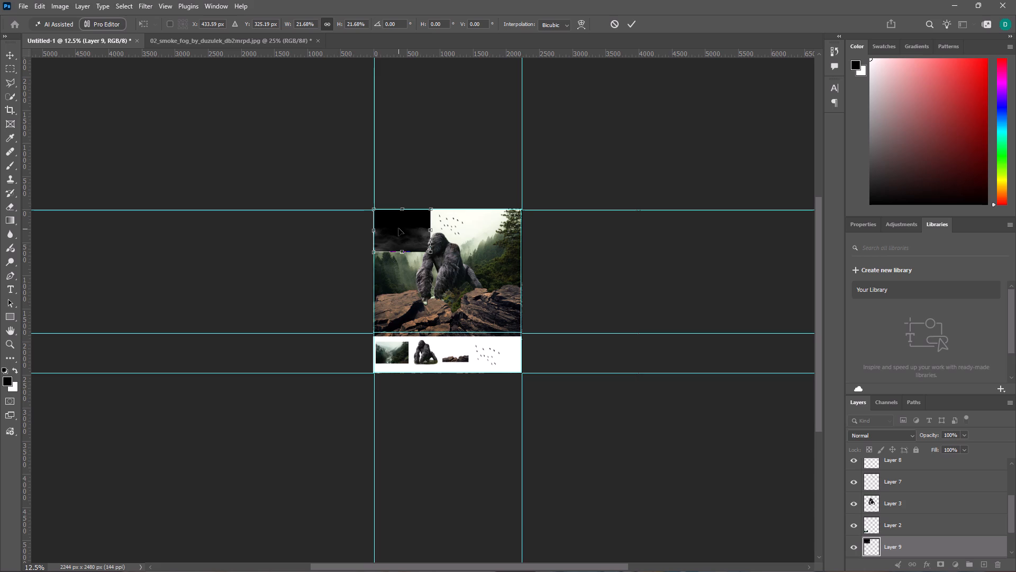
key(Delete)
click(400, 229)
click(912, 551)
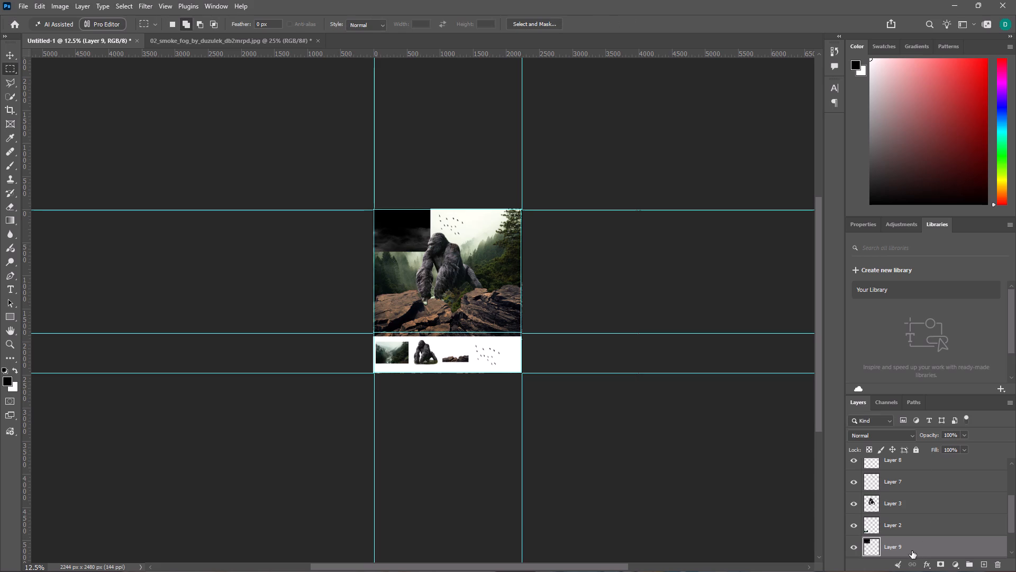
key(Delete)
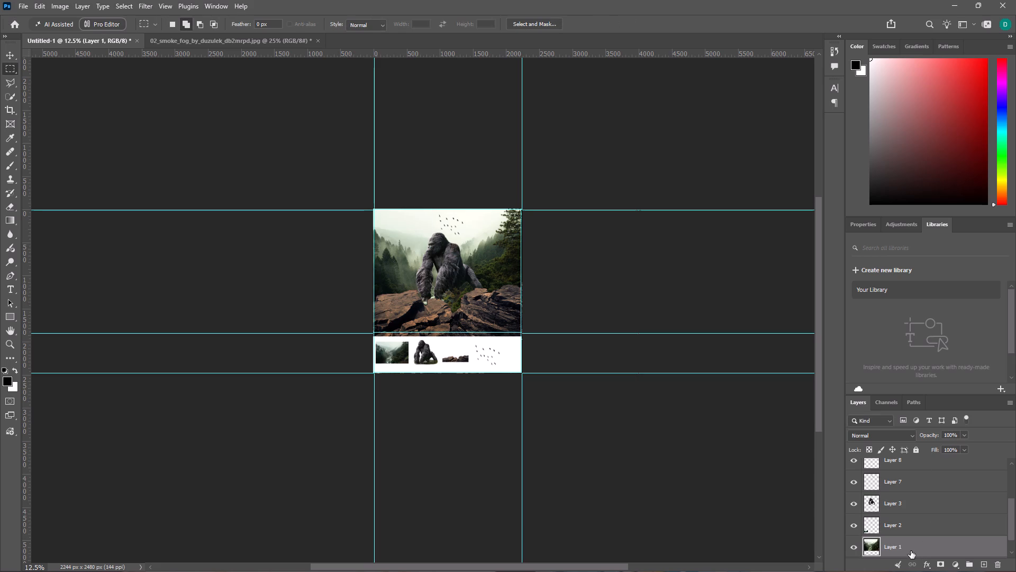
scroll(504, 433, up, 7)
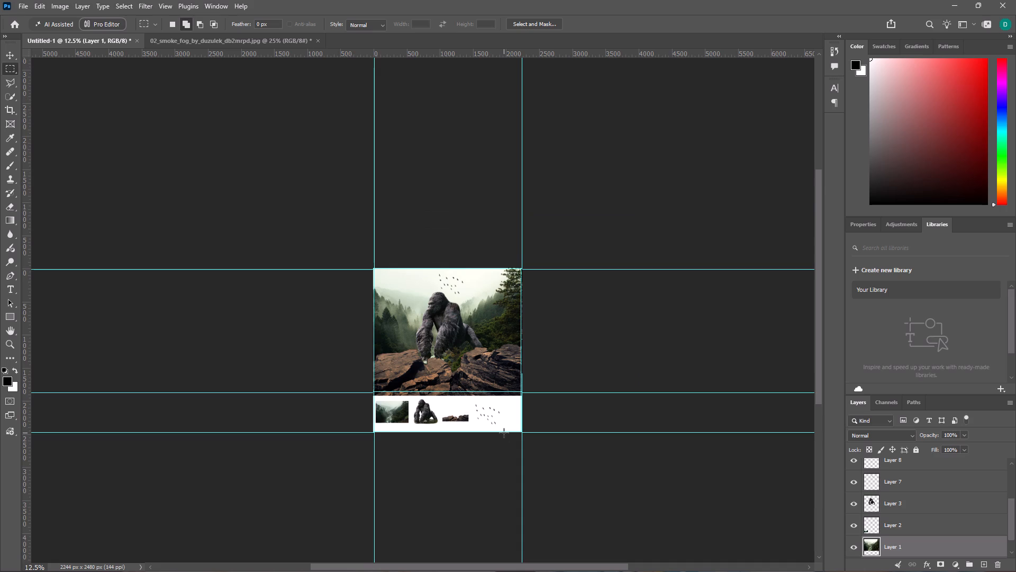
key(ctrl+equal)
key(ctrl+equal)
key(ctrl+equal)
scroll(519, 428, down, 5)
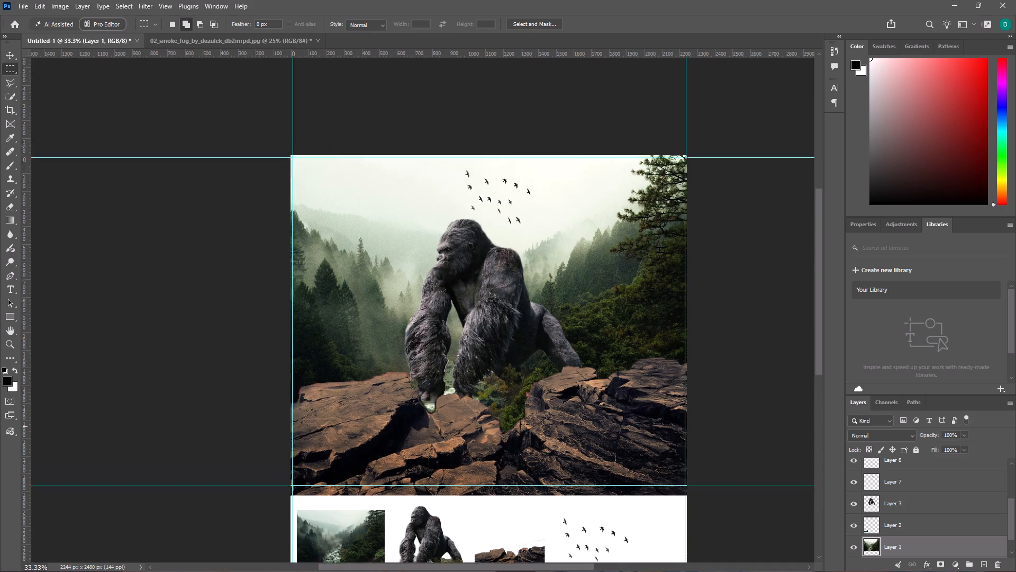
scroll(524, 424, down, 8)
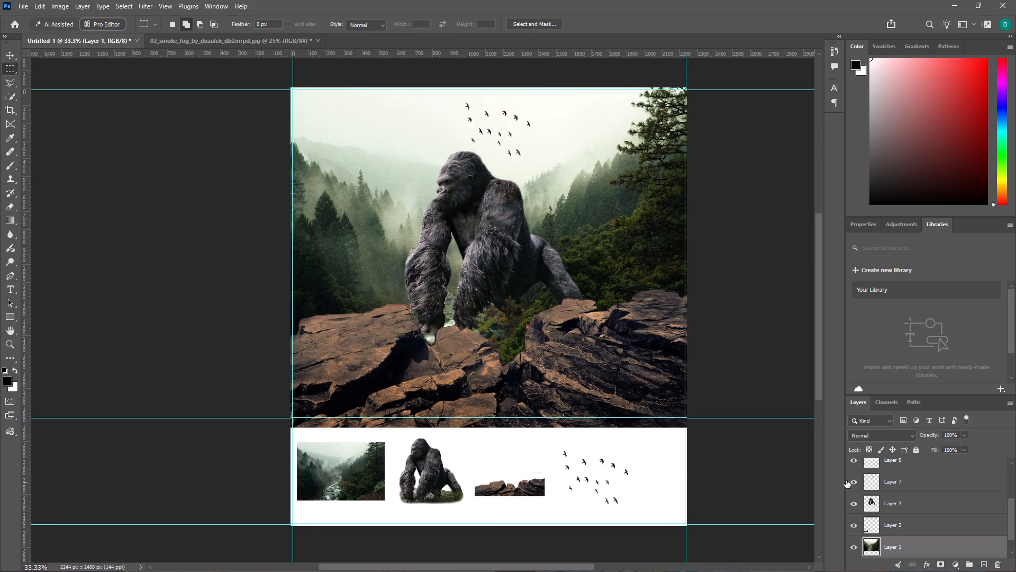
Select Layer 3, the large gorilla layer.
click(874, 498)
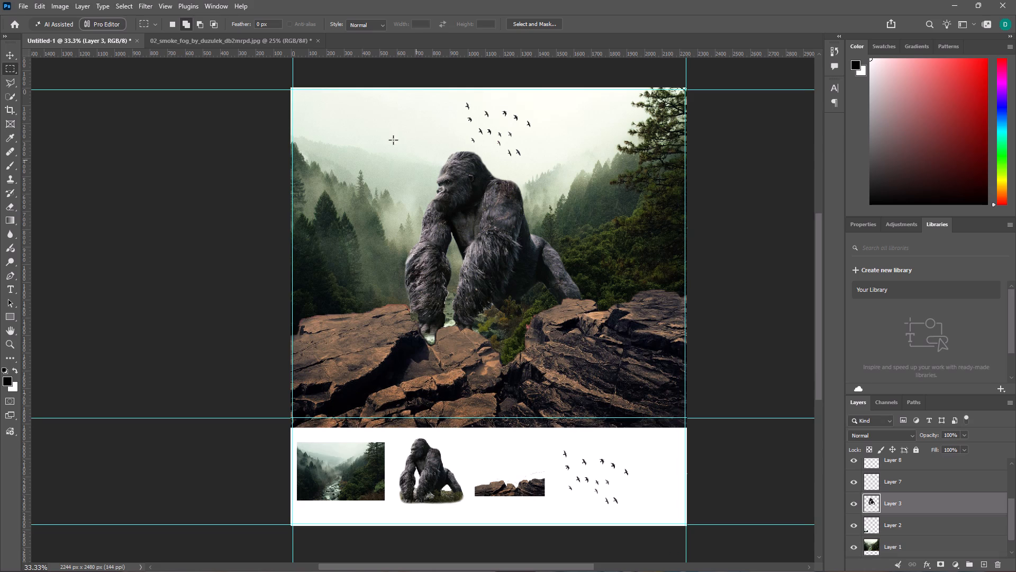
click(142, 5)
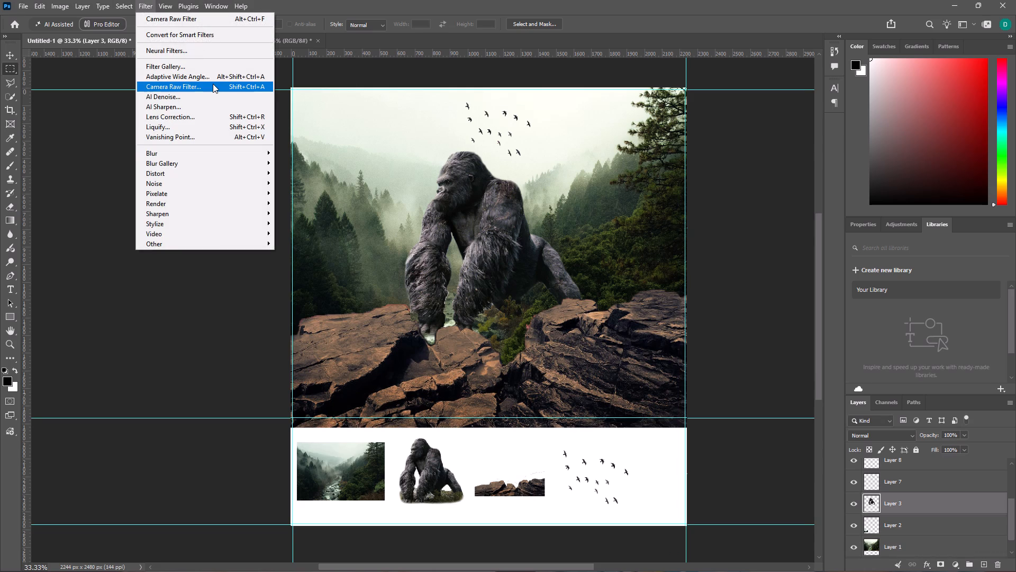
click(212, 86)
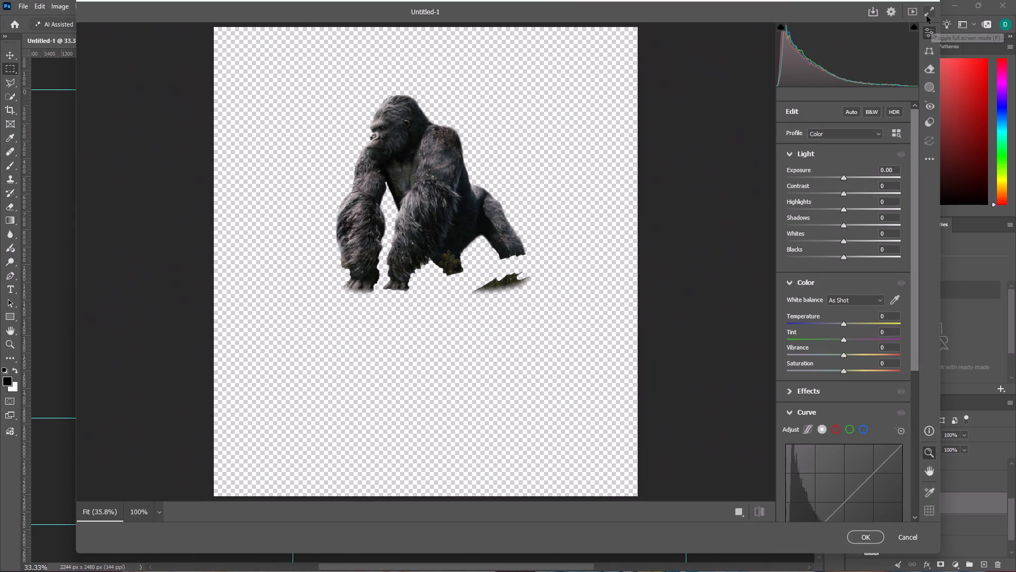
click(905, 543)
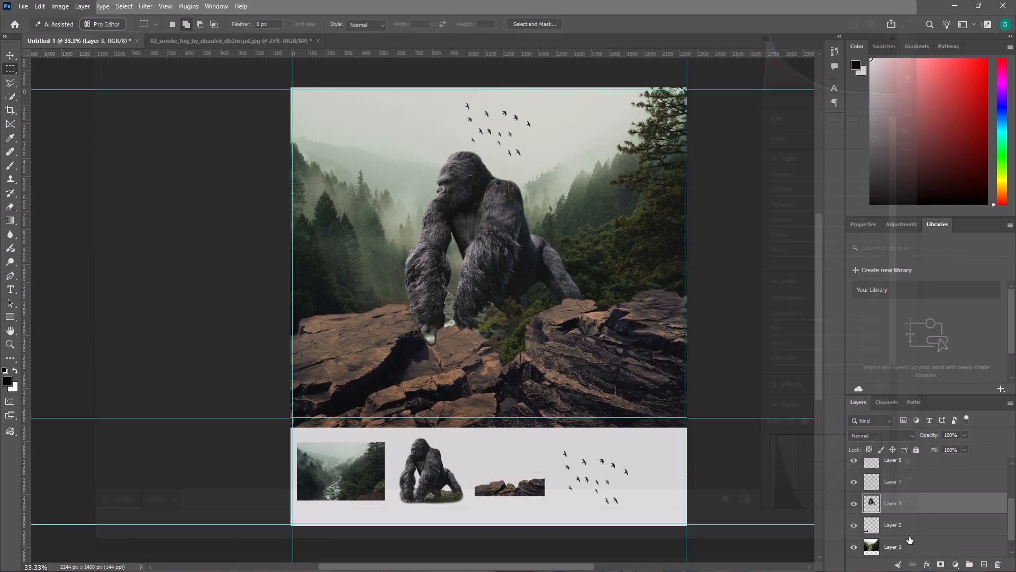
Hide Layer 2, Layer 1 and Layer 5 so the gorilla's edges are exposed without the forest and rocks.
click(852, 527)
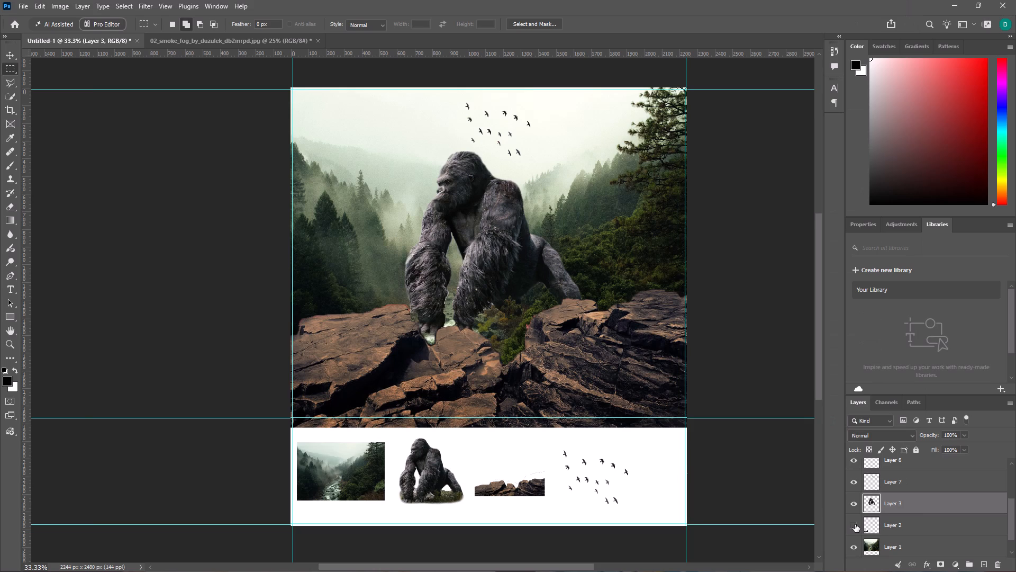
click(853, 546)
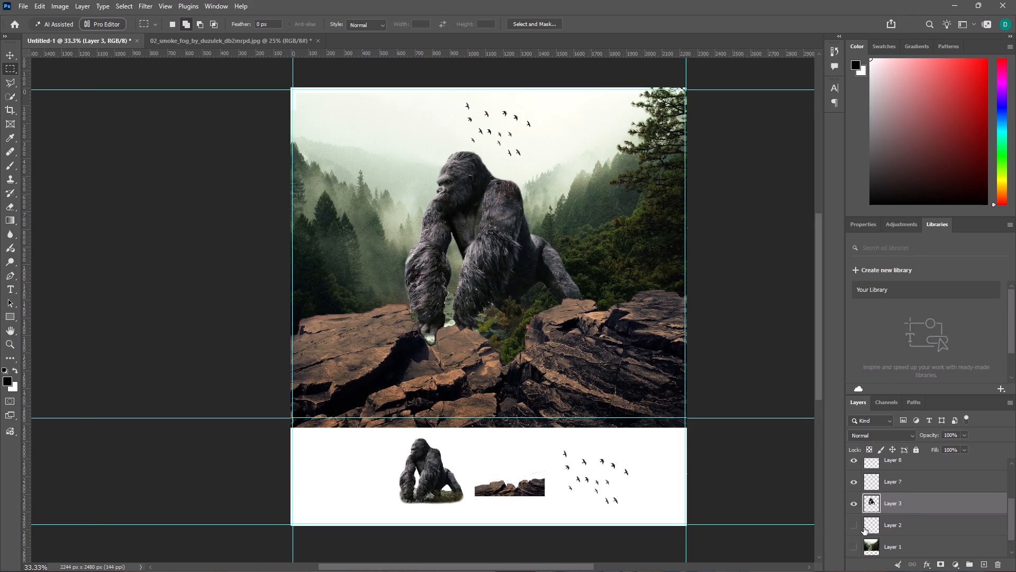
scroll(864, 528, down, 2)
scroll(864, 528, up, 8)
click(853, 469)
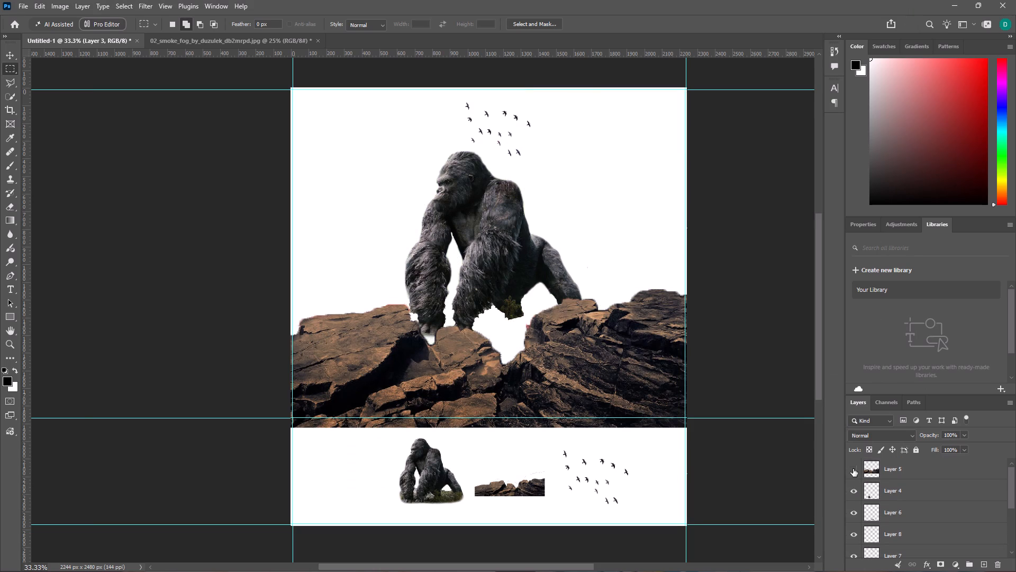
Erase the leftover grass patch beneath the gorilla's hind leg on Layer 3 with the Eraser at size 100.
click(8, 201)
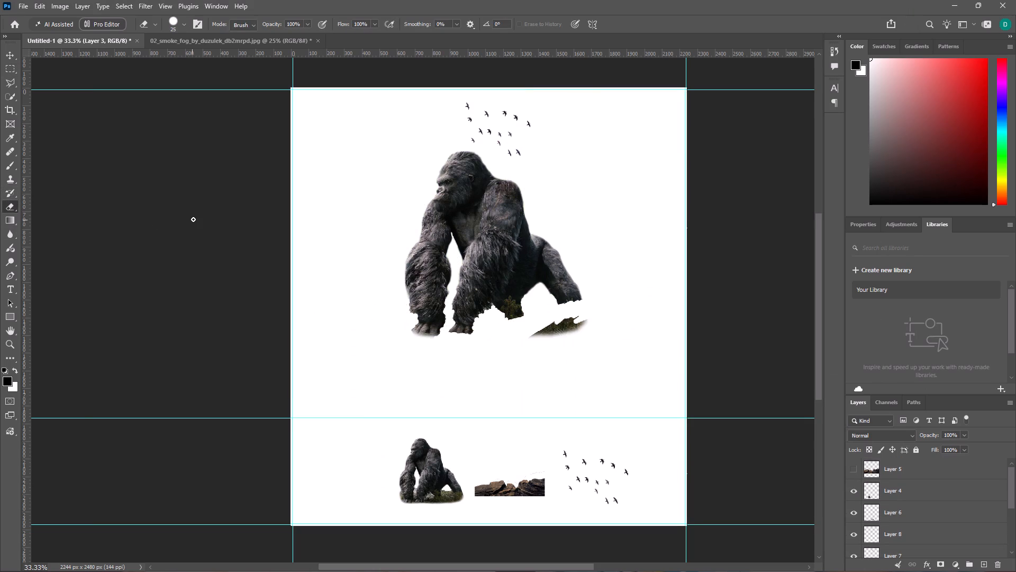
text(]]]])
drag(524, 345, 542, 336)
drag(542, 336, 558, 327)
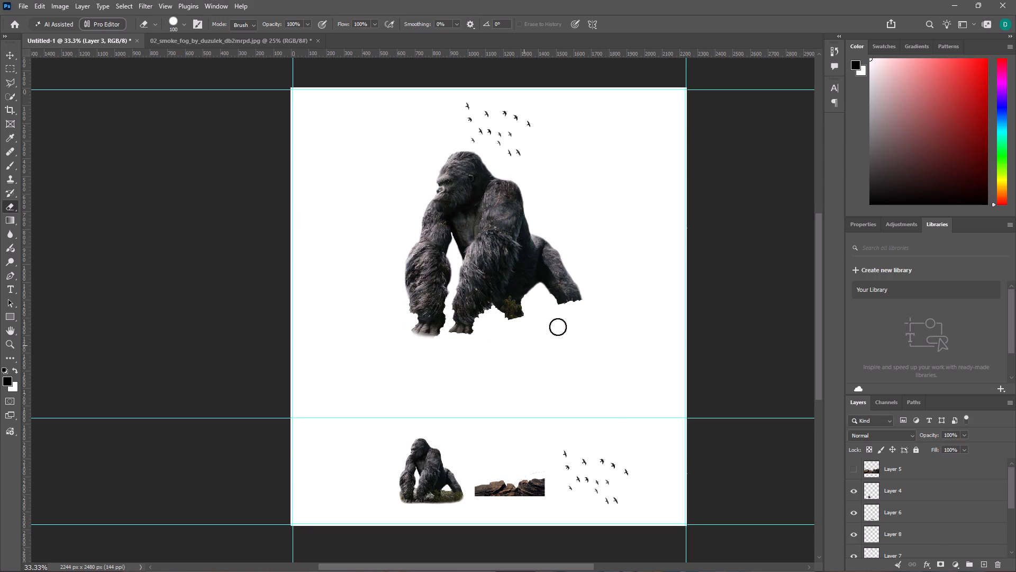
drag(558, 327, 638, 279)
Show Layer 5, Layer 2 and Layer 1 again and switch to the Move tool.
click(854, 467)
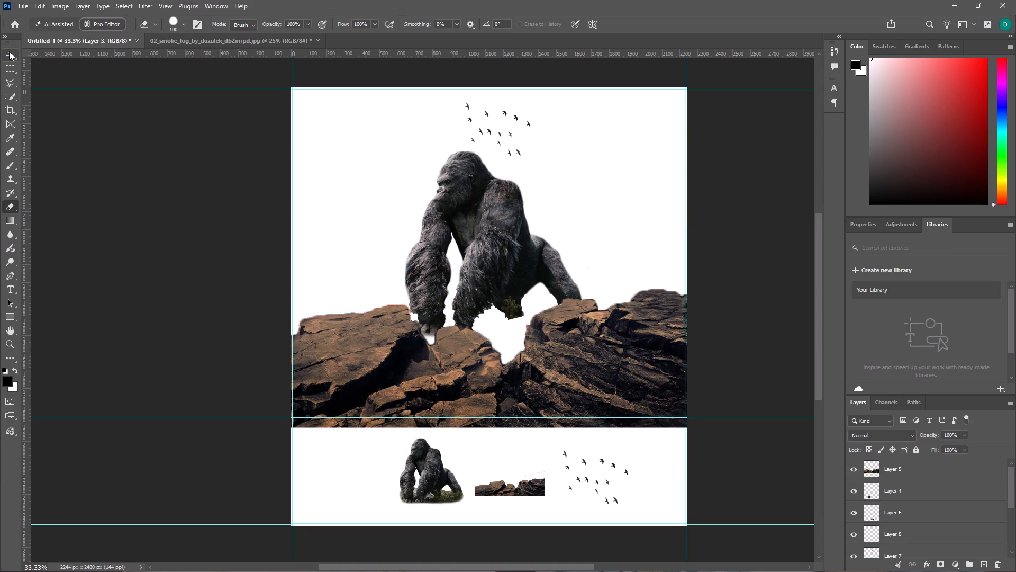
click(9, 51)
scroll(855, 517, down, 2)
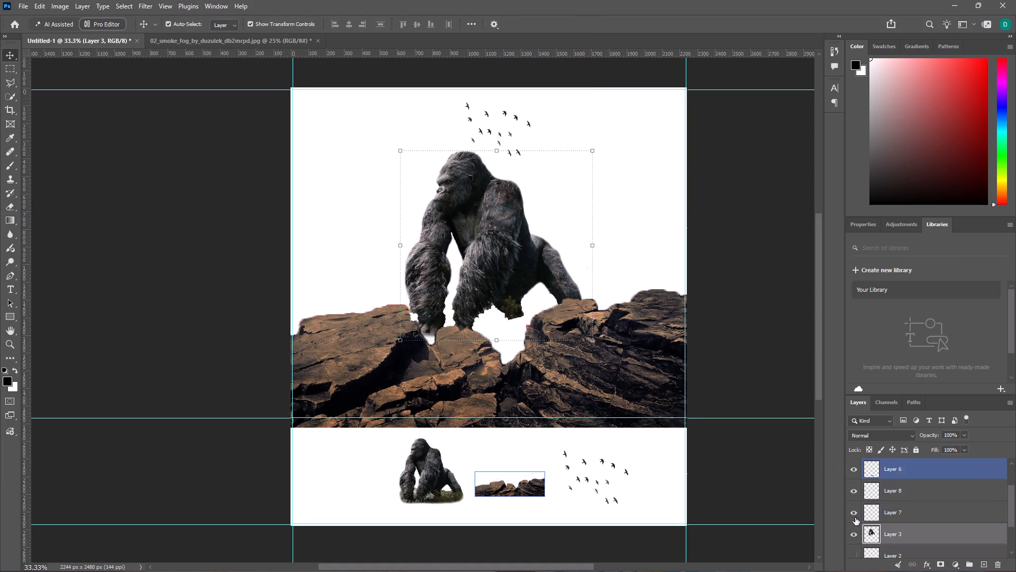
click(857, 552)
scroll(912, 498, down, 4)
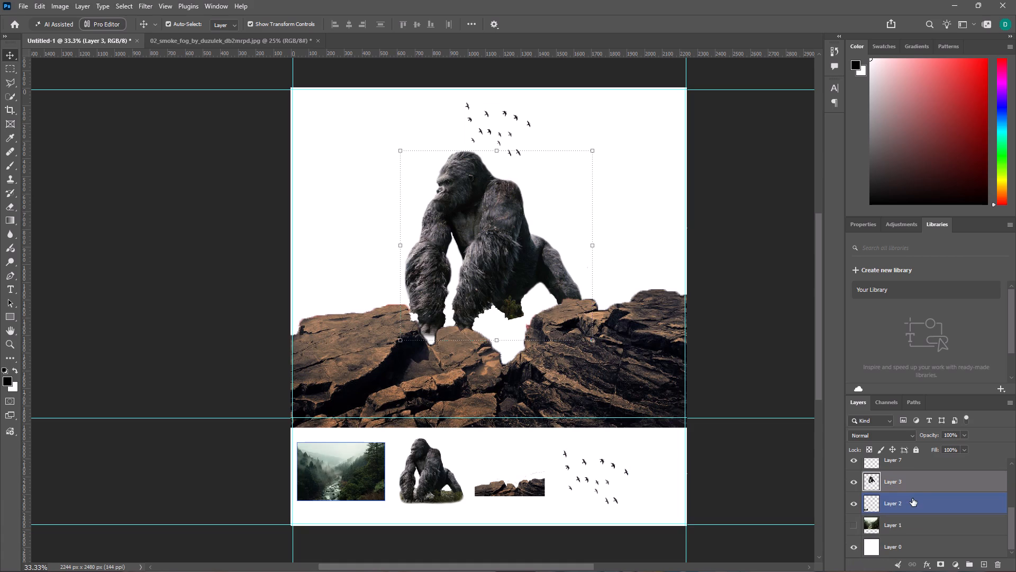
click(858, 524)
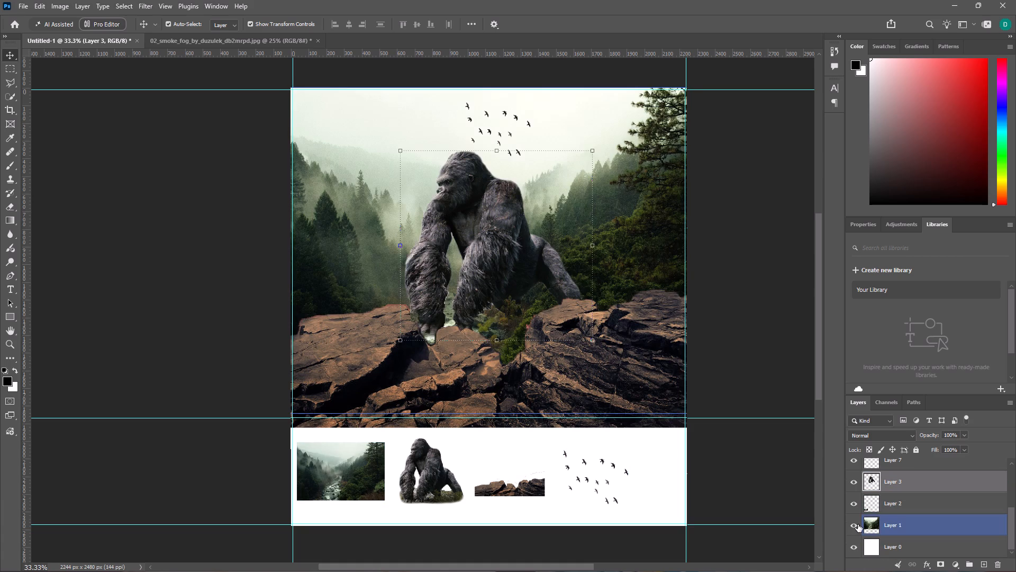
scroll(637, 490, up, 4)
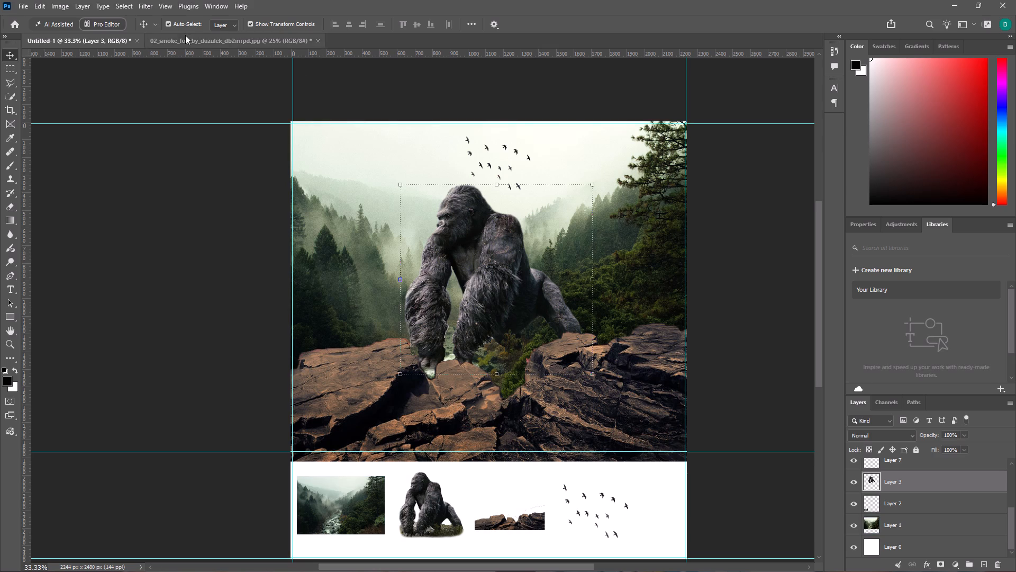
Open the gorilla layer in the Camera Raw Filter and set Temperature to +13 and Tint to 0.
click(145, 11)
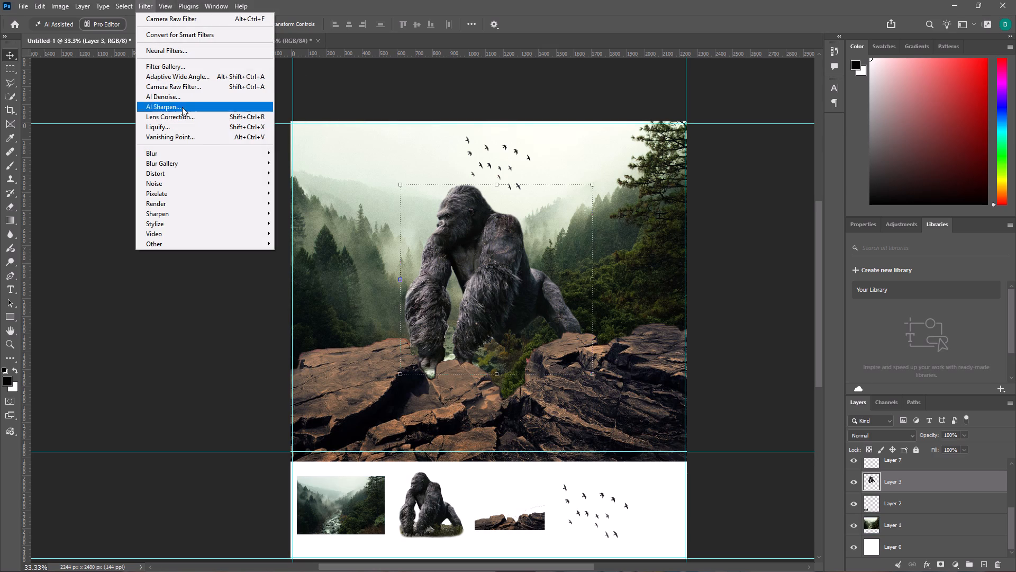
click(178, 88)
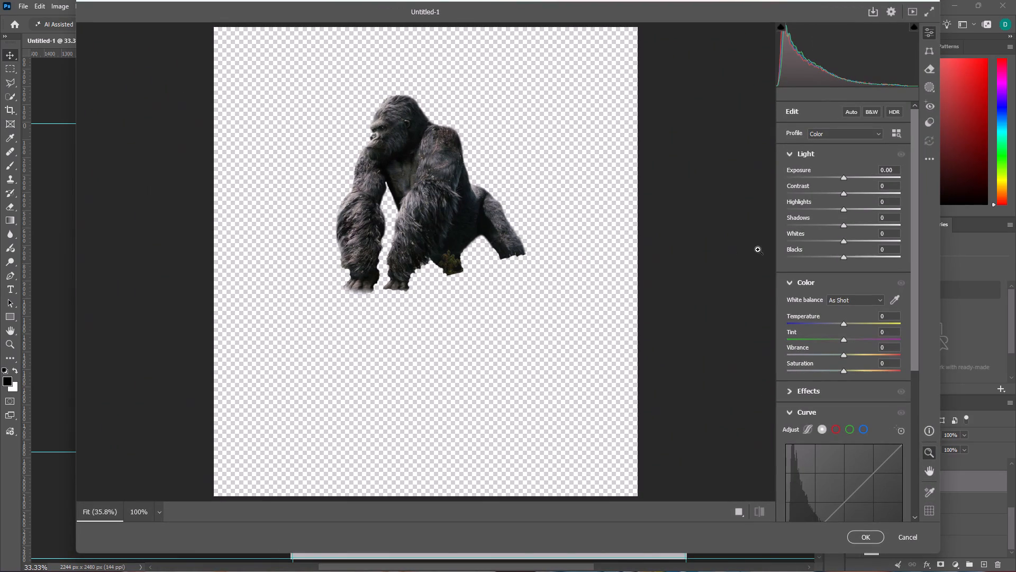
drag(843, 326, 840, 328)
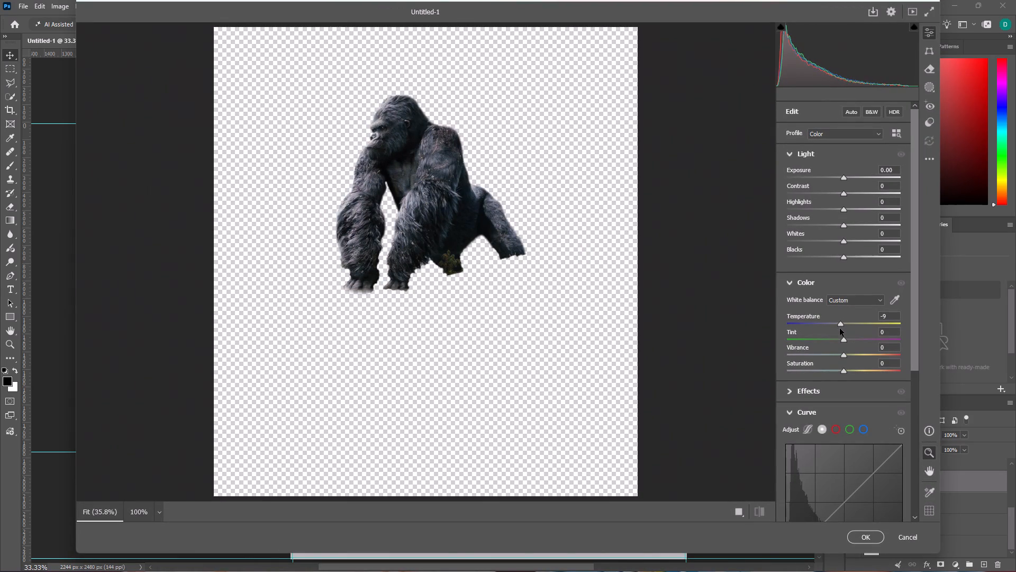
drag(840, 328, 850, 329)
drag(845, 339, 848, 339)
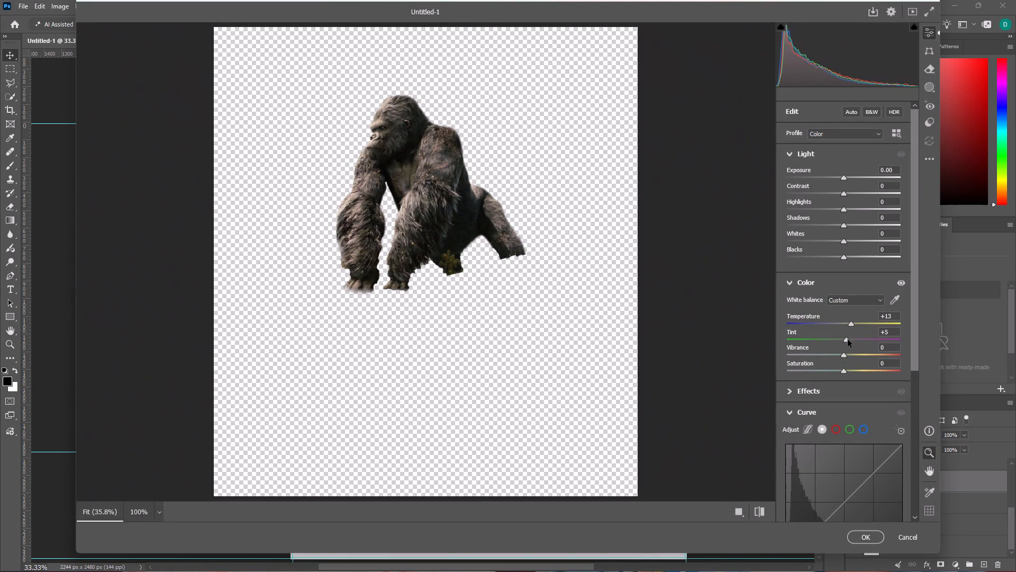
drag(848, 339, 843, 345)
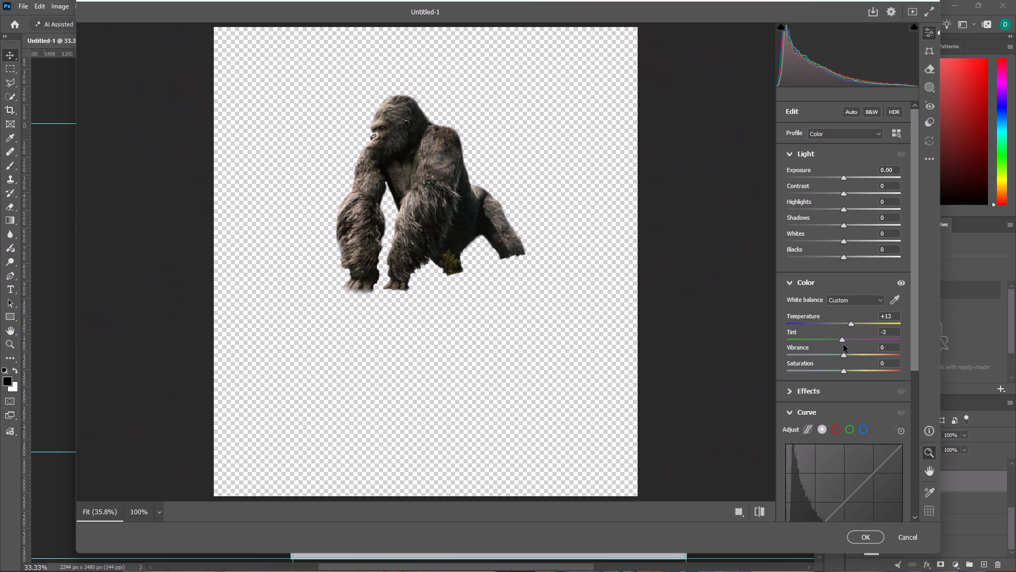
drag(843, 345, 846, 347)
drag(846, 347, 845, 347)
click(885, 334)
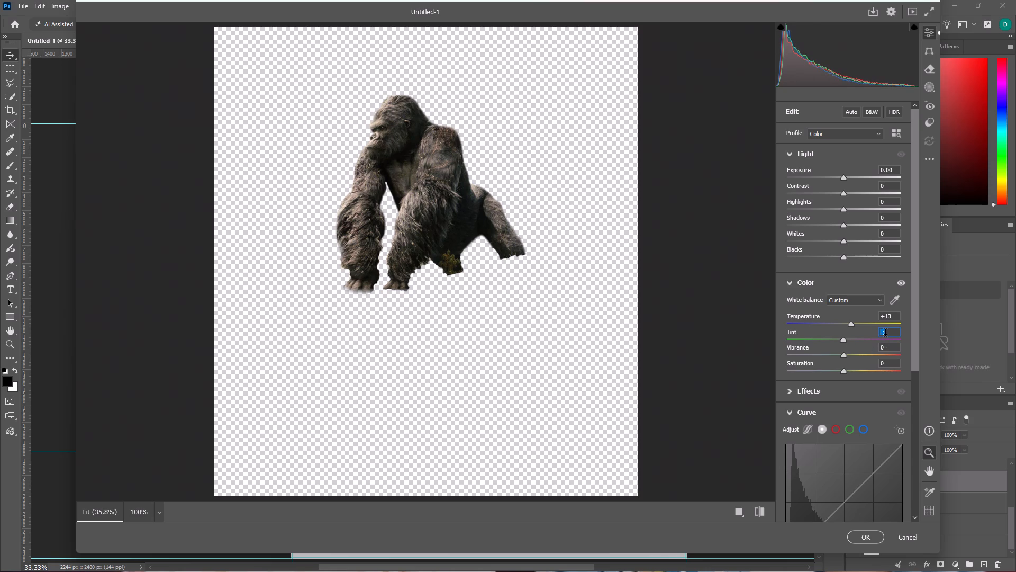
key(0)
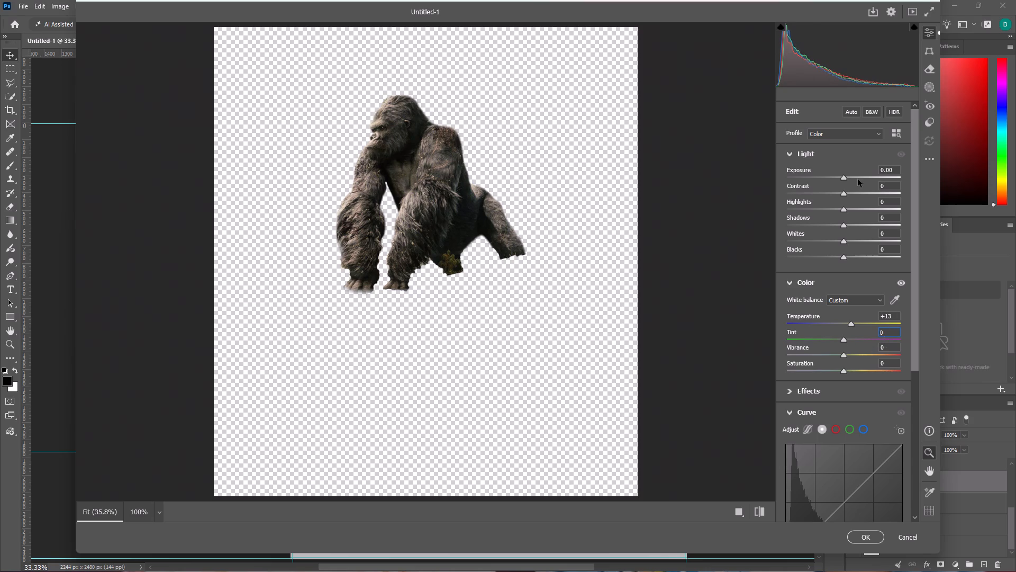
Adjust the gorilla's light: Exposure 0.00, Contrast +20, Highlights +16, Shadows +19, Whites -7 and Blacks -47.
click(858, 179)
drag(857, 178, 846, 180)
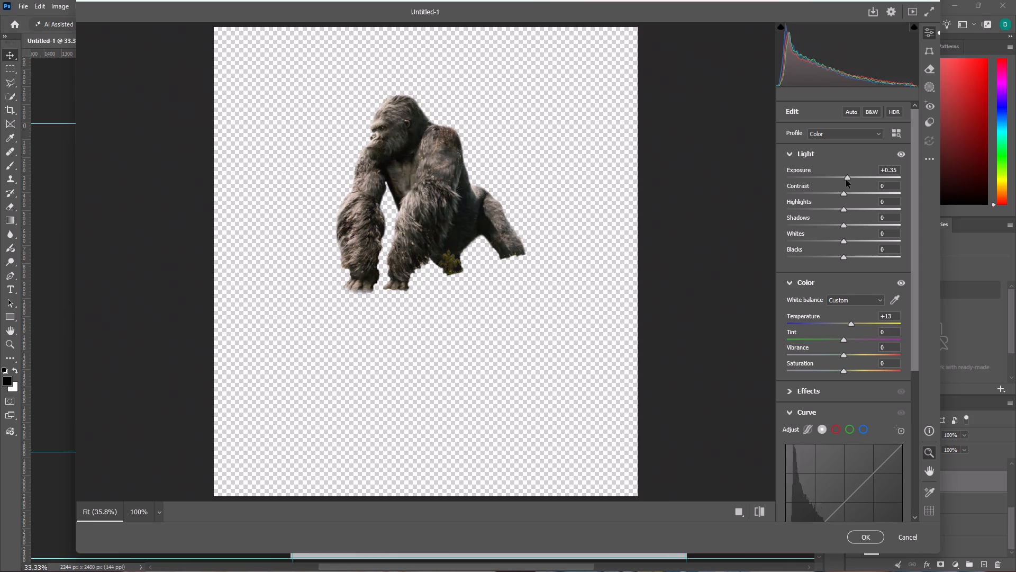
drag(846, 180, 842, 187)
drag(846, 195, 842, 200)
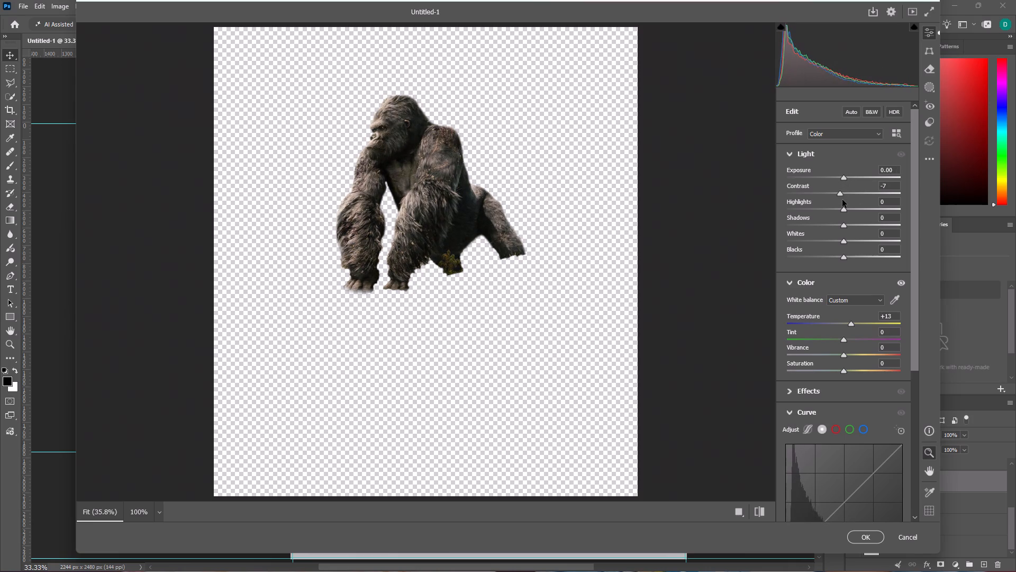
drag(842, 200, 857, 201)
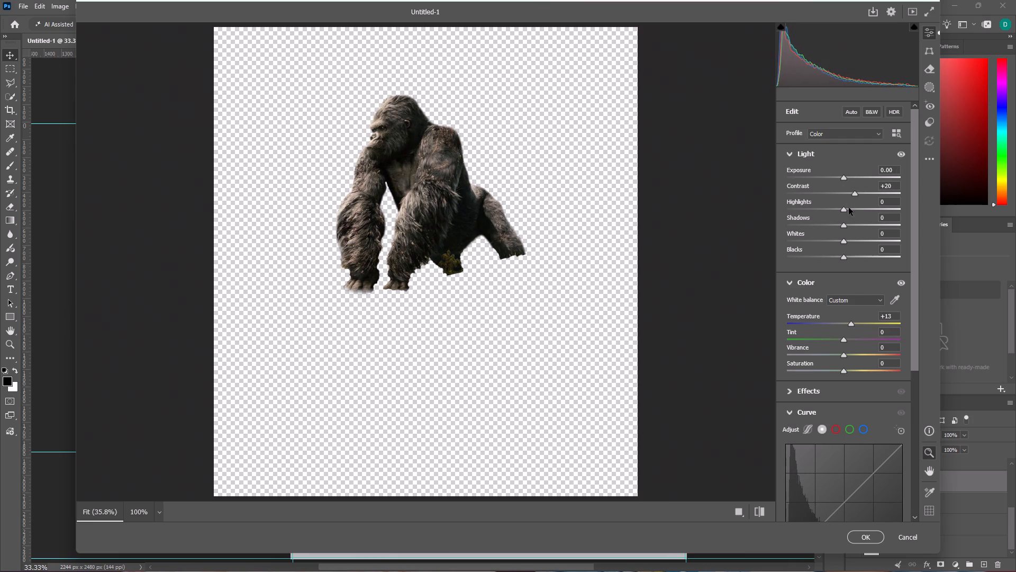
drag(846, 211, 855, 217)
drag(845, 227, 855, 228)
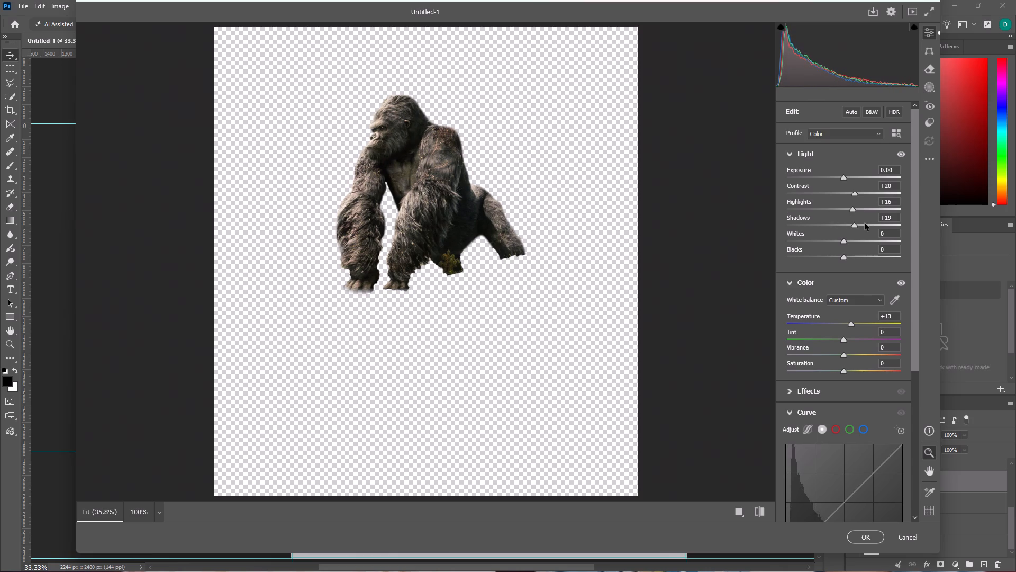
drag(843, 243, 857, 243)
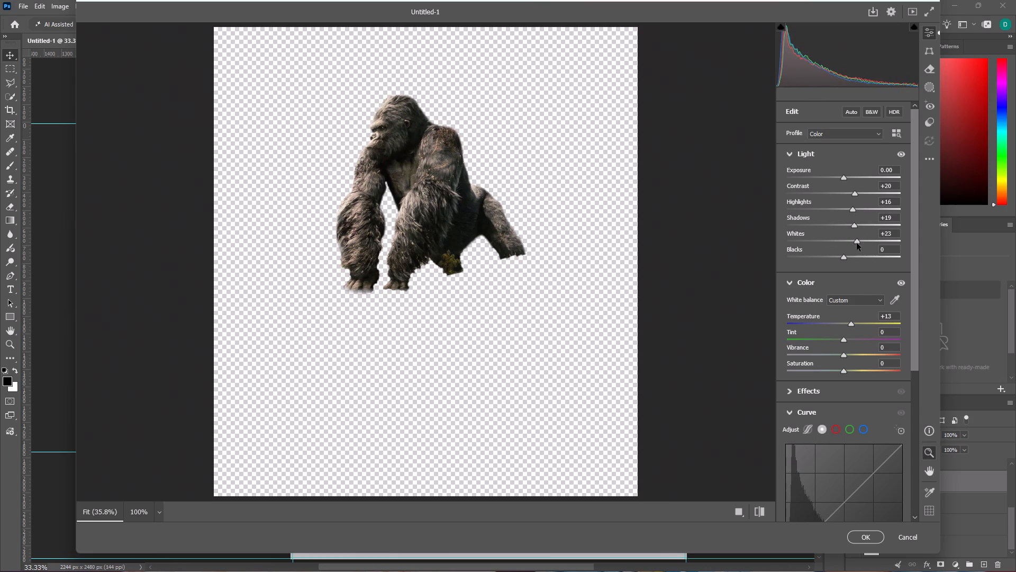
drag(857, 243, 840, 254)
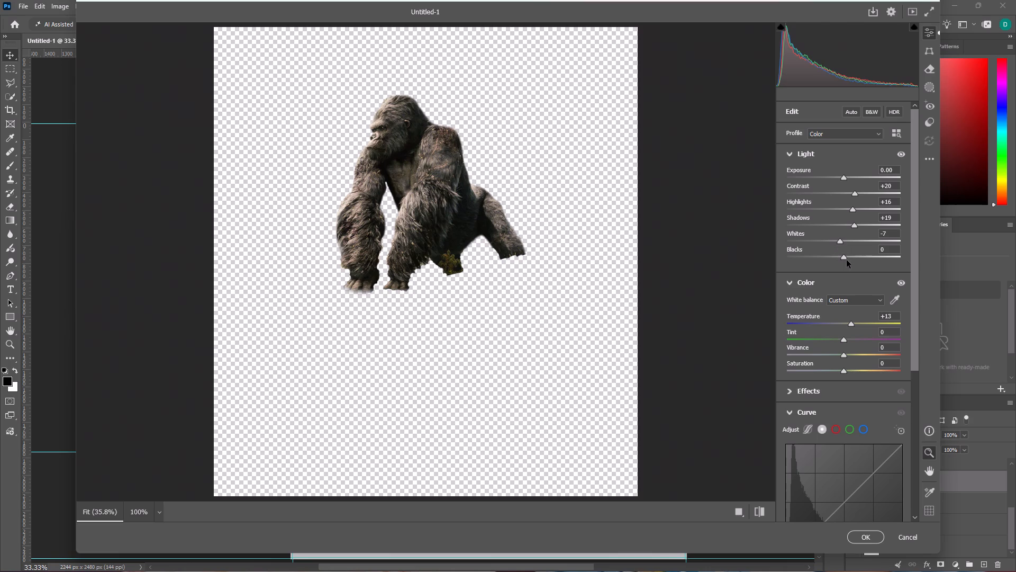
drag(847, 260, 830, 281)
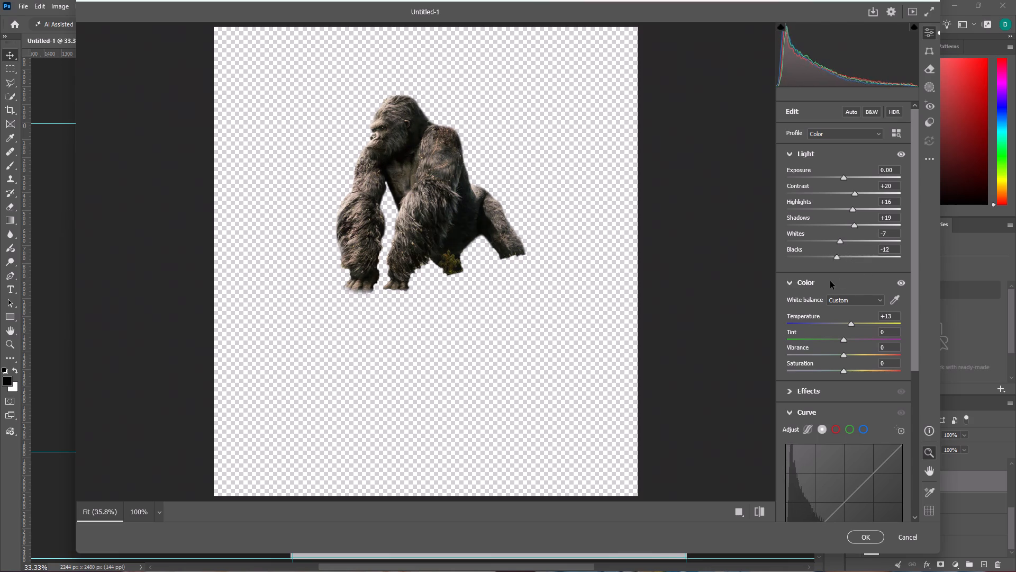
drag(830, 281, 820, 288)
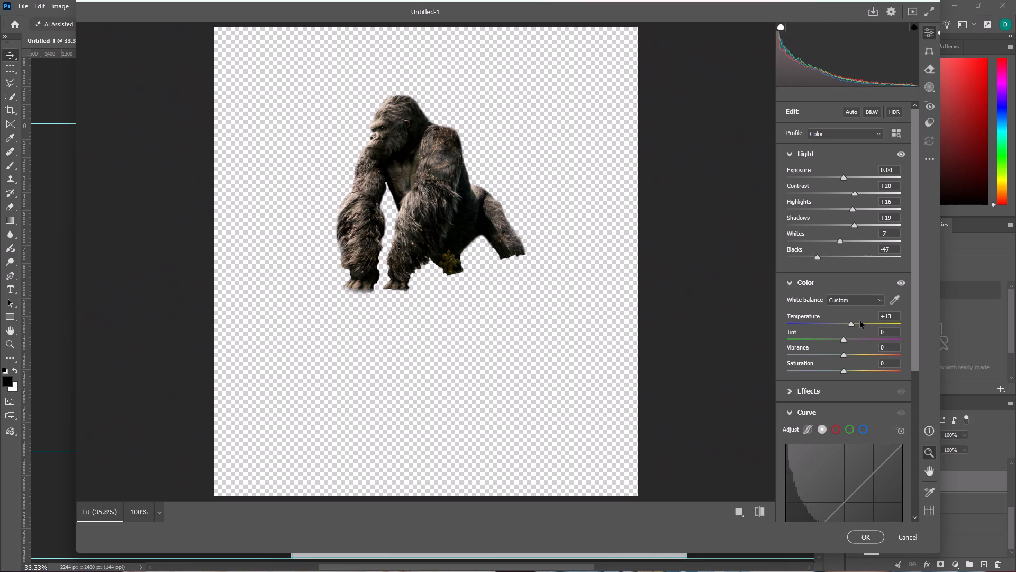
Warm the gorilla further by setting Temperature to +26.
drag(854, 324, 858, 323)
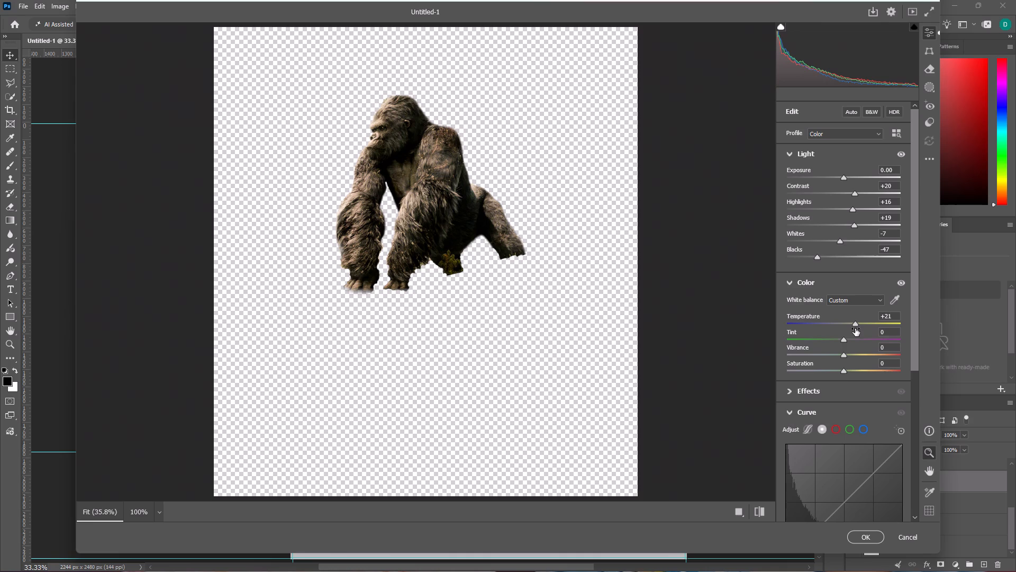
drag(856, 324, 859, 331)
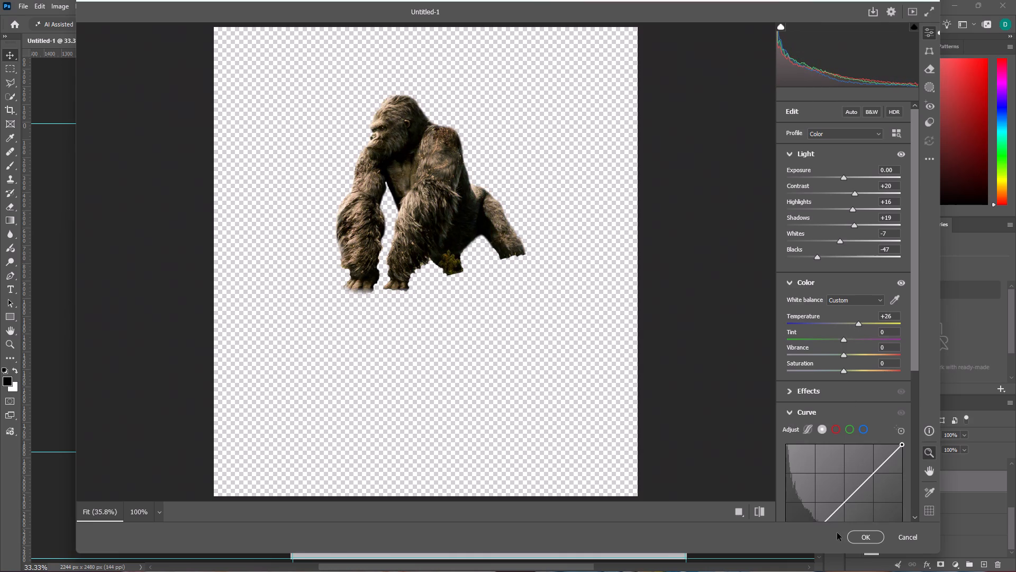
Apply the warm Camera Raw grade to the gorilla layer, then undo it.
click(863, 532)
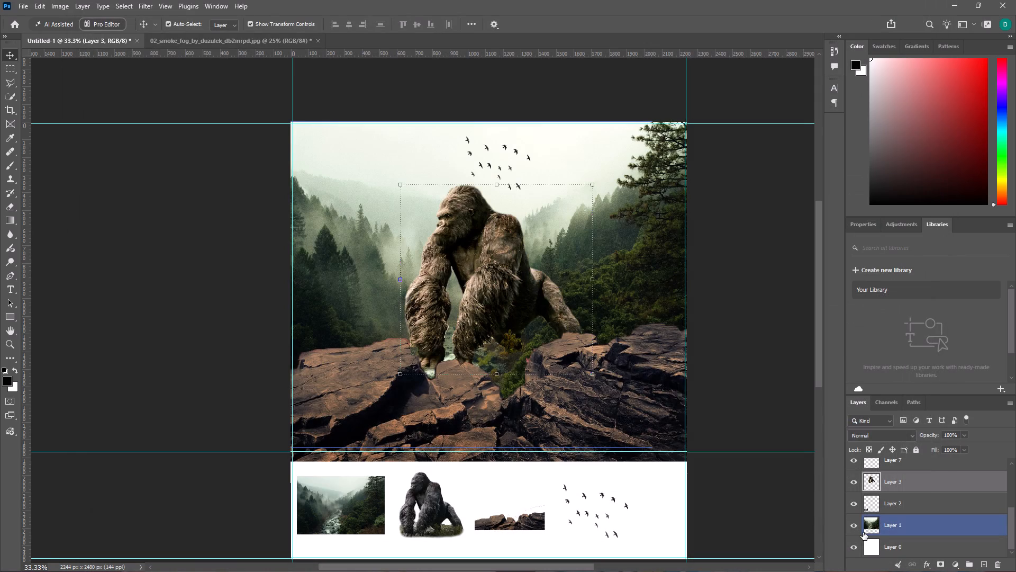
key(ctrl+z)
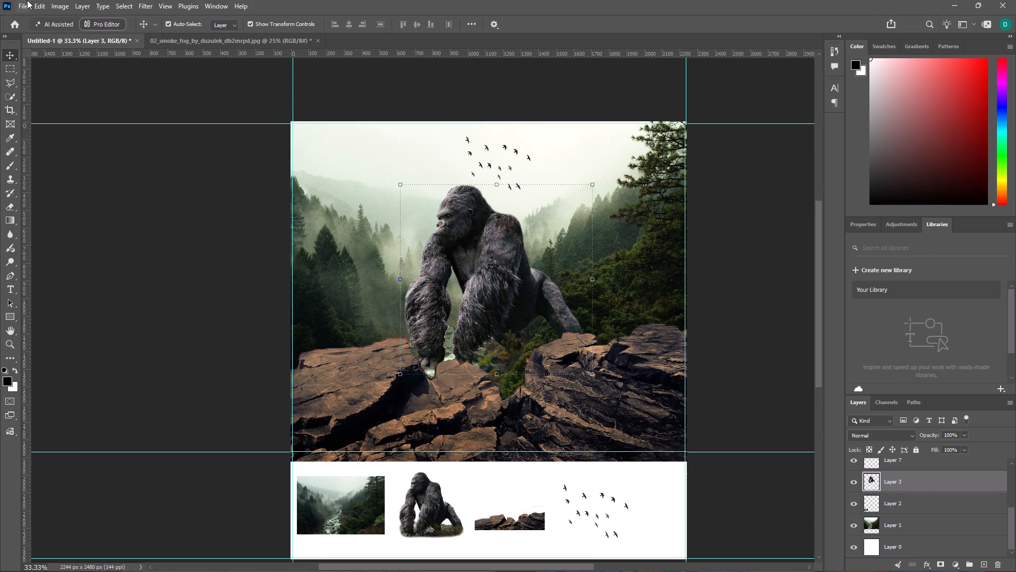
Reopen the gorilla layer in the Camera Raw Filter and set Exposure 0.00, Contrast +16 and Highlights +8.
click(146, 3)
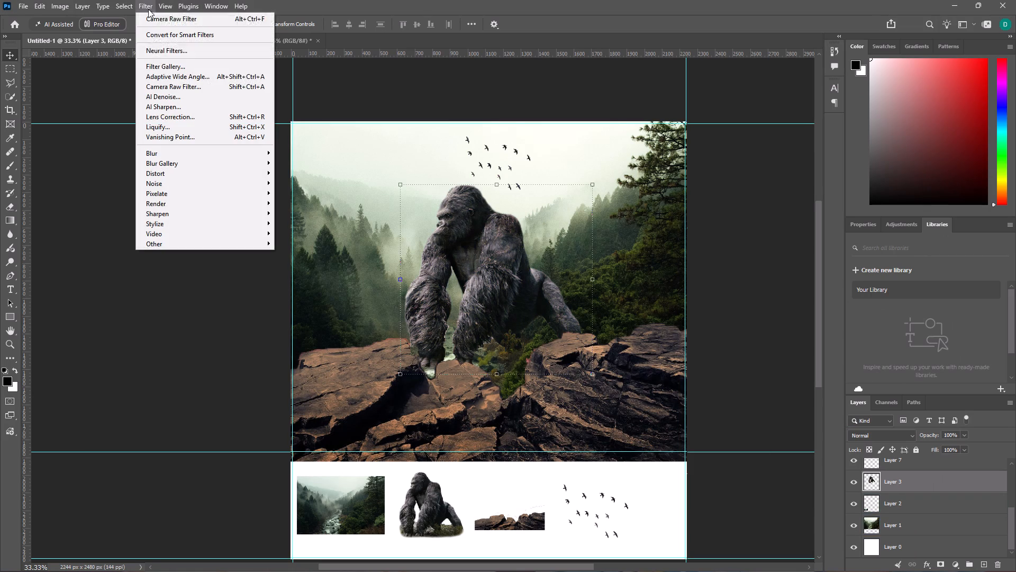
click(163, 87)
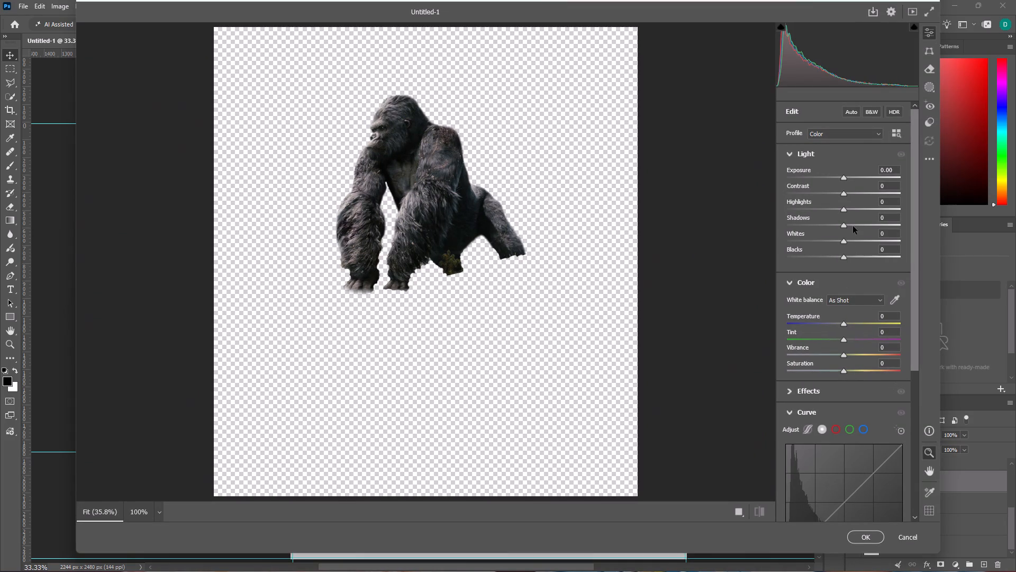
drag(843, 178, 848, 178)
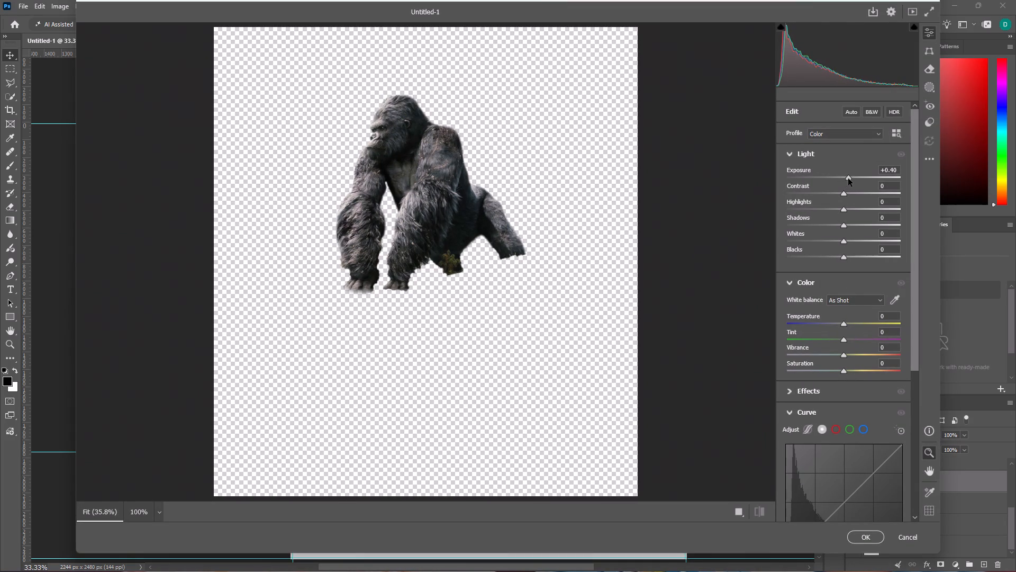
drag(848, 178, 851, 178)
drag(851, 178, 831, 186)
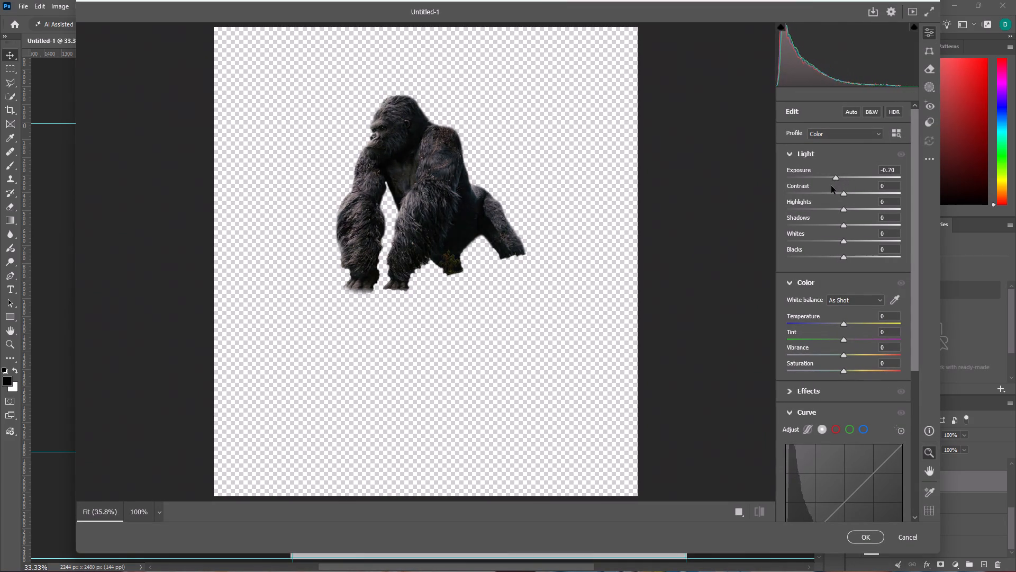
drag(831, 186, 843, 189)
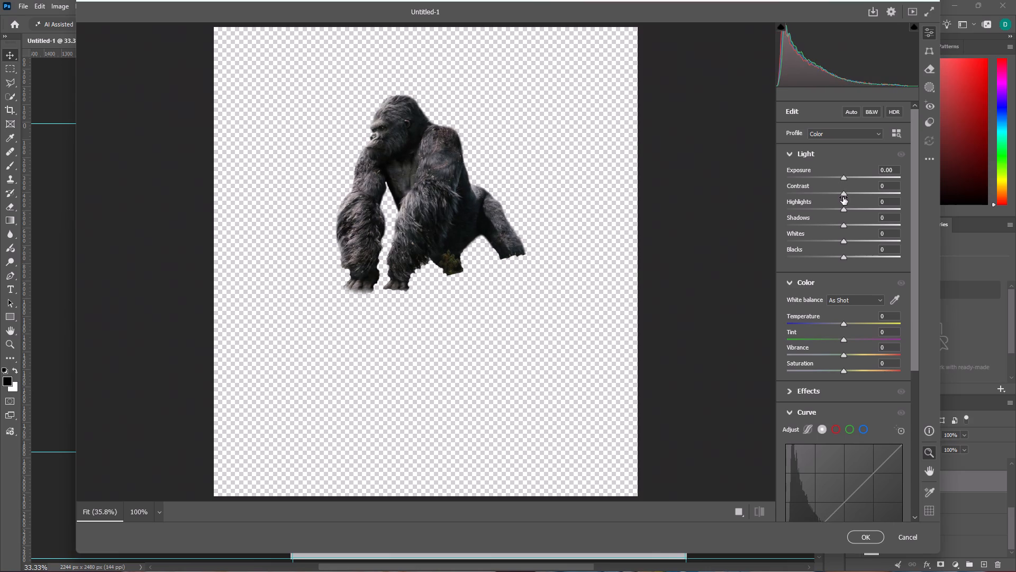
drag(843, 196, 847, 197)
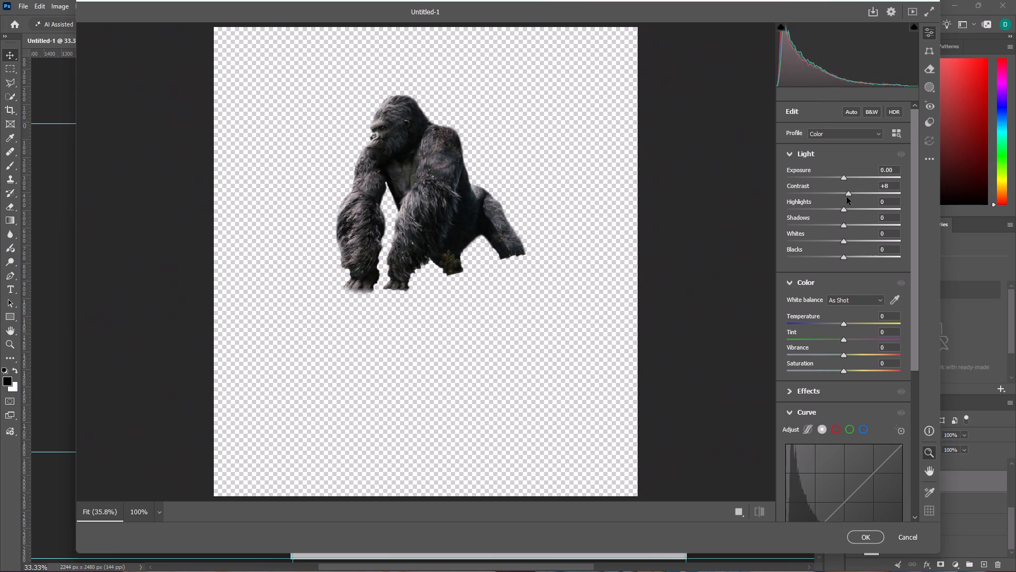
drag(847, 197, 852, 197)
drag(845, 210, 849, 212)
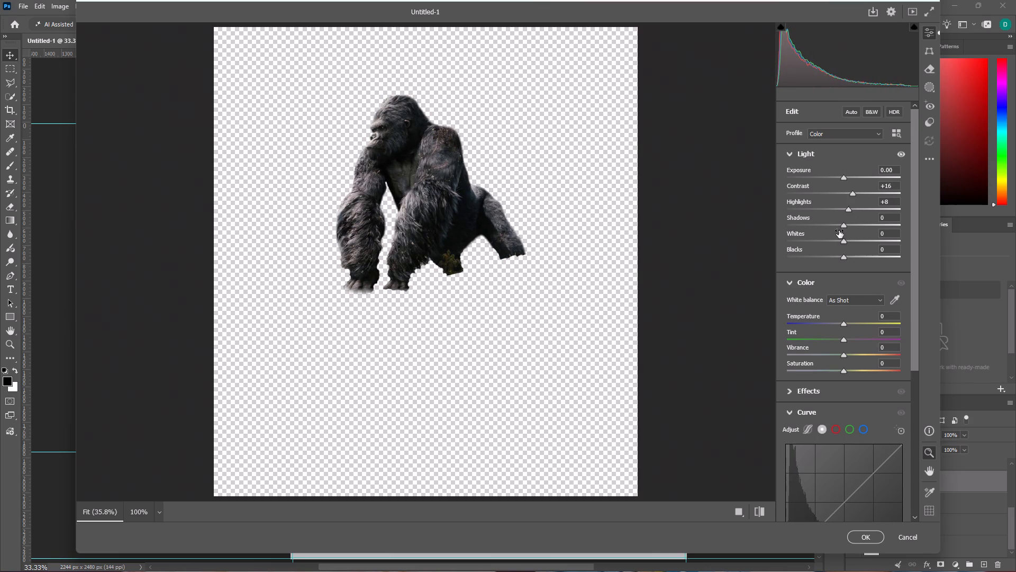
Set the gorilla's Temperature to +5 and apply the Camera Raw grade.
click(845, 324)
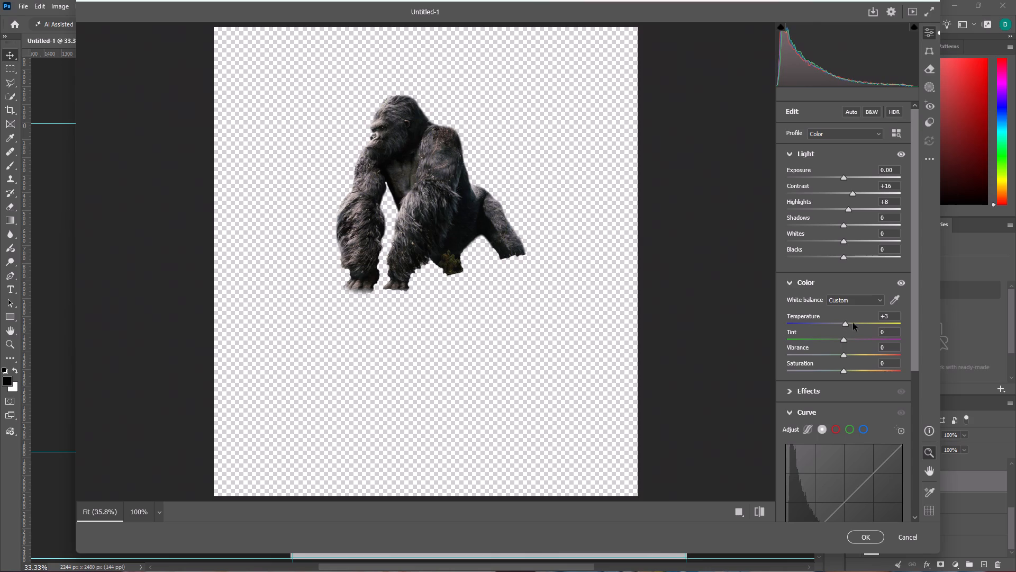
double_click(892, 313)
key(BackSpace)
key(5)
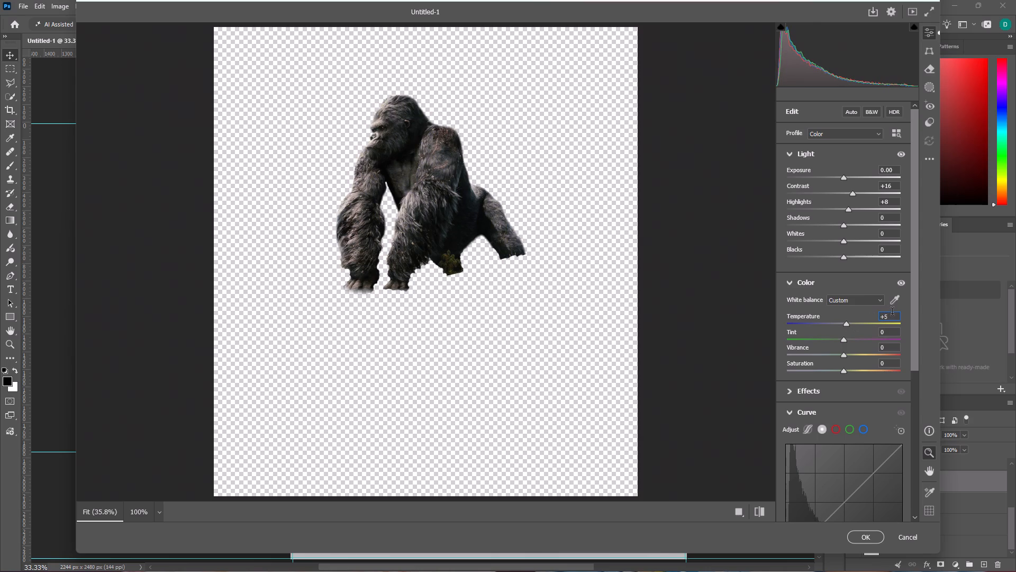
click(878, 534)
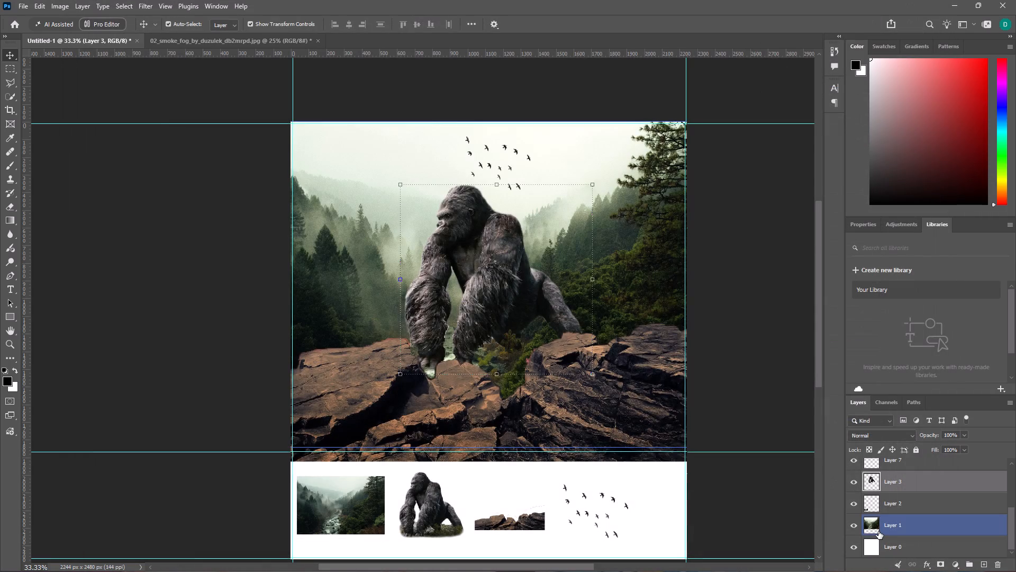
Start a text layer in the white strip beneath the forest and gorilla thumbnails and show its properties.
scroll(636, 495, down, 4)
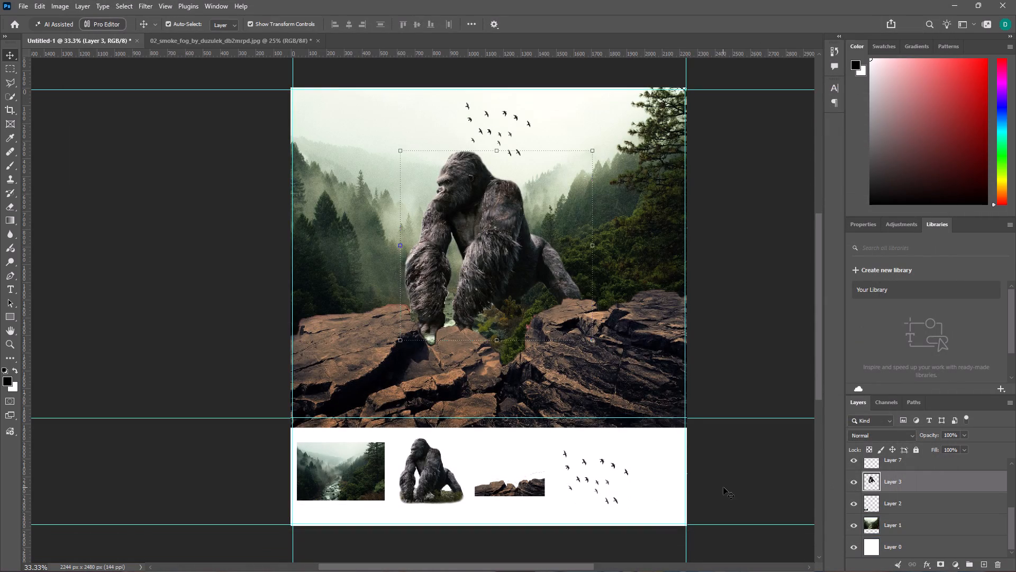
key(t)
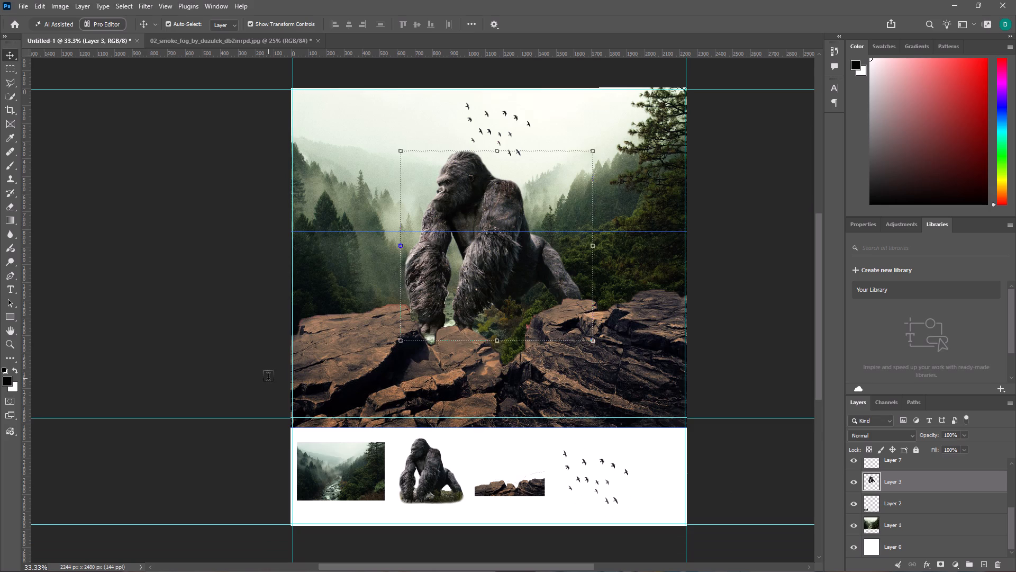
click(382, 520)
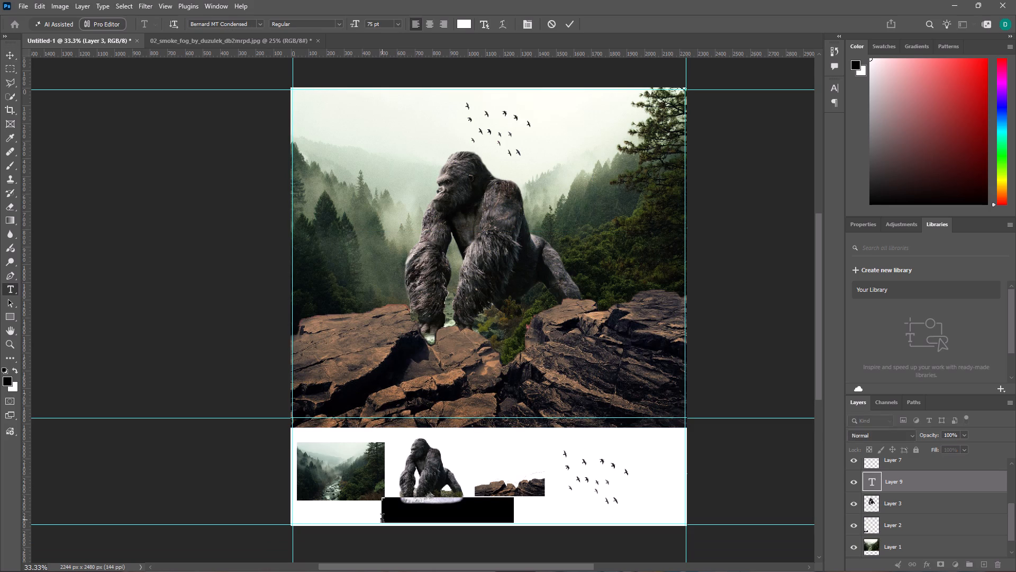
click(864, 227)
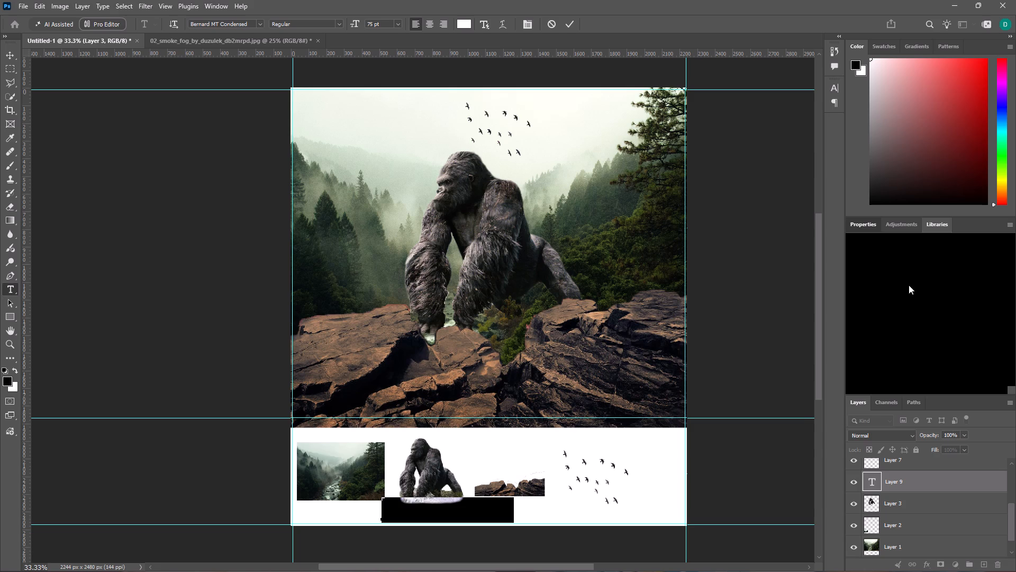
Set the new text layer's colour to black (#000000).
click(945, 342)
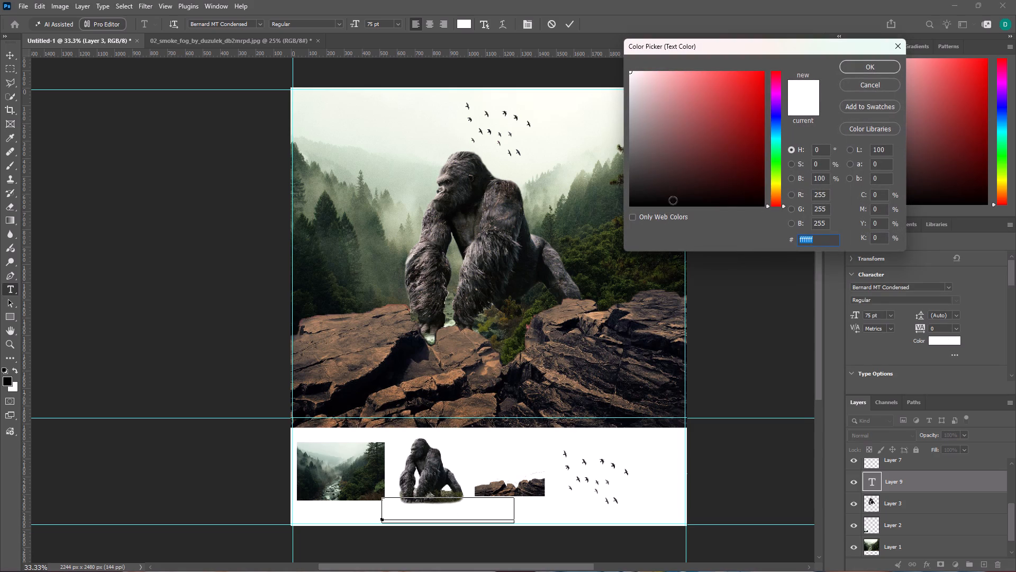
drag(651, 203, 595, 226)
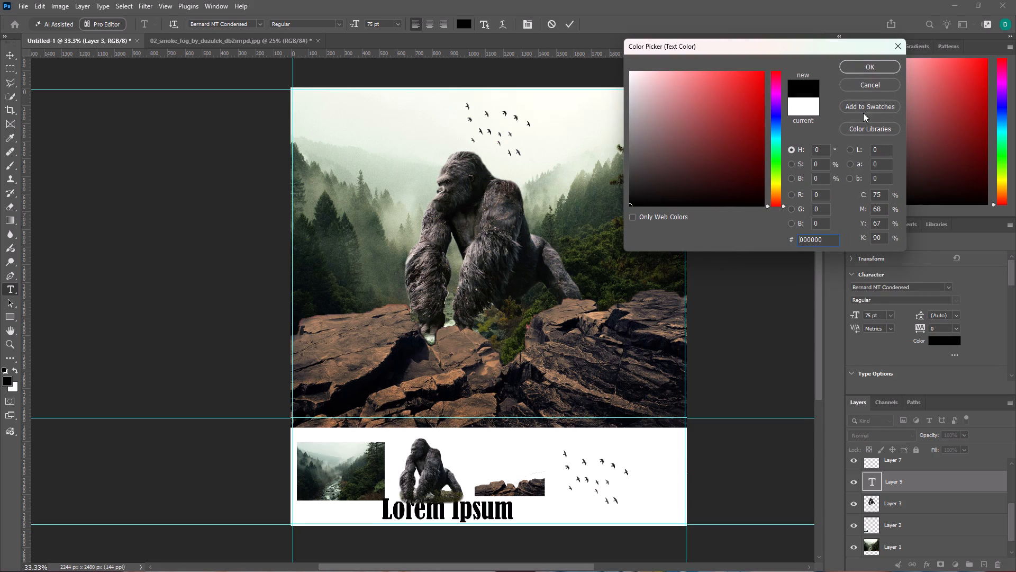
click(872, 64)
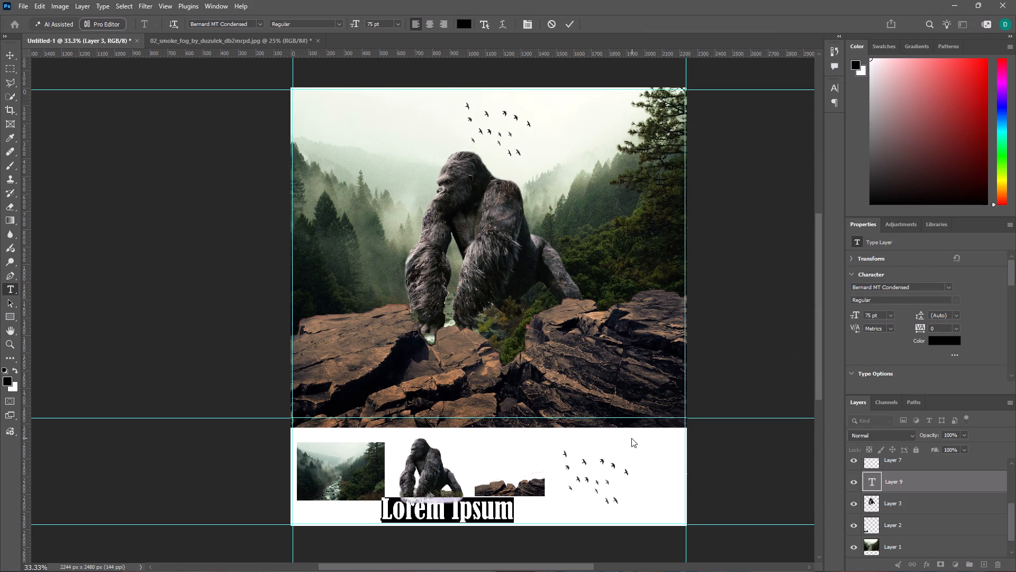
Replace the placeholder text beneath the thumbnails with "Asset".
key(BackSpace)
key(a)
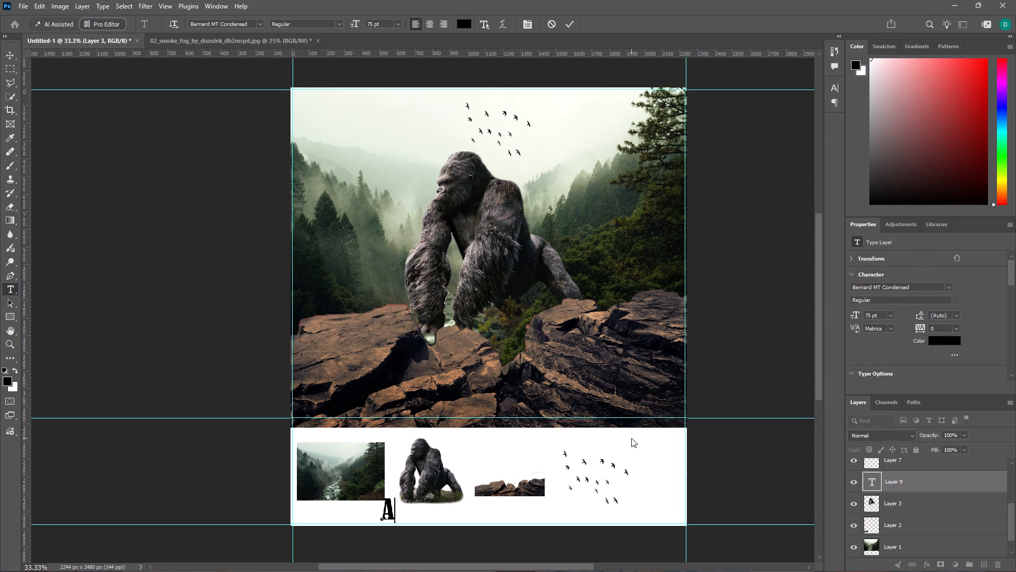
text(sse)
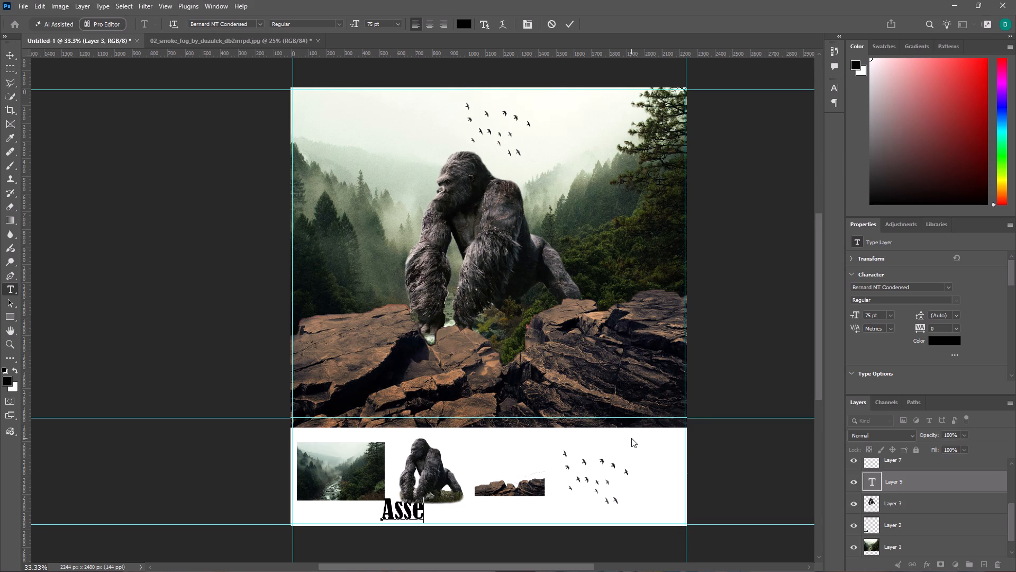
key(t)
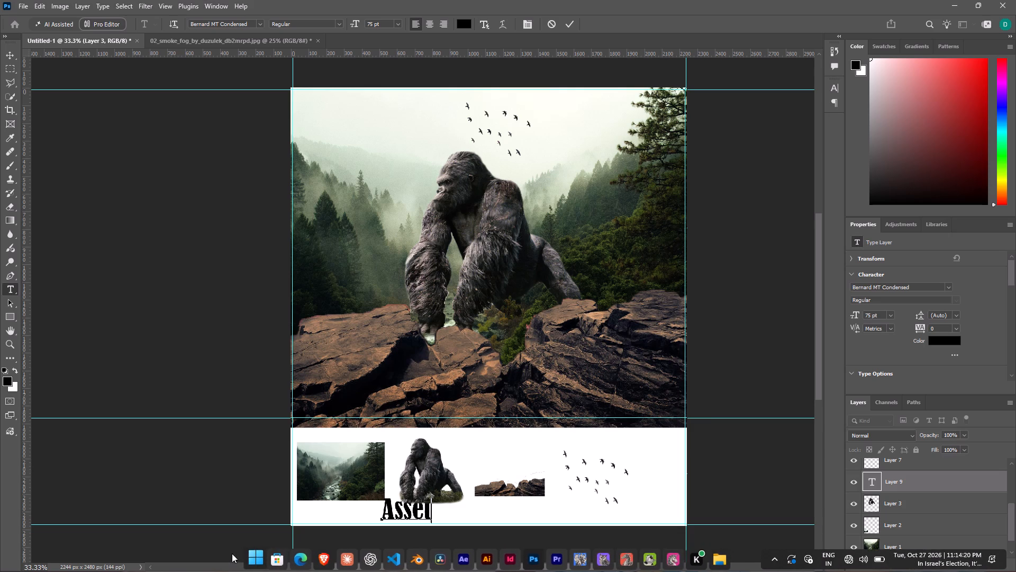
Switch to the Windows Start search, ready to look up an app.
click(251, 557)
scroll(478, 435, down, 6)
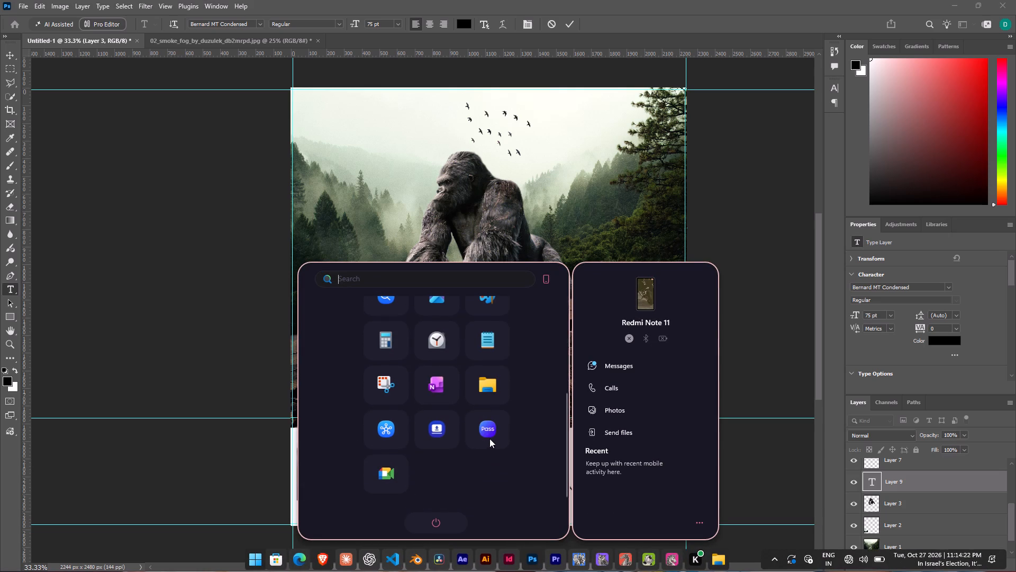
click(367, 270)
click(369, 278)
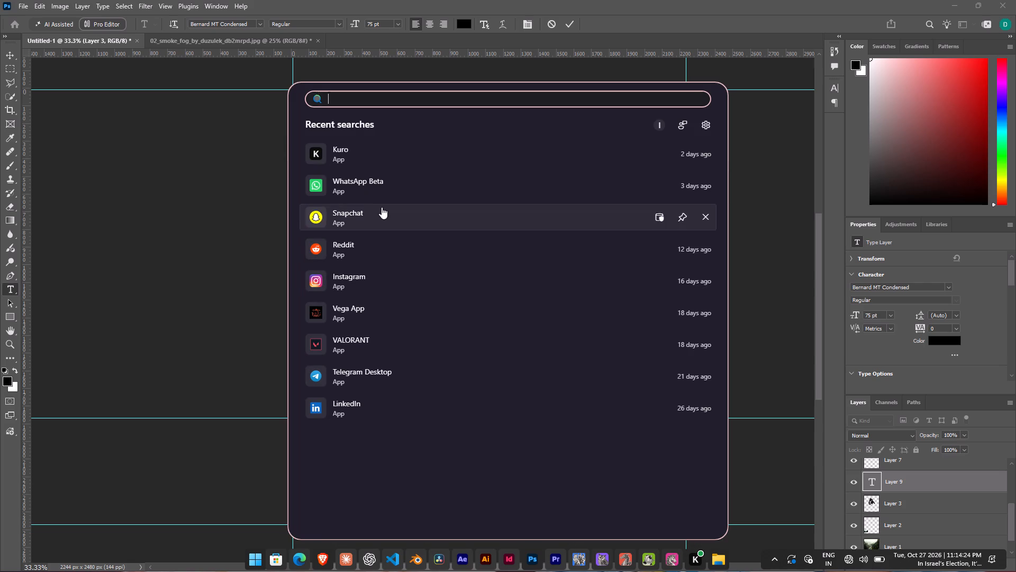
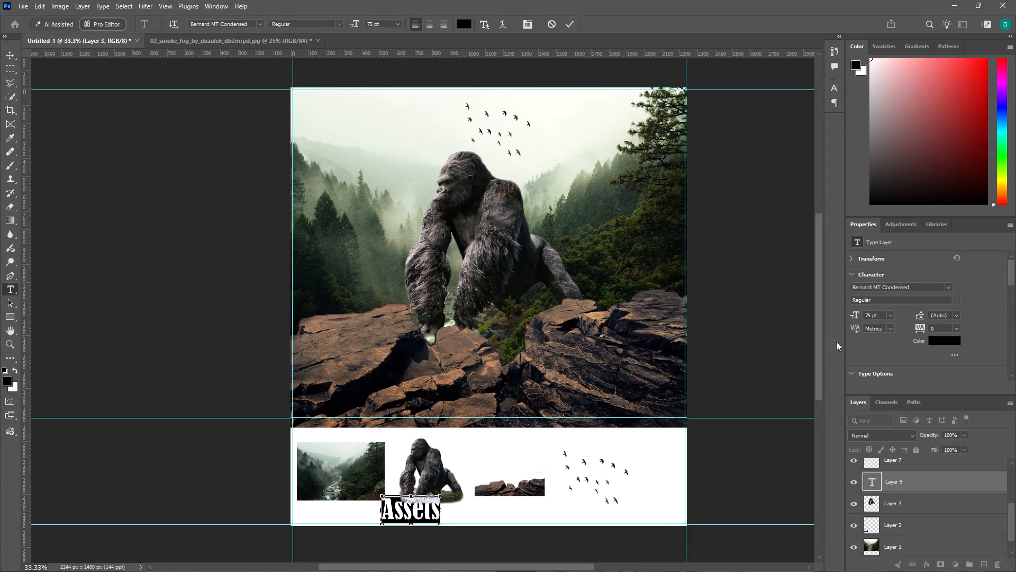
Set the Assets text to 60 pt in Arial Rounded MT Bold and commit it.
click(891, 316)
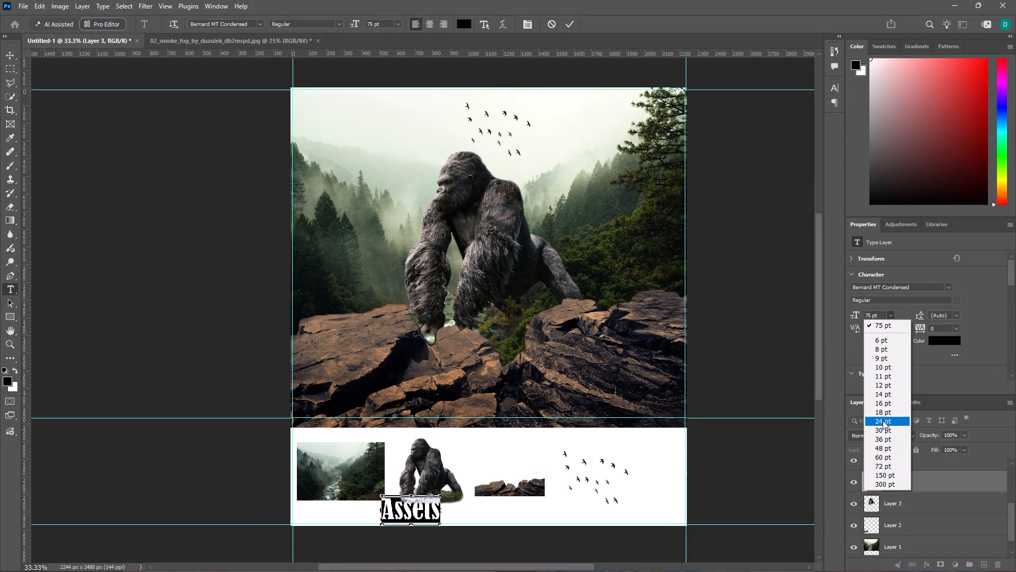
click(881, 455)
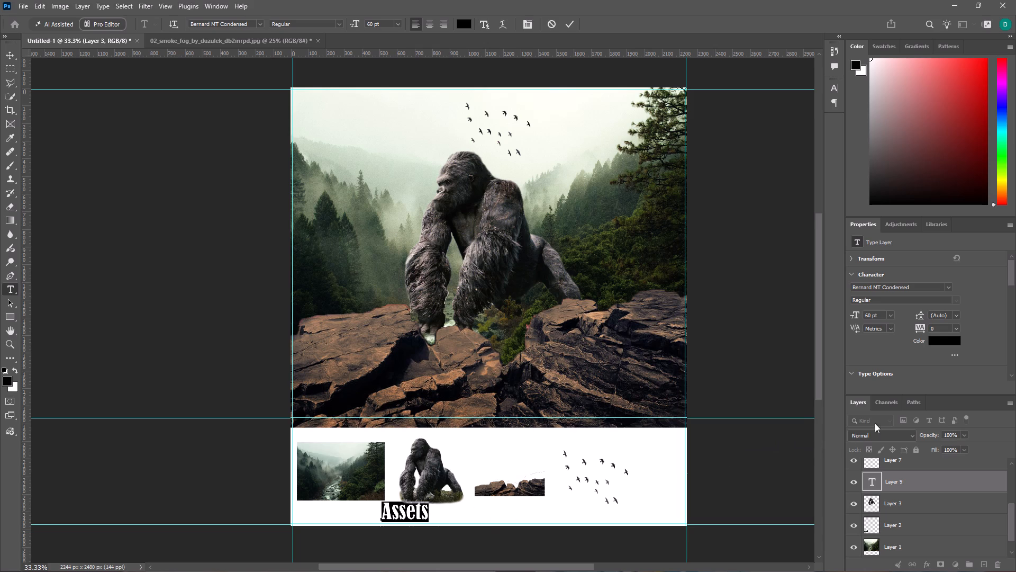
click(950, 286)
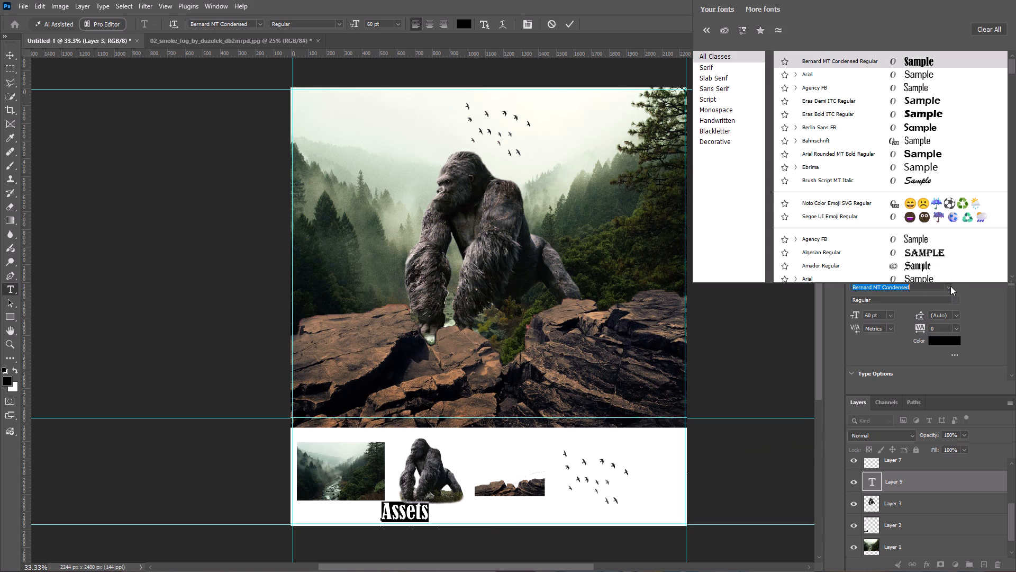
click(941, 148)
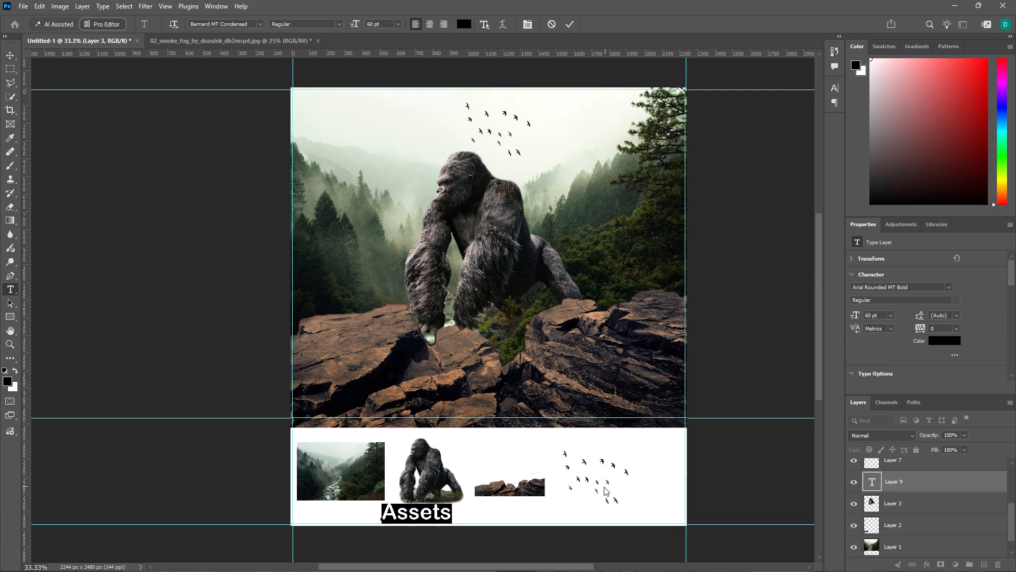
click(780, 489)
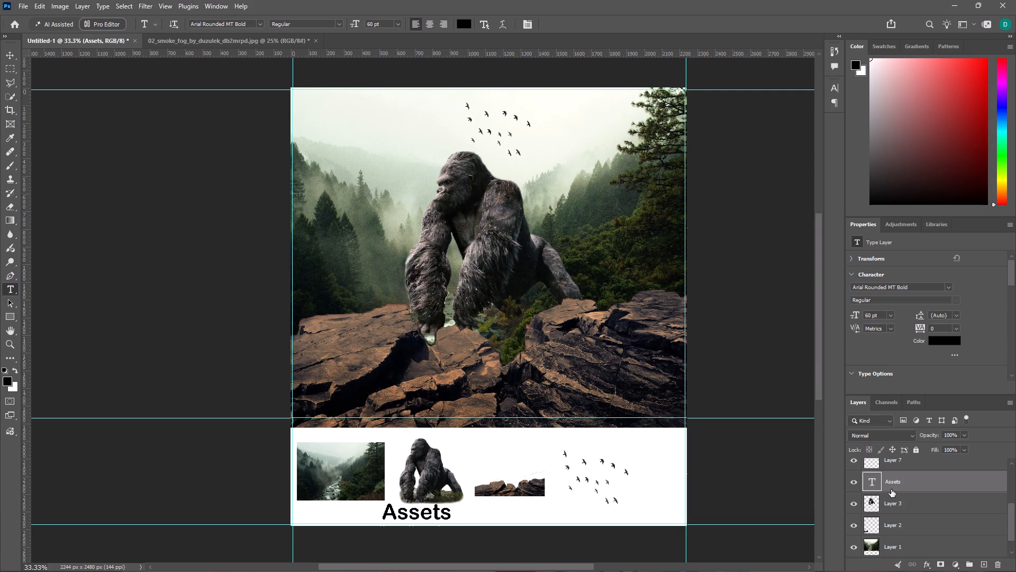
Move the Assets text to the horizontal centre of the white strip, with its centre at about X 1122 px, Y 2404 px.
click(891, 489)
key(ctrl+t)
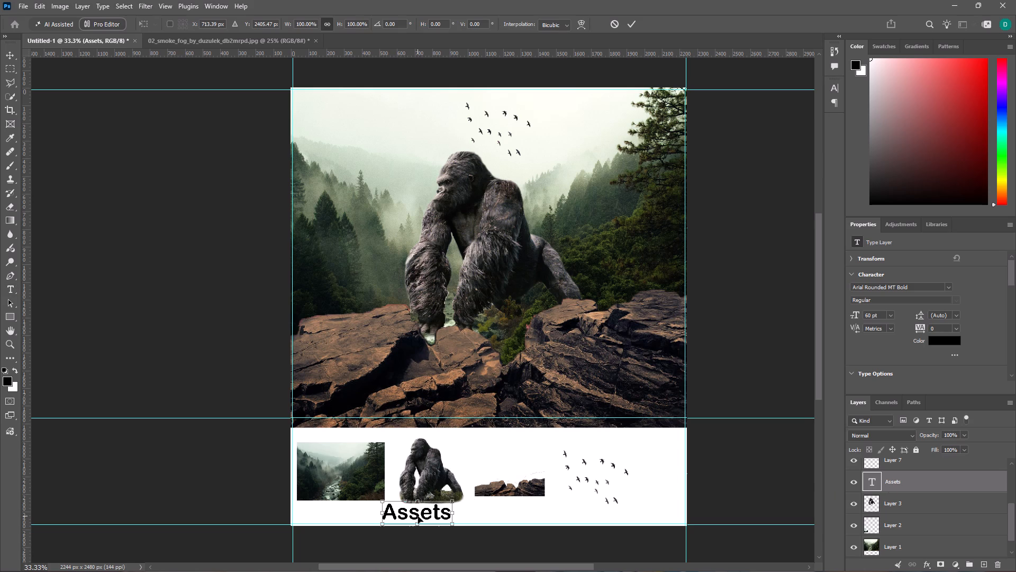
drag(416, 513, 472, 513)
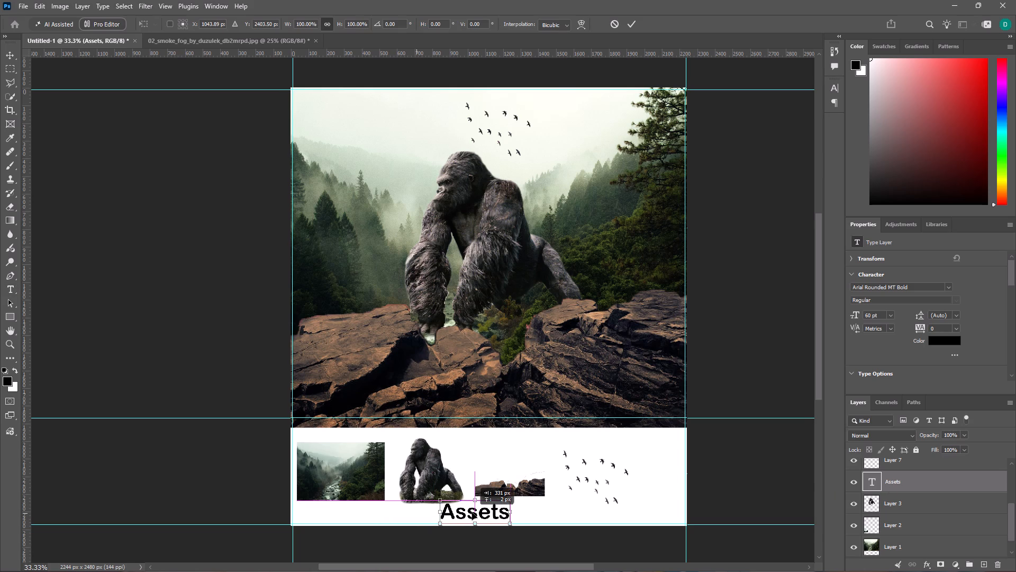
drag(472, 513, 490, 512)
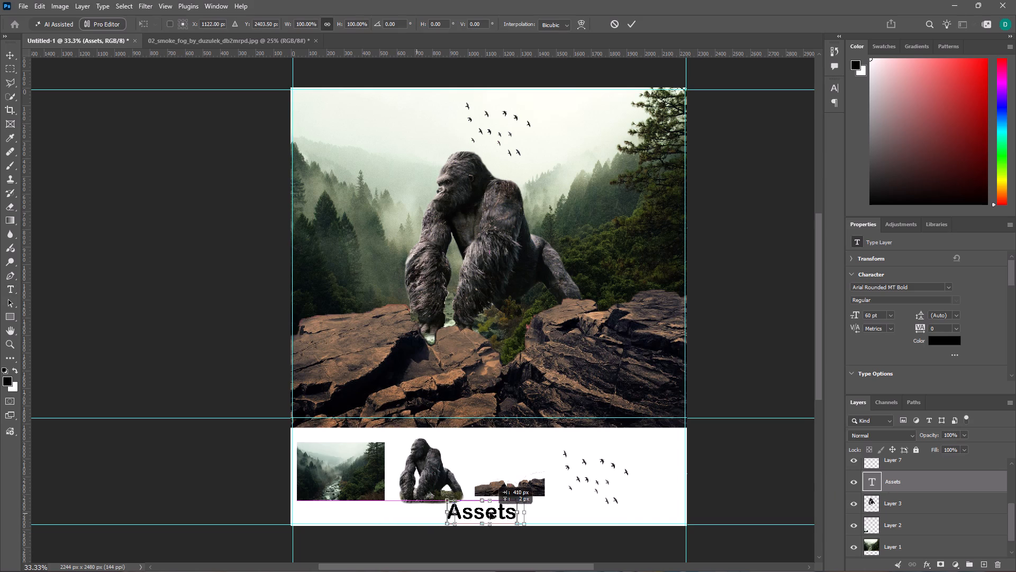
drag(490, 512, 486, 512)
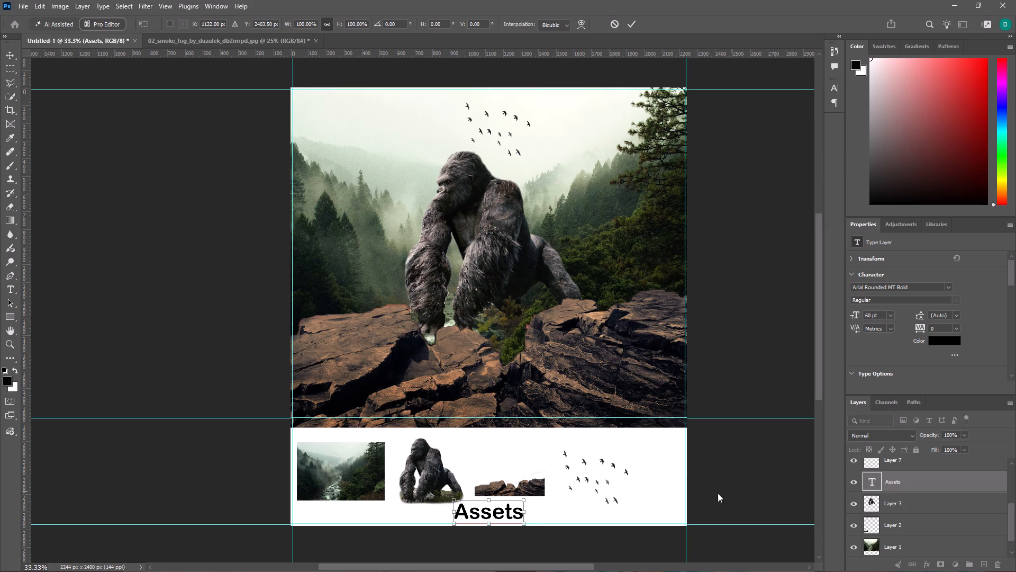
click(718, 478)
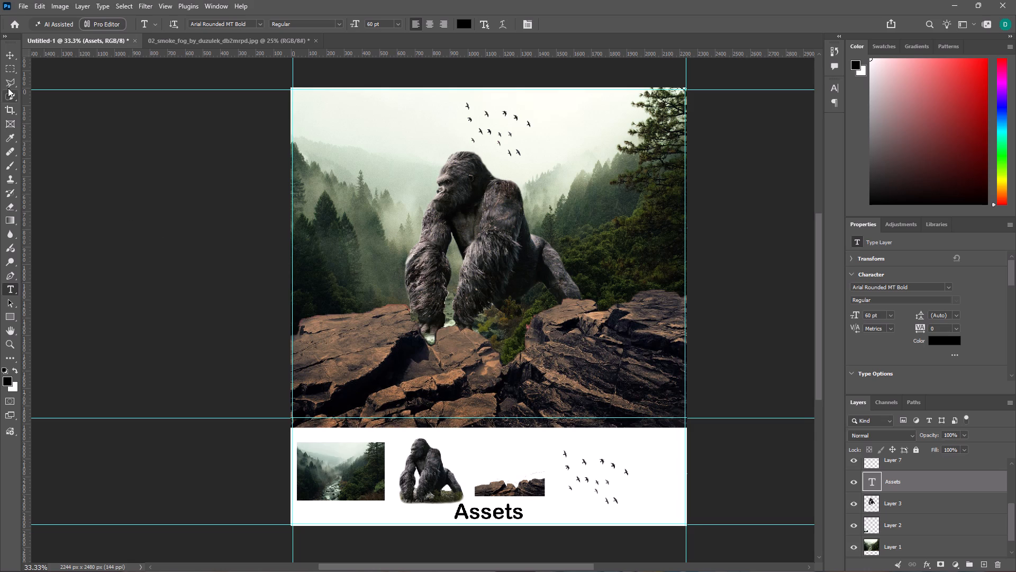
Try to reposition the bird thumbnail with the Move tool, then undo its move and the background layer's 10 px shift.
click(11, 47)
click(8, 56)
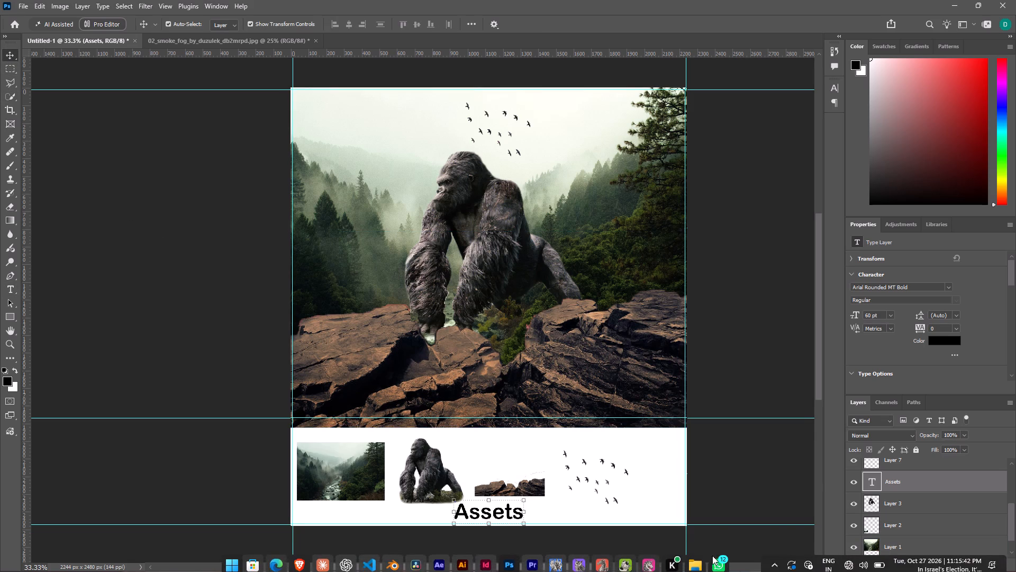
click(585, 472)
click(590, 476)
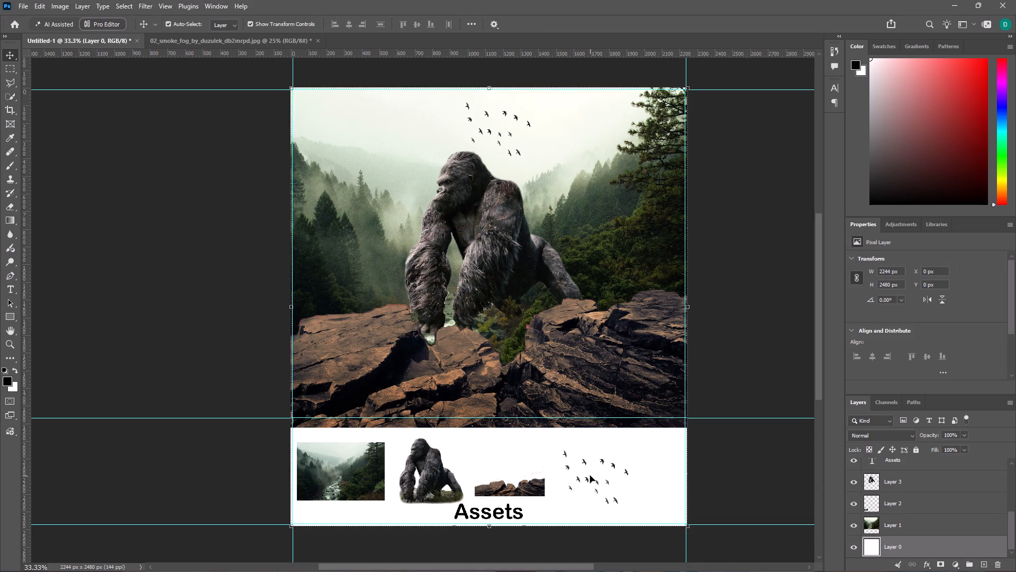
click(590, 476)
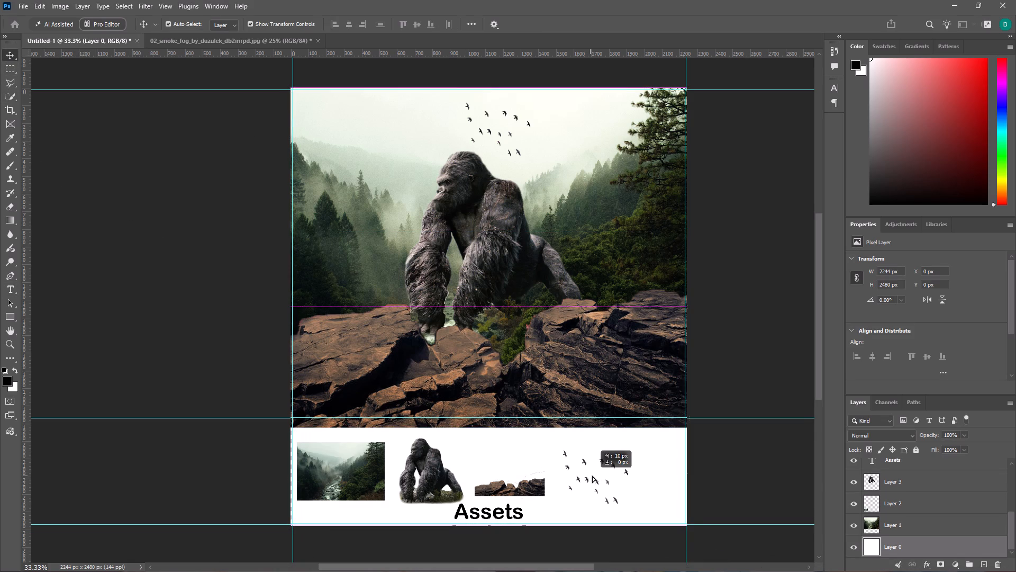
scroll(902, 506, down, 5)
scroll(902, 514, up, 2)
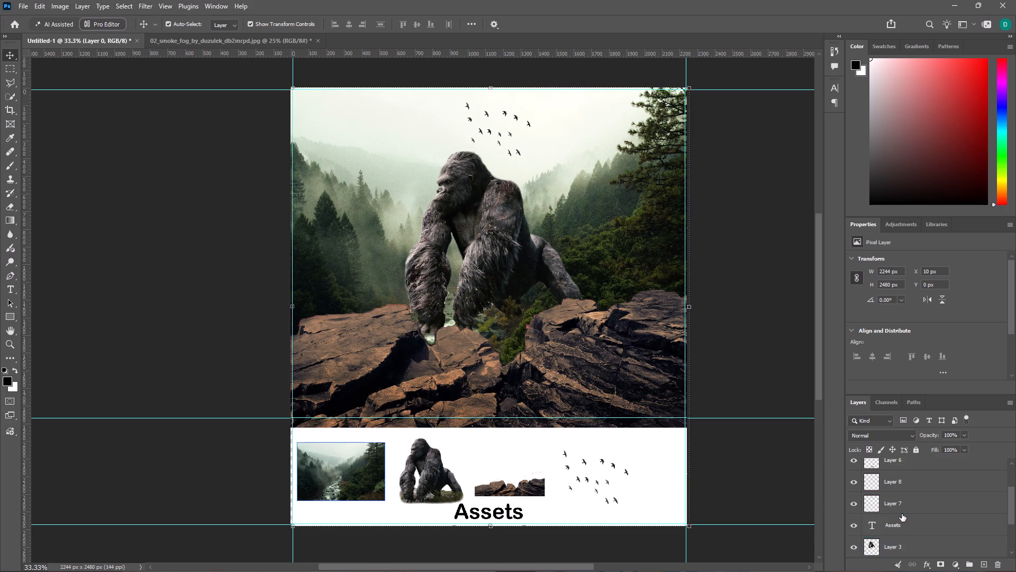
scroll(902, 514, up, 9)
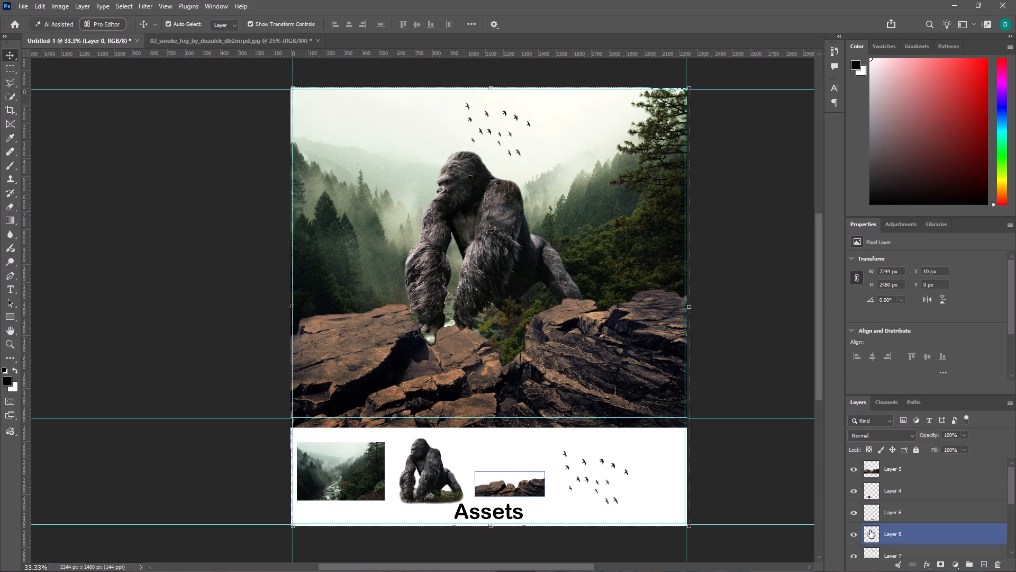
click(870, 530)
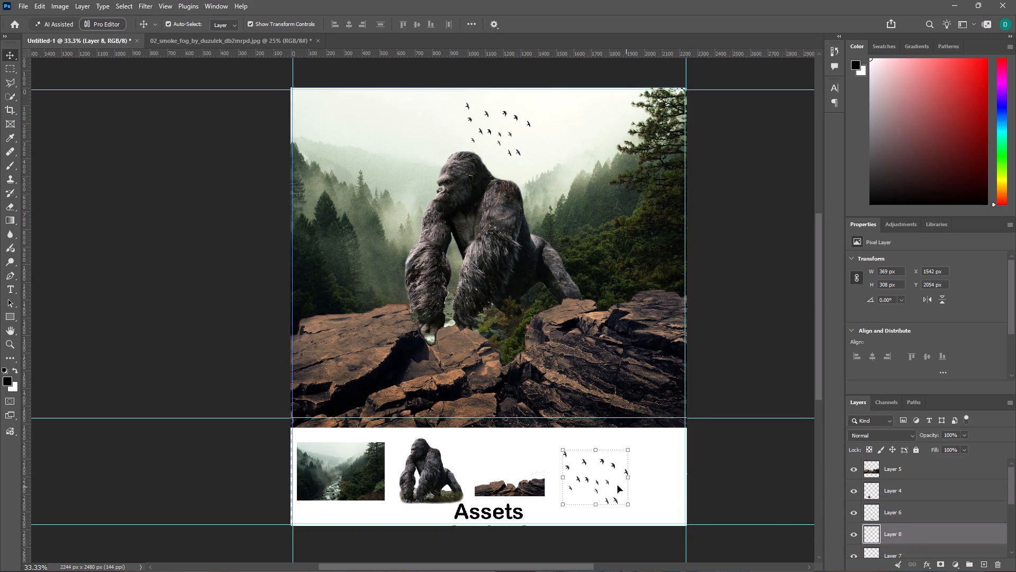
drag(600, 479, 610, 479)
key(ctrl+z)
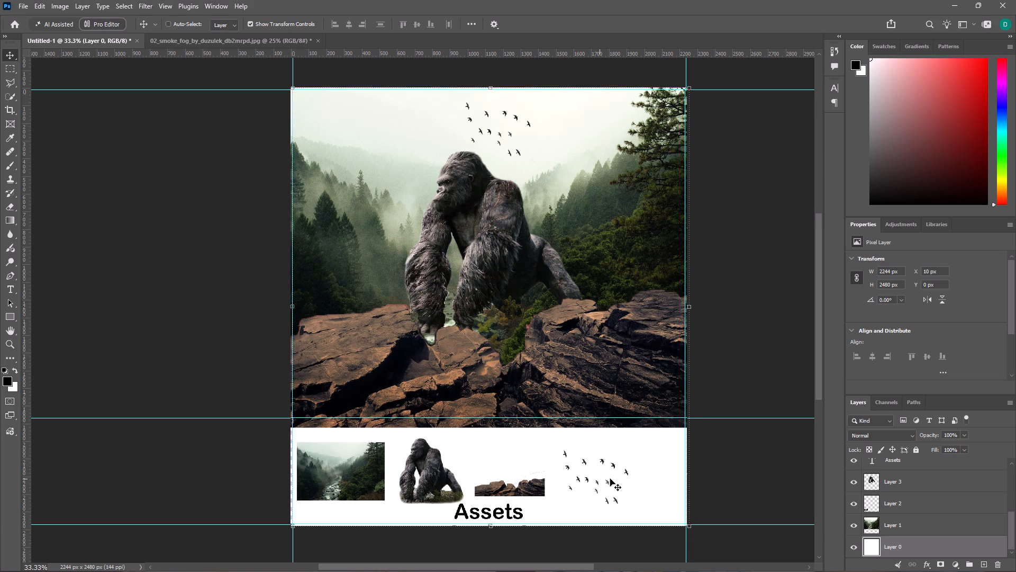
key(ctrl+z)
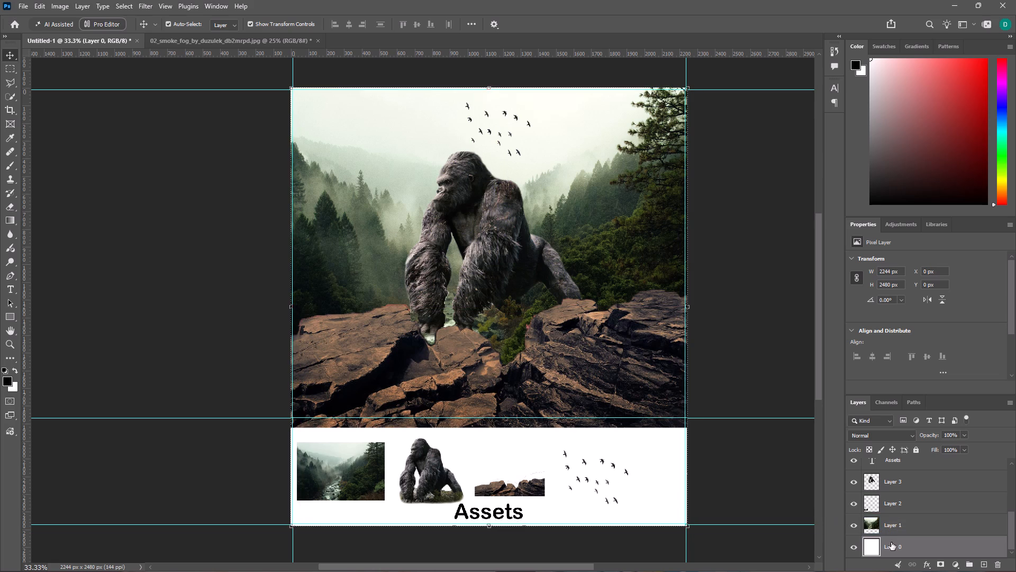
Free-transform the bird thumbnail on Layer 8, moving it horizontally toward the strip's right end to about X 1710 px.
scroll(893, 514, up, 7)
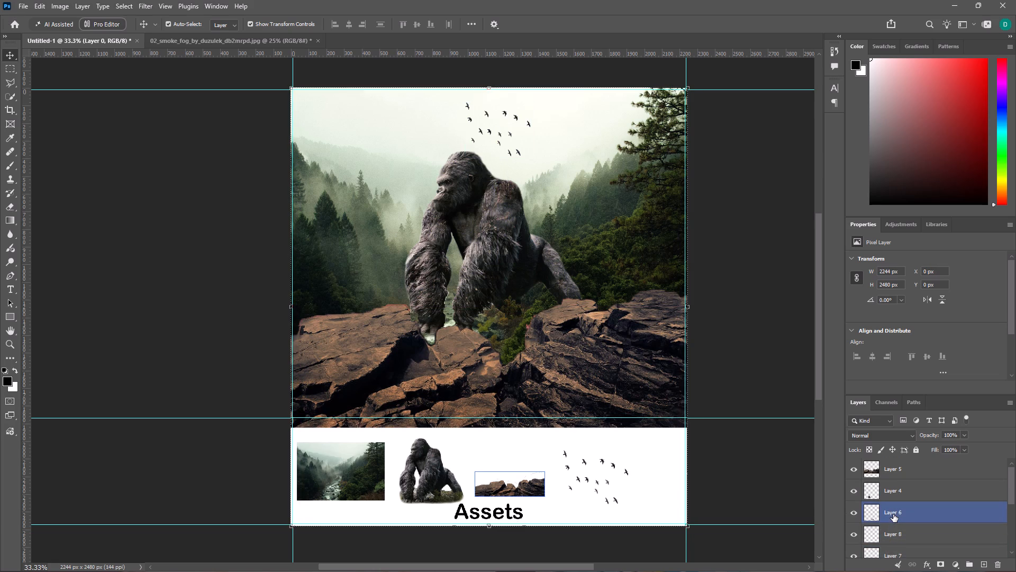
scroll(893, 514, up, 3)
click(888, 538)
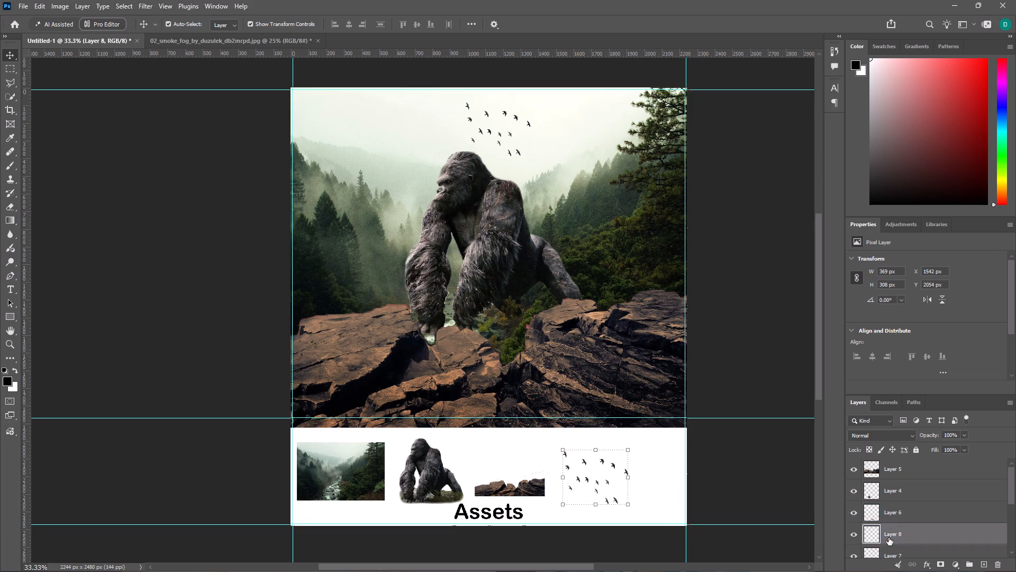
double_click(888, 538)
drag(604, 481, 618, 478)
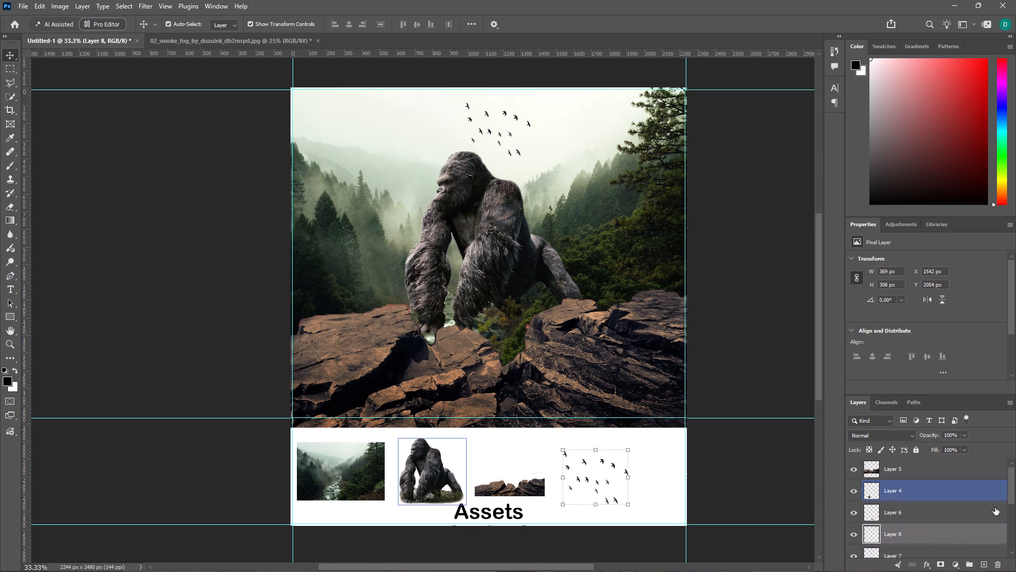
click(935, 540)
key(ctrl+t)
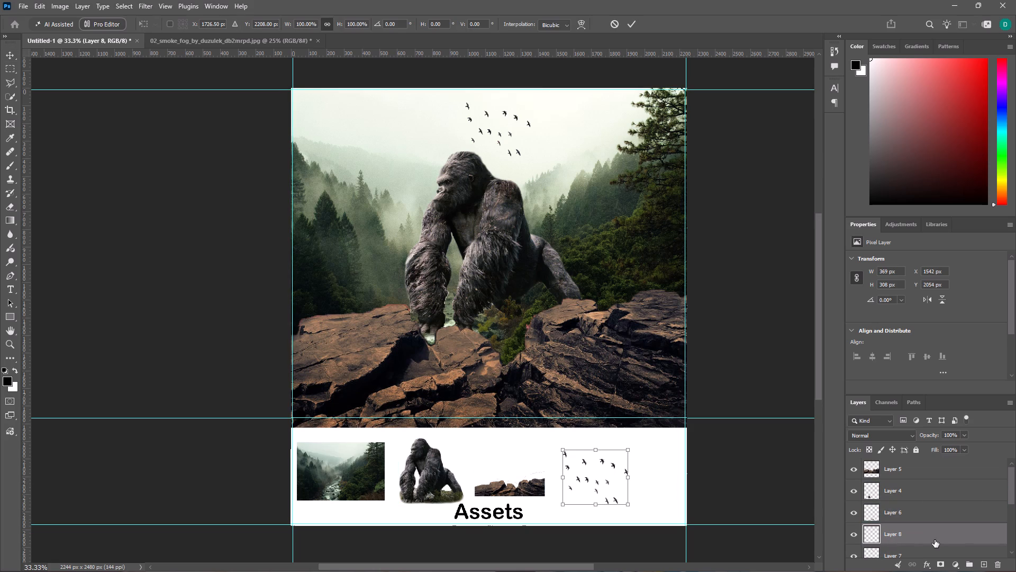
drag(596, 477, 607, 477)
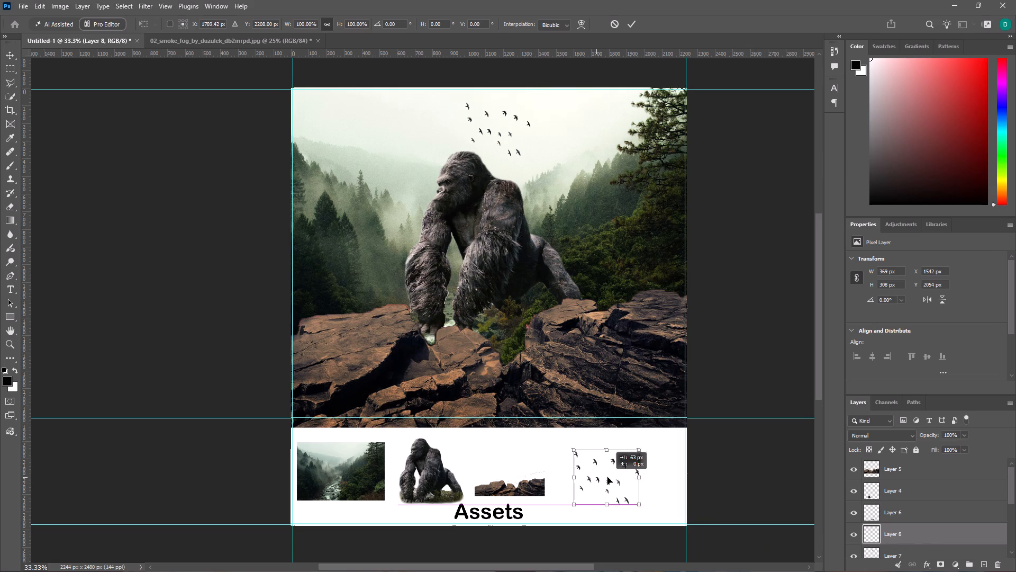
drag(607, 477, 636, 480)
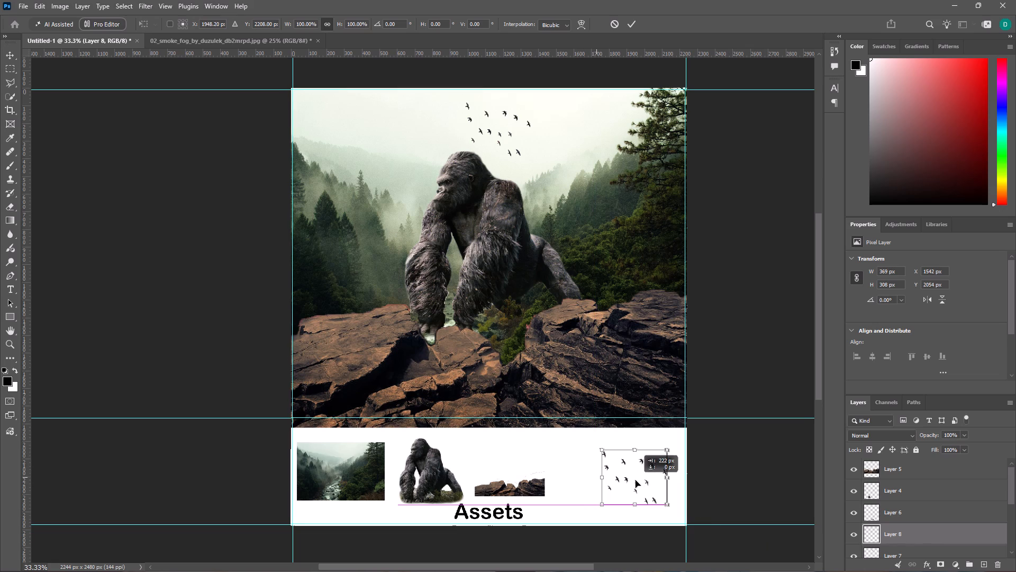
drag(636, 480, 625, 480)
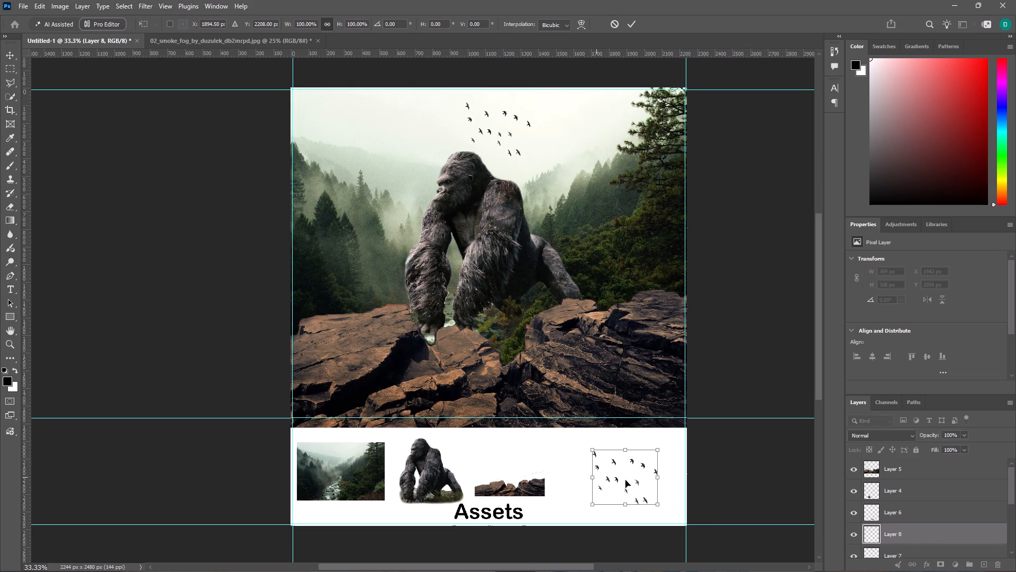
click(850, 512)
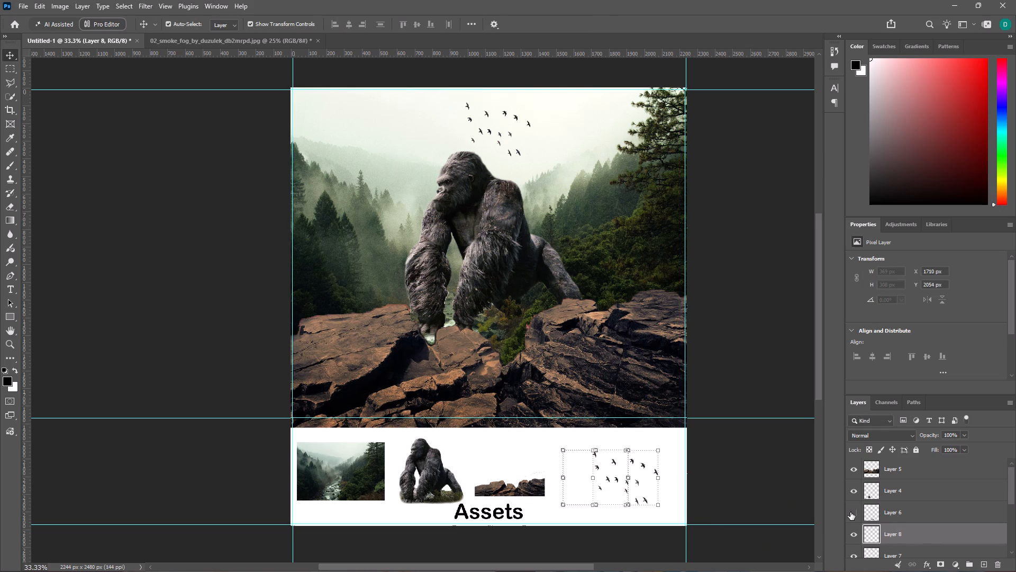
click(850, 512)
Move the rock thumbnail on Layer 6 to about X 1175 px, Y 2138 px, level with the bird thumbnail's centre.
click(894, 519)
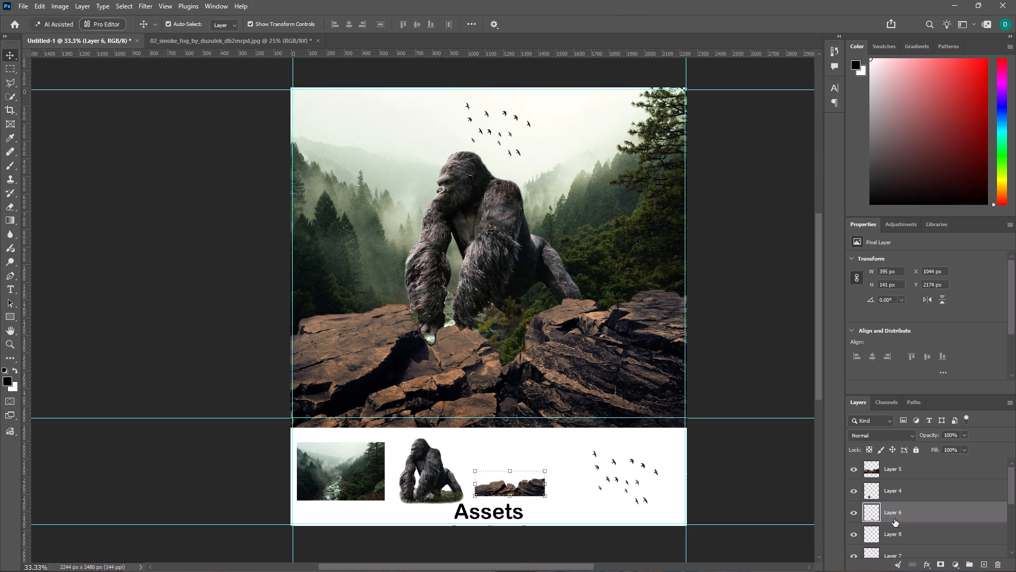
key(ctrl+t)
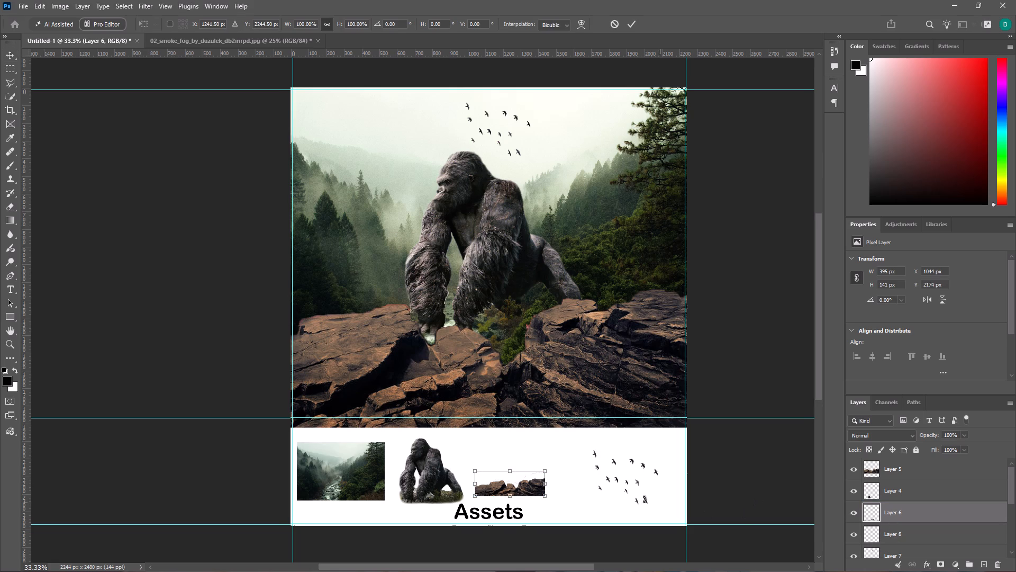
drag(521, 483, 543, 479)
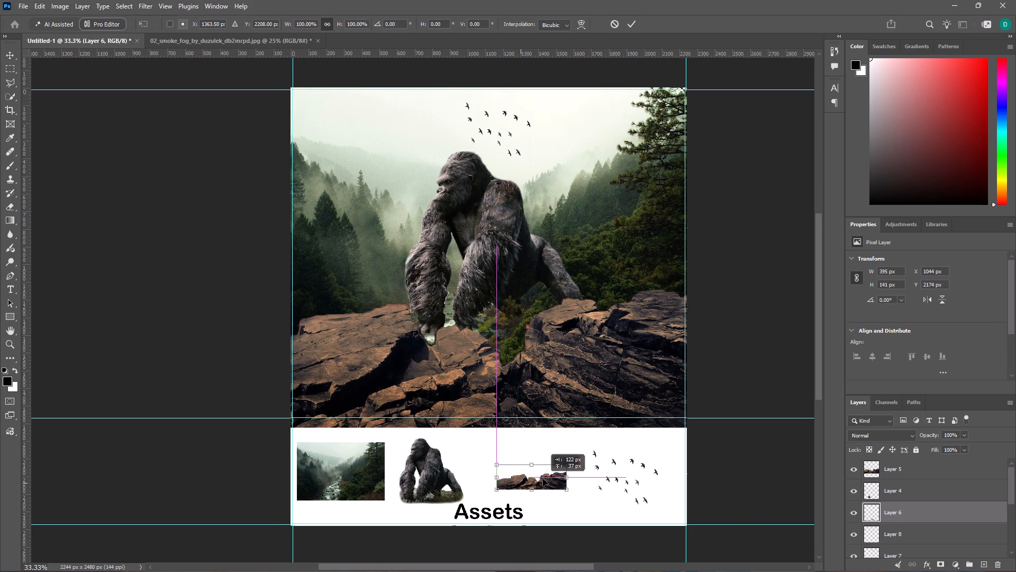
drag(543, 479, 546, 479)
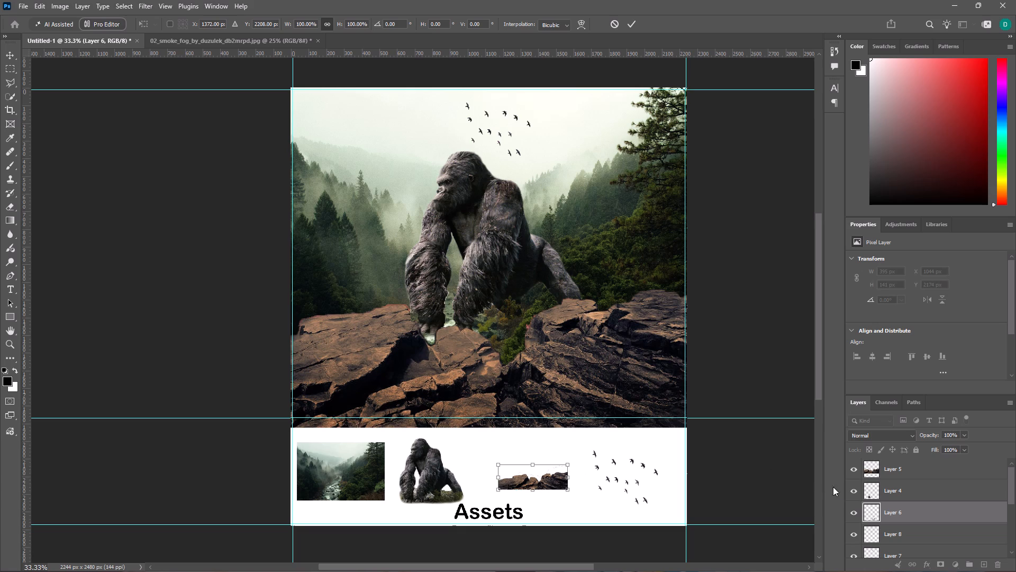
click(851, 491)
click(851, 491)
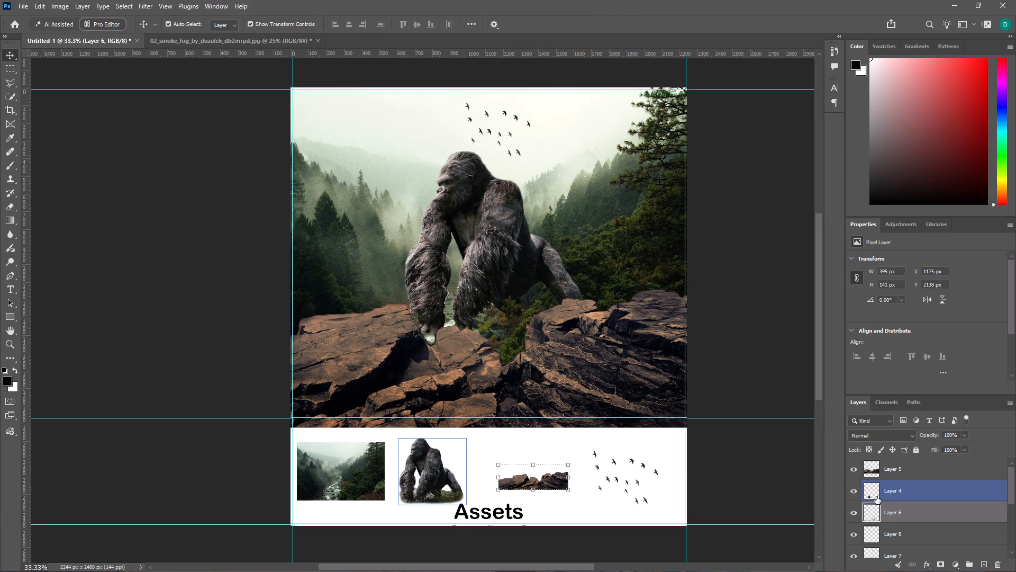
Move the gorilla thumbnail on Layer 4 horizontally to about X 686 px, between the forest and rock thumbnails.
click(879, 493)
key(ctrl+t)
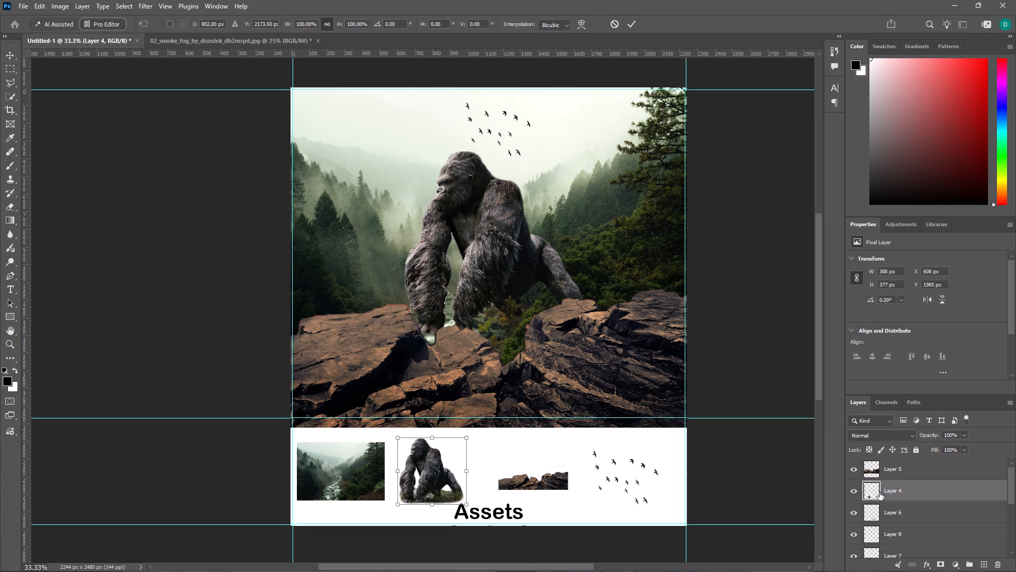
drag(433, 469, 447, 469)
click(759, 485)
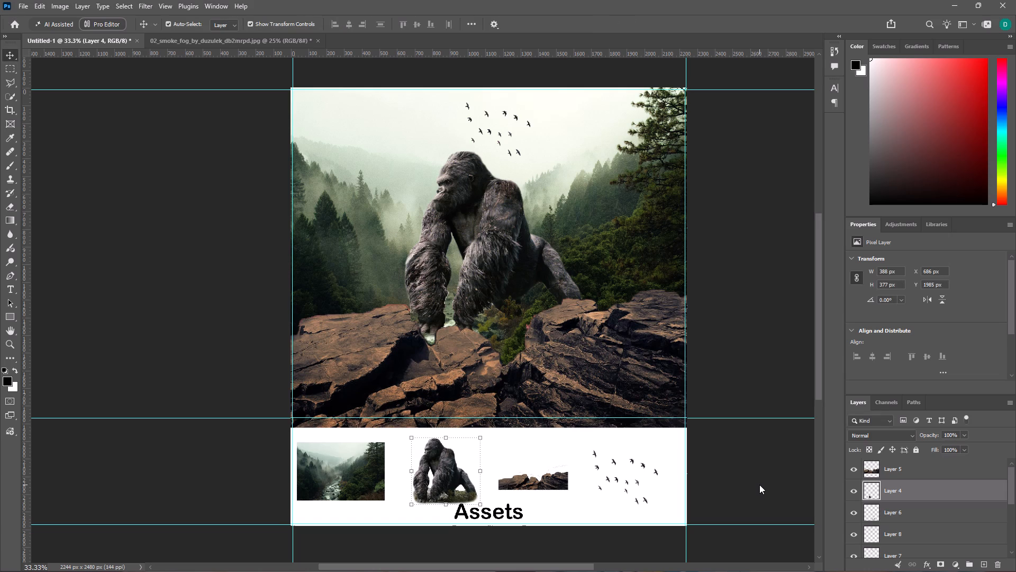
Free-transform the Assets text label, scaling it to about 95% and moving its centre horizontally to about X 1166 px.
scroll(755, 483, up, 3)
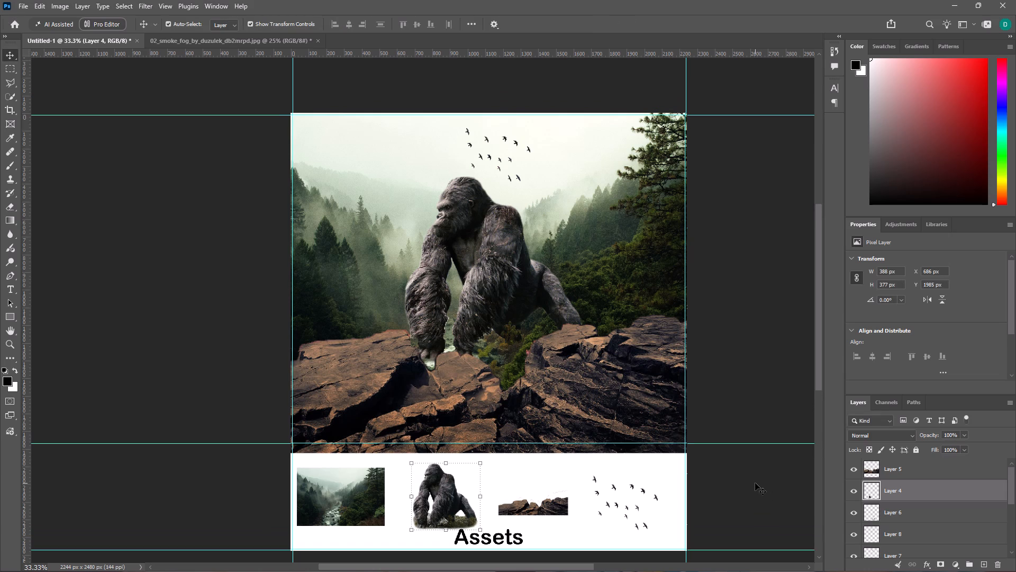
scroll(907, 528, down, 2)
click(903, 529)
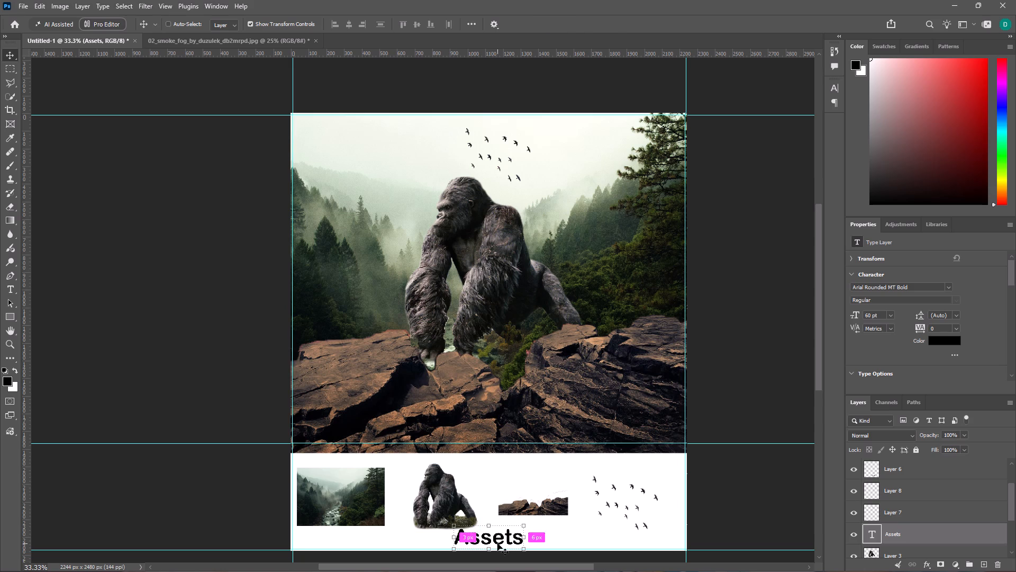
key(ctrl+t)
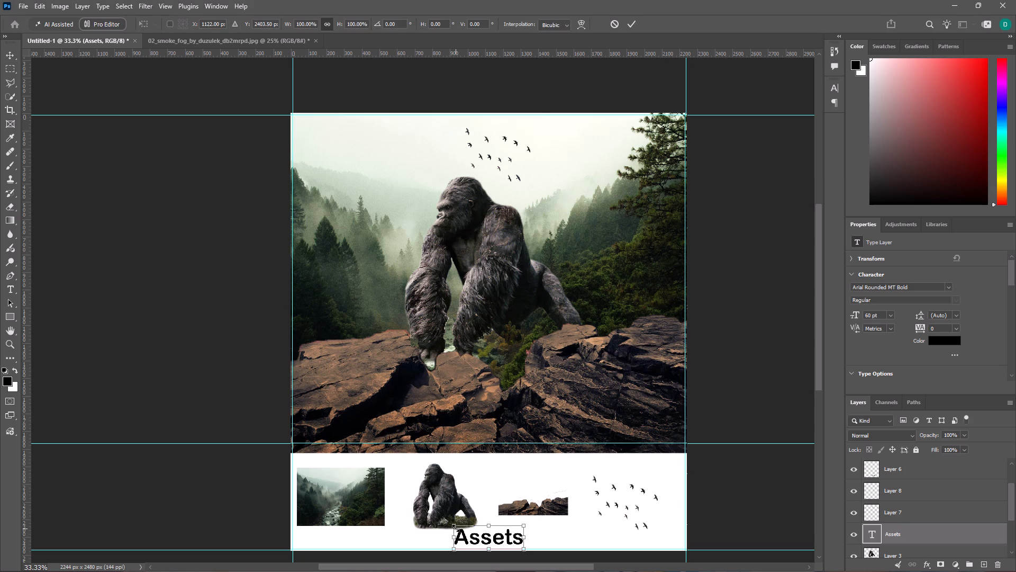
click(455, 526)
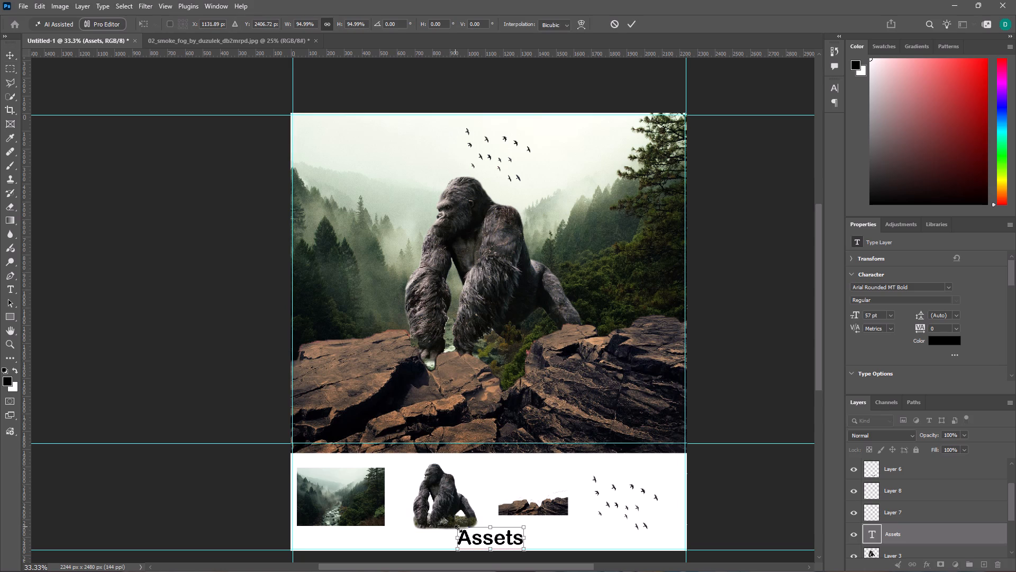
click(487, 534)
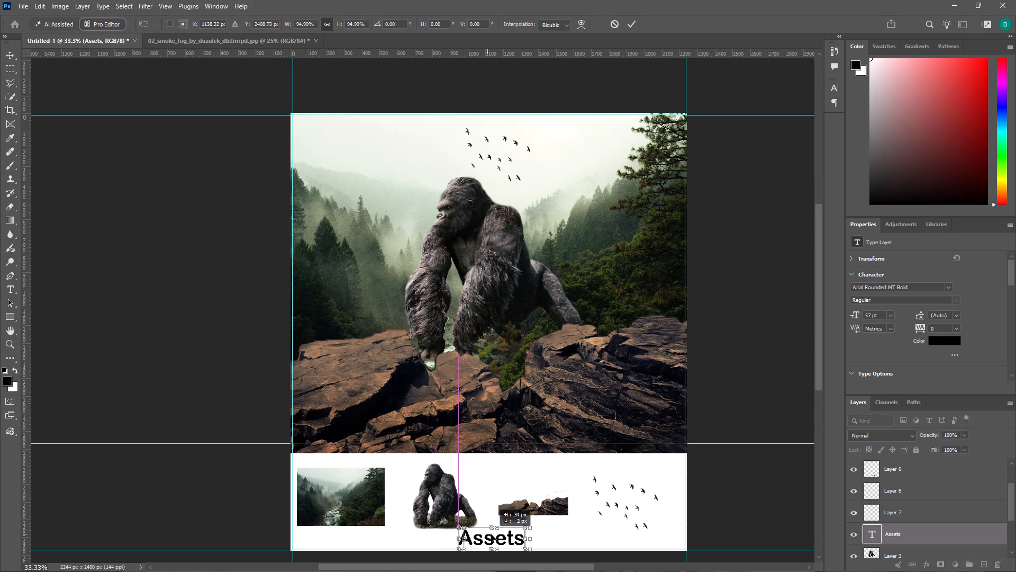
click(743, 497)
scroll(743, 497, down, 2)
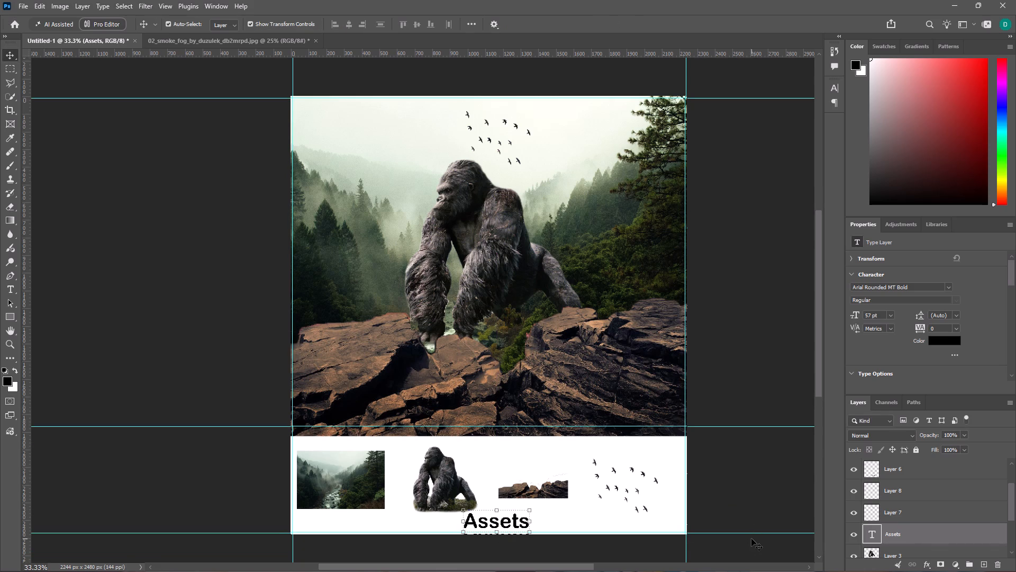
click(751, 539)
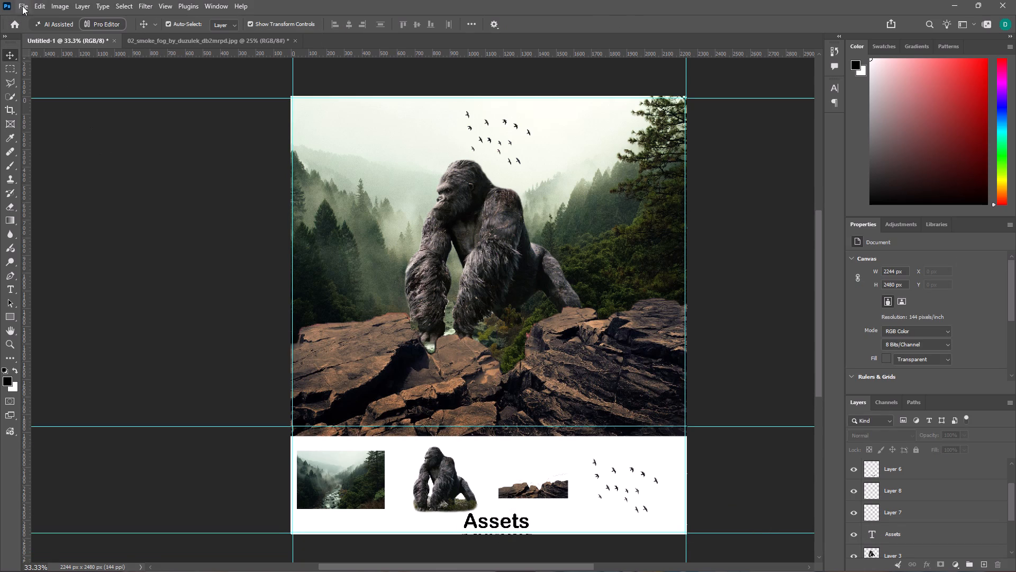
Export the composite as a JPG at quality 7, named Gorilla, into the EXPORTED folder.
click(22, 6)
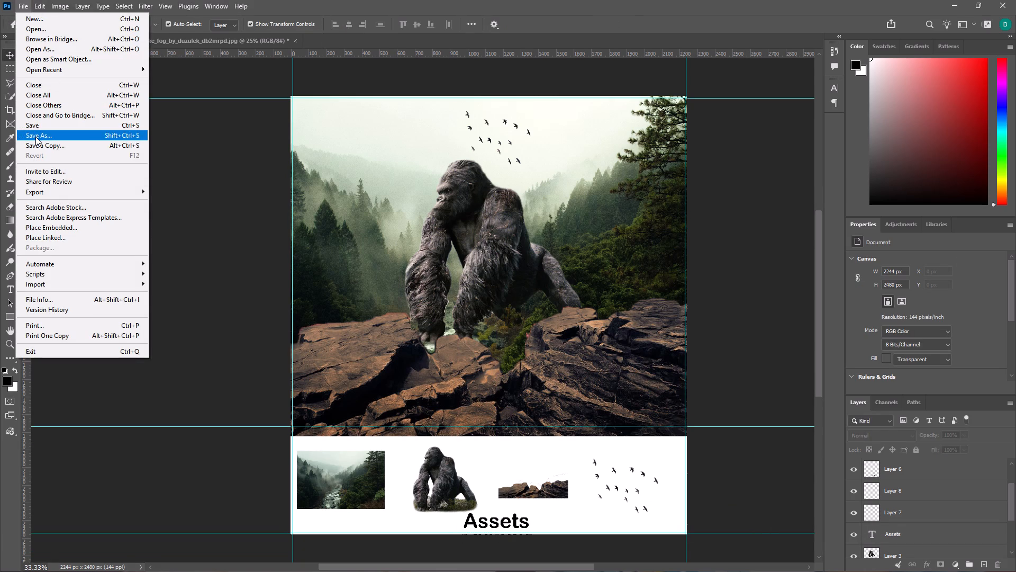
click(44, 193)
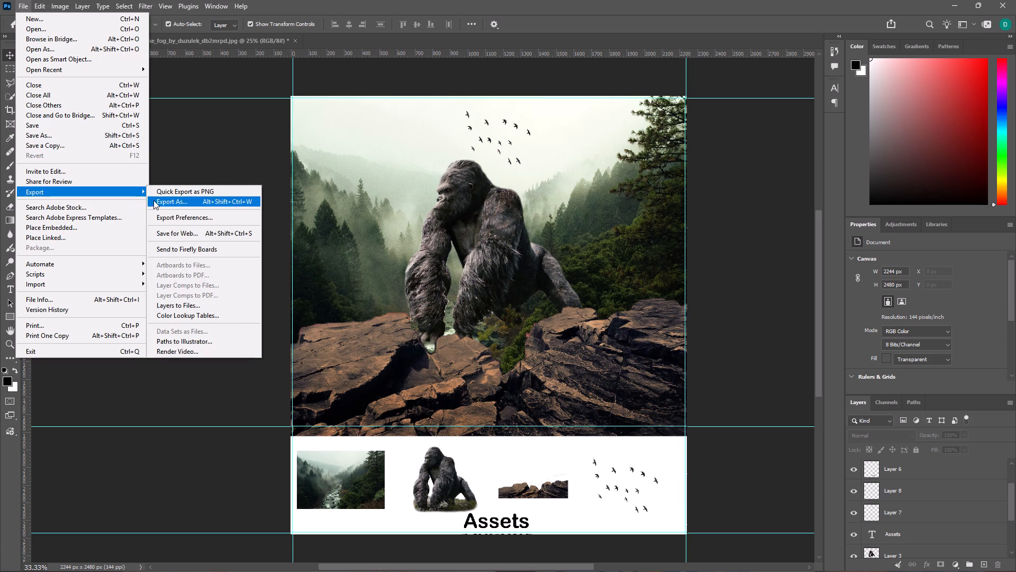
click(164, 202)
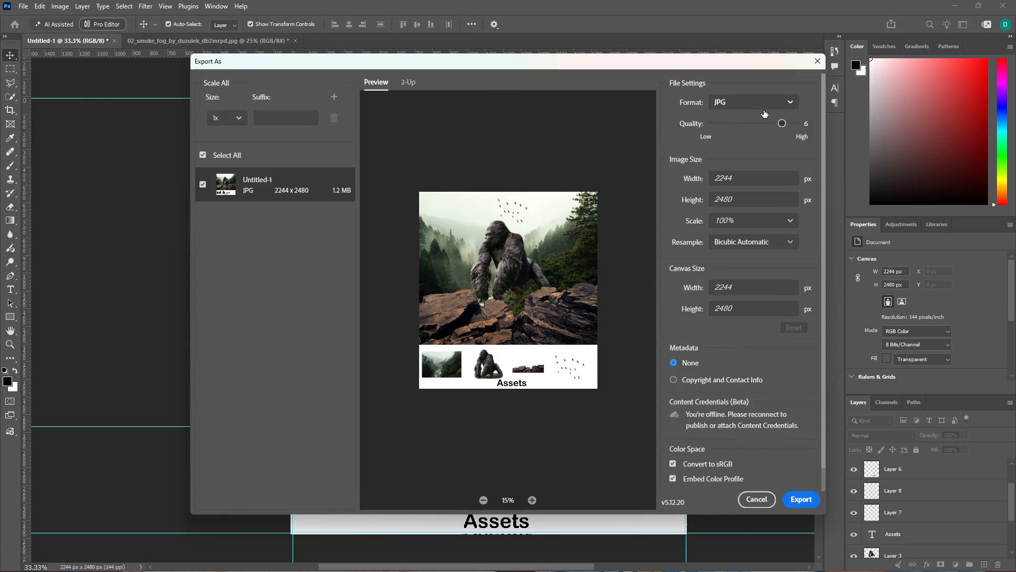
drag(782, 123, 819, 127)
click(802, 502)
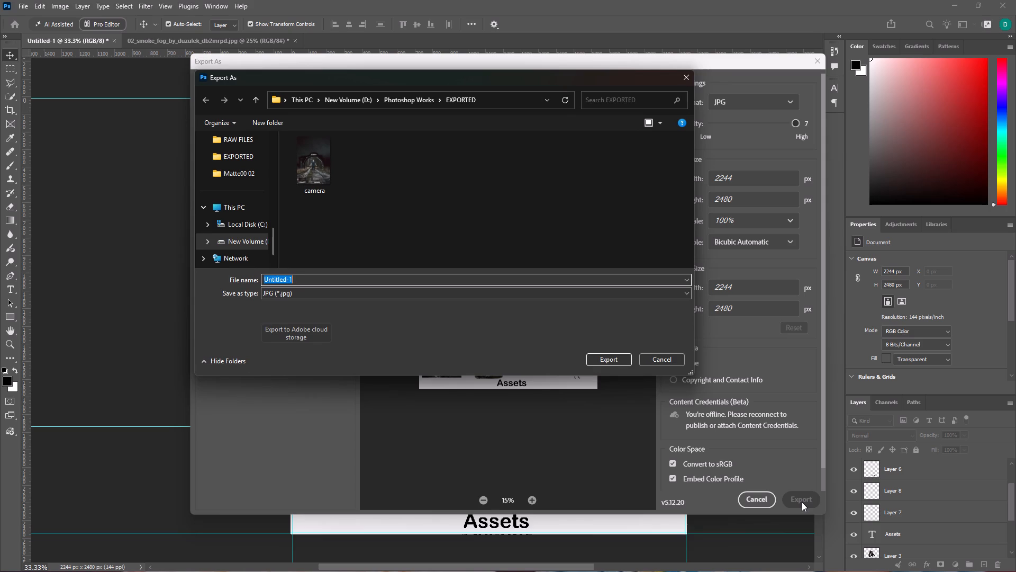
key(BackSpace)
text(ori)
text(lla)
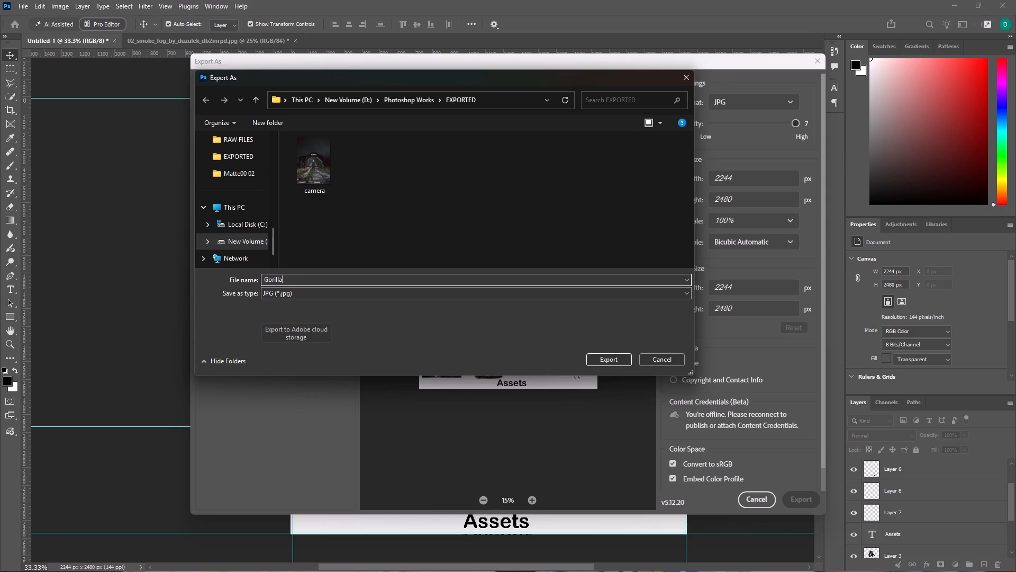
click(621, 355)
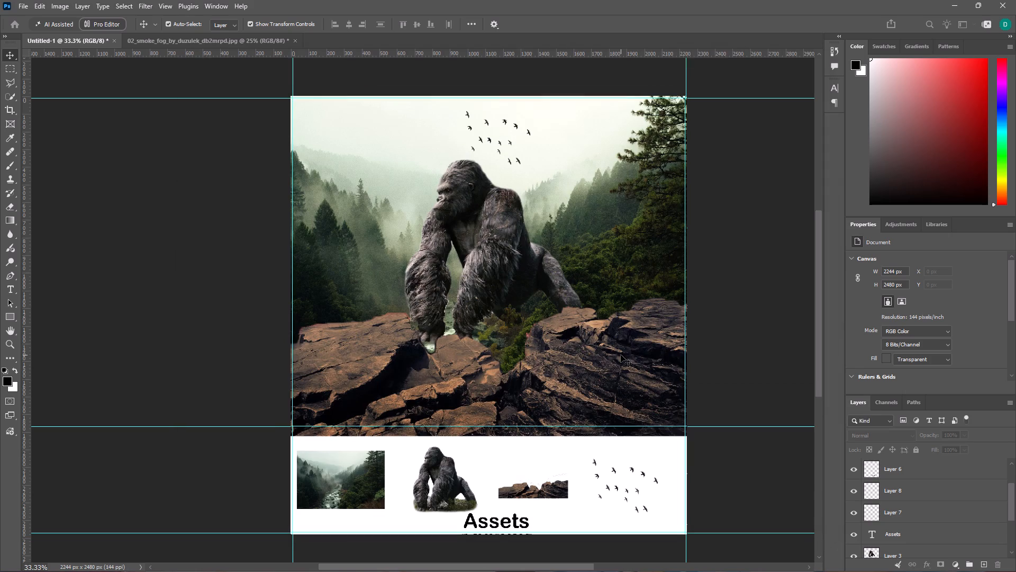
Quit Photoshop and discard the changes to the 02_smoke_fog document.
click(1001, 4)
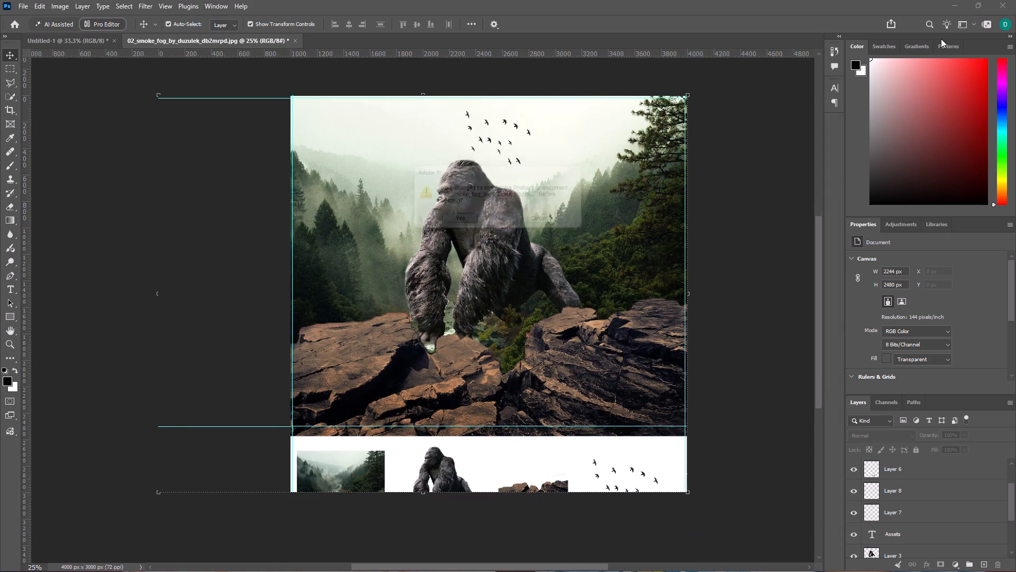
click(503, 224)
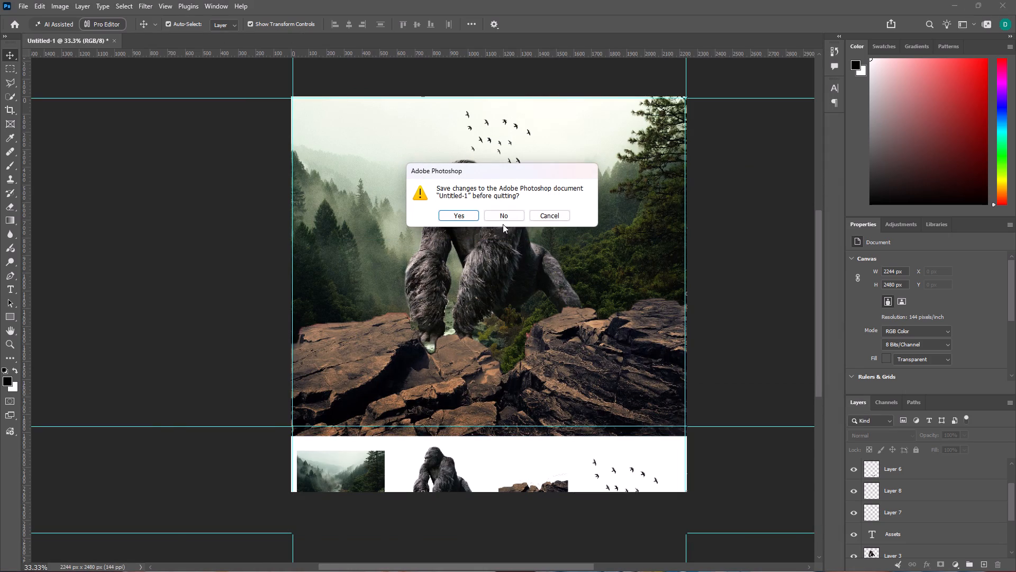
Save the composite as the PSD file Untitled-1 in Photoshop Works > PS FILES, with Maximize Compatibility on.
click(459, 217)
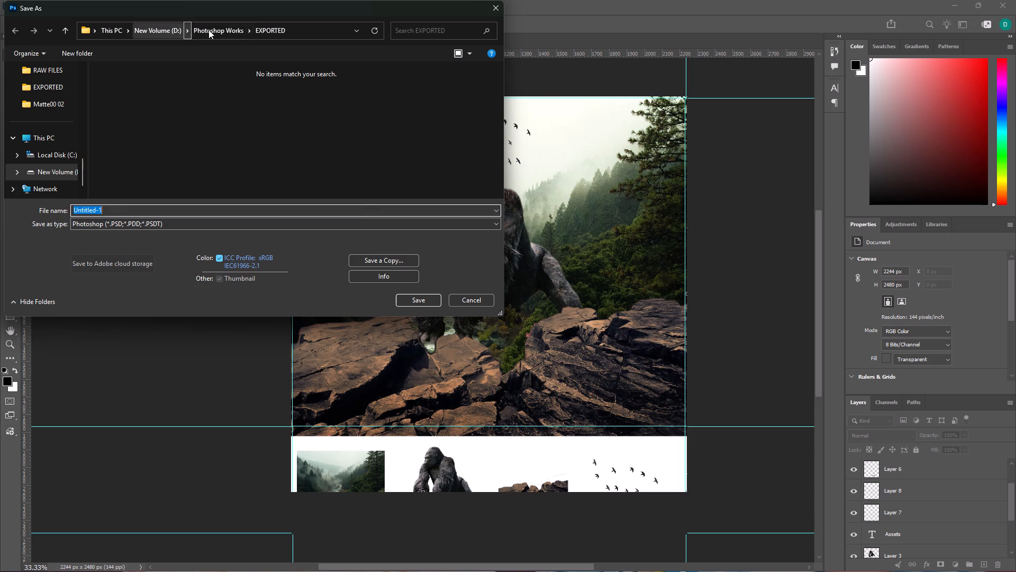
click(217, 30)
double_click(205, 99)
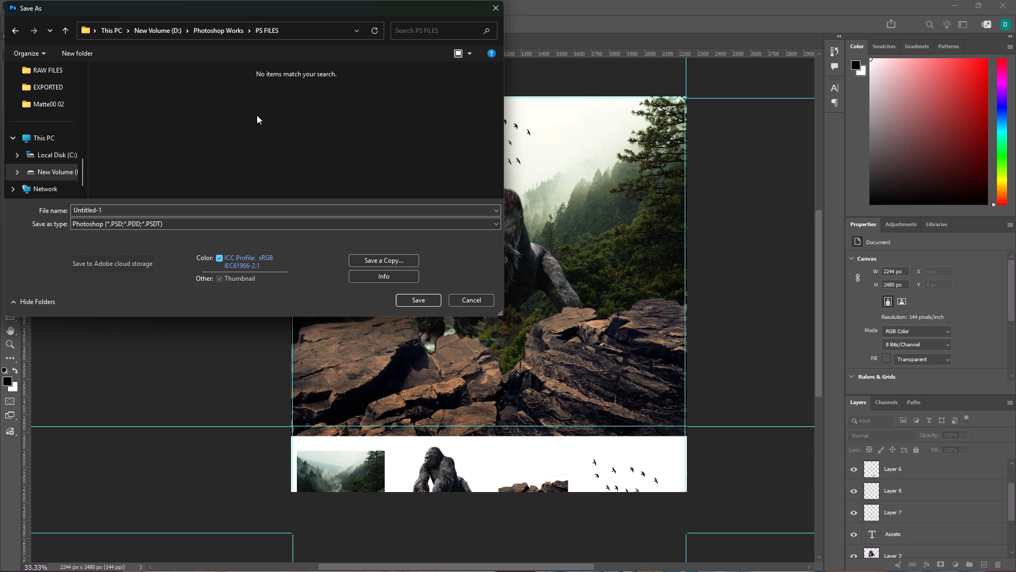
click(414, 296)
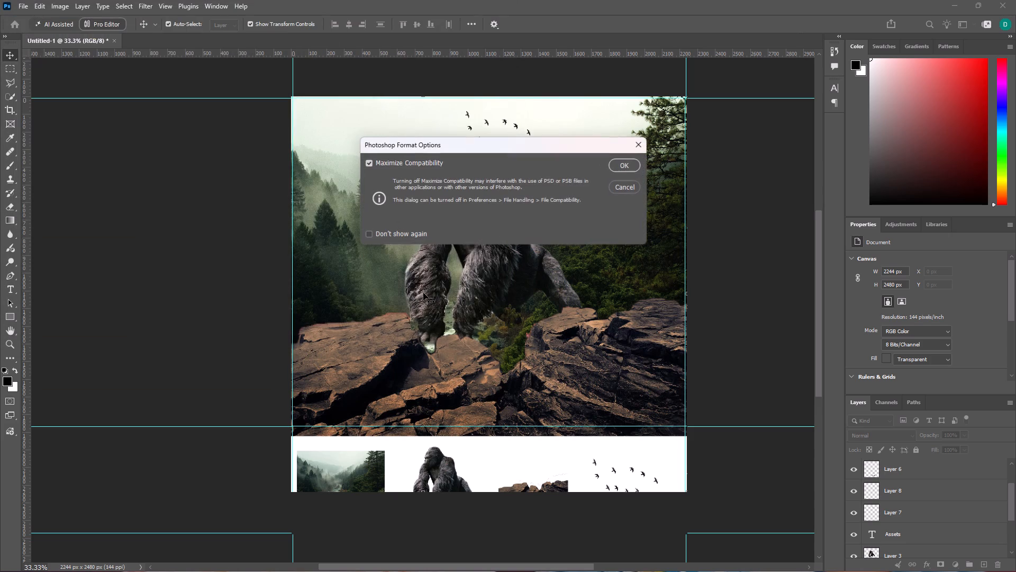
click(633, 167)
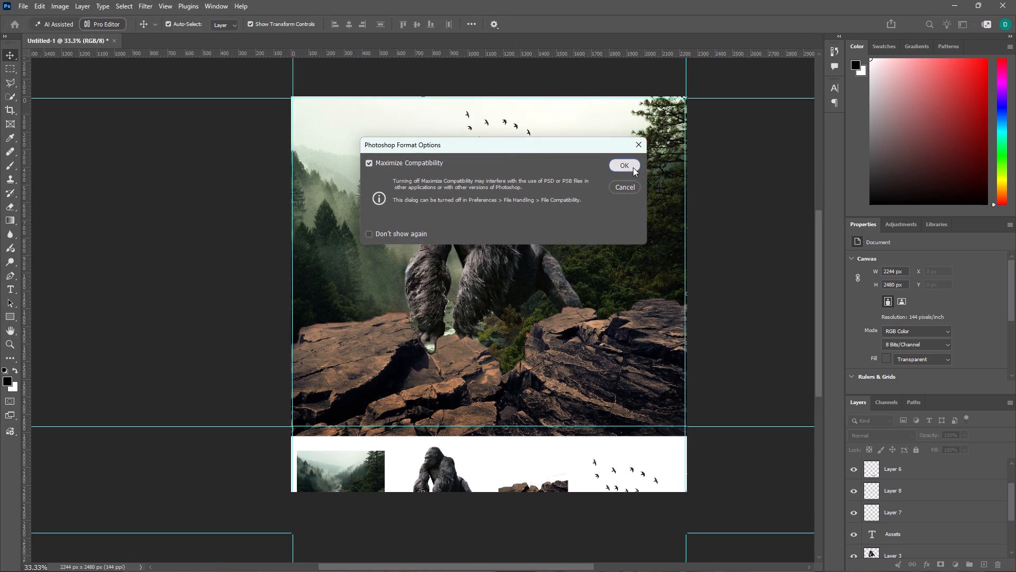
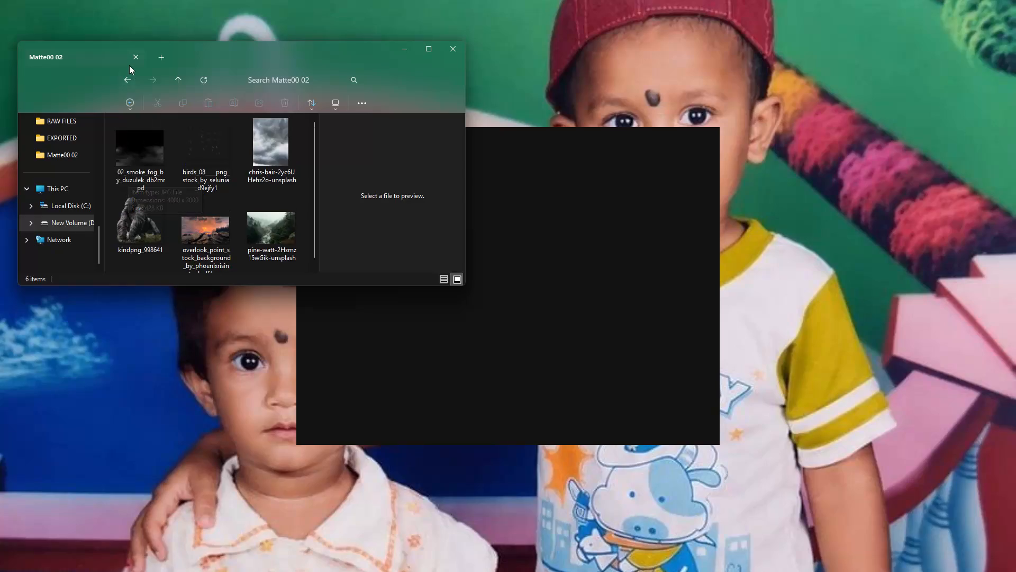
In the Downloads folder, open the image file named download to check it, close it and delete the file.
scroll(2, 189, up, 3)
scroll(44, 160, up, 8)
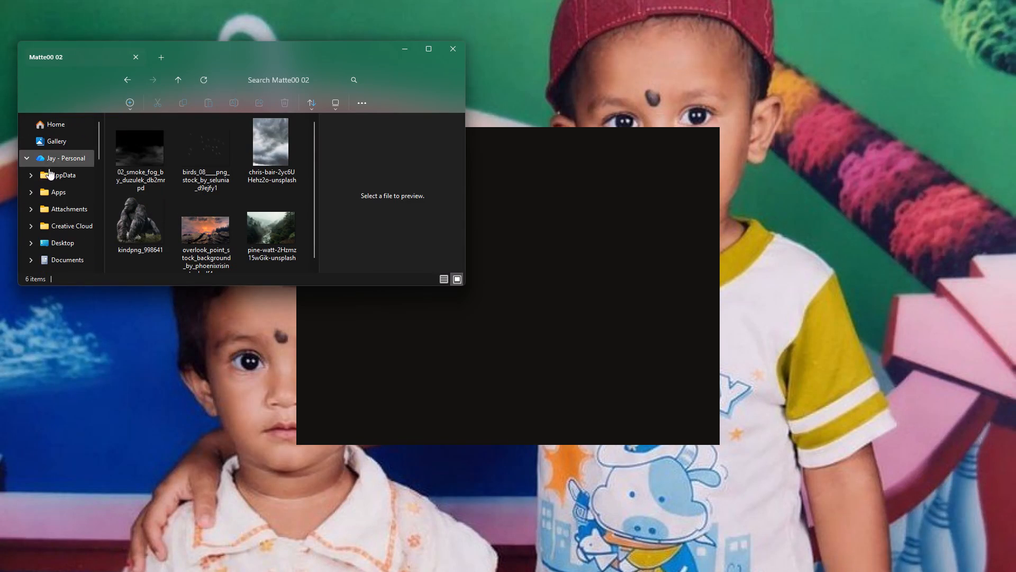
scroll(61, 204, down, 3)
scroll(67, 161, up, 5)
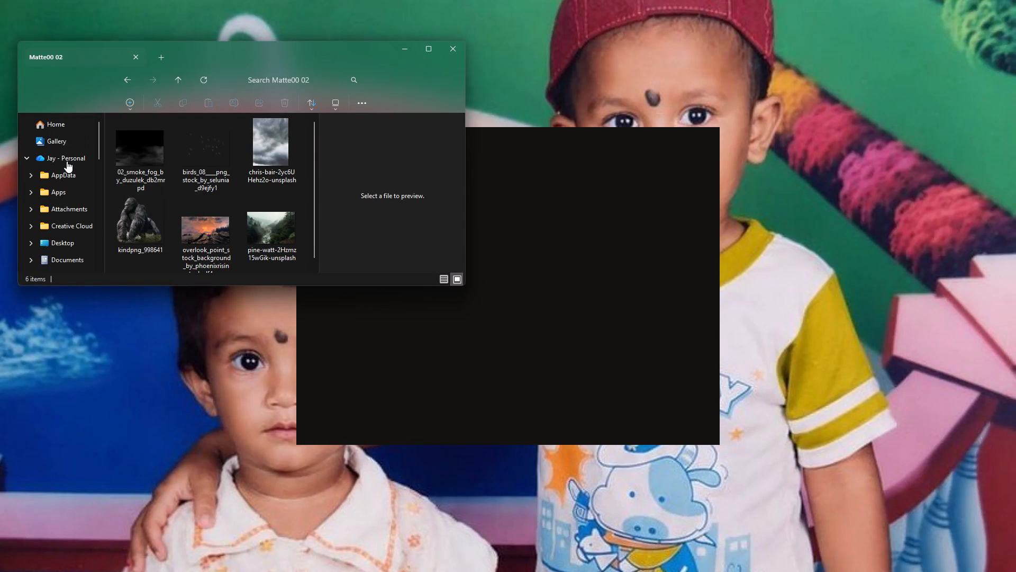
scroll(67, 161, up, 1)
scroll(69, 163, down, 4)
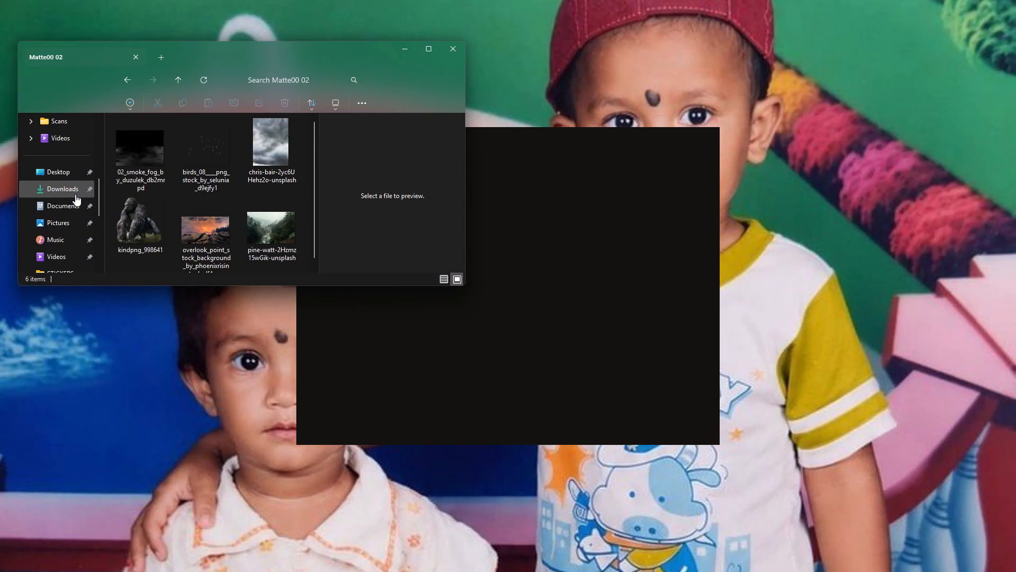
click(75, 194)
double_click(158, 147)
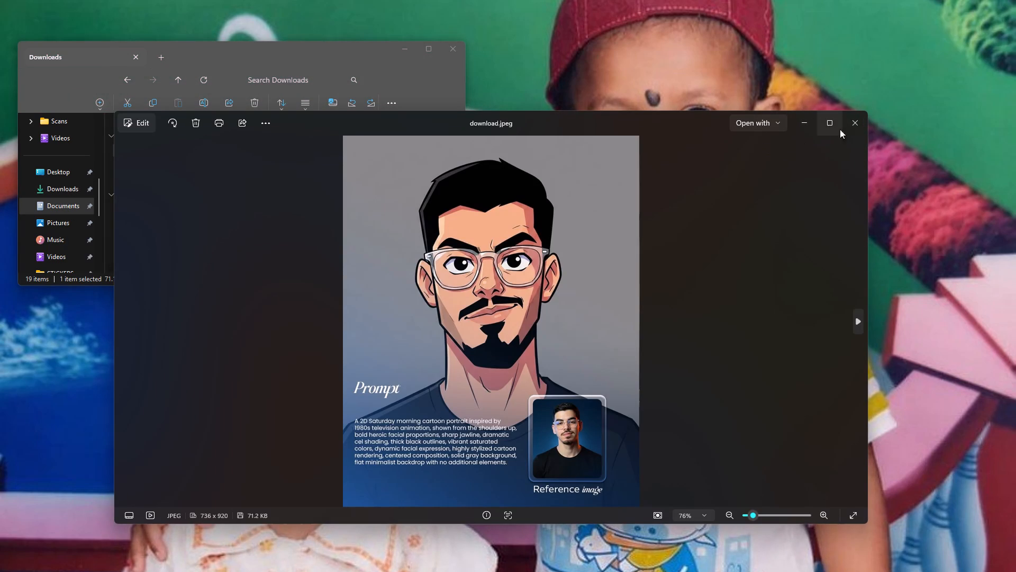
click(854, 126)
click(260, 106)
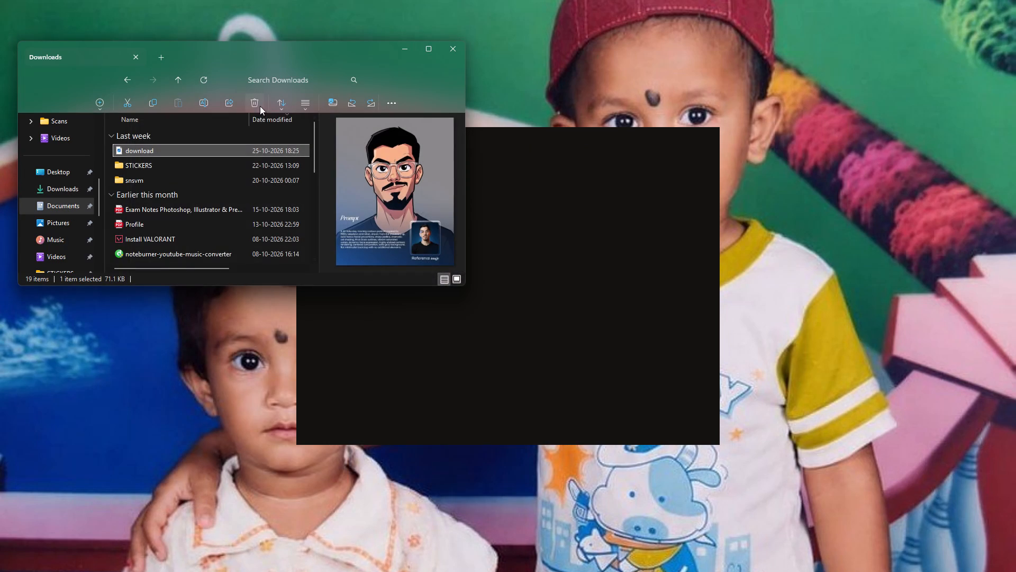
Open the STICKERS folder inside Downloads and delete all the files in it.
click(231, 147)
double_click(230, 147)
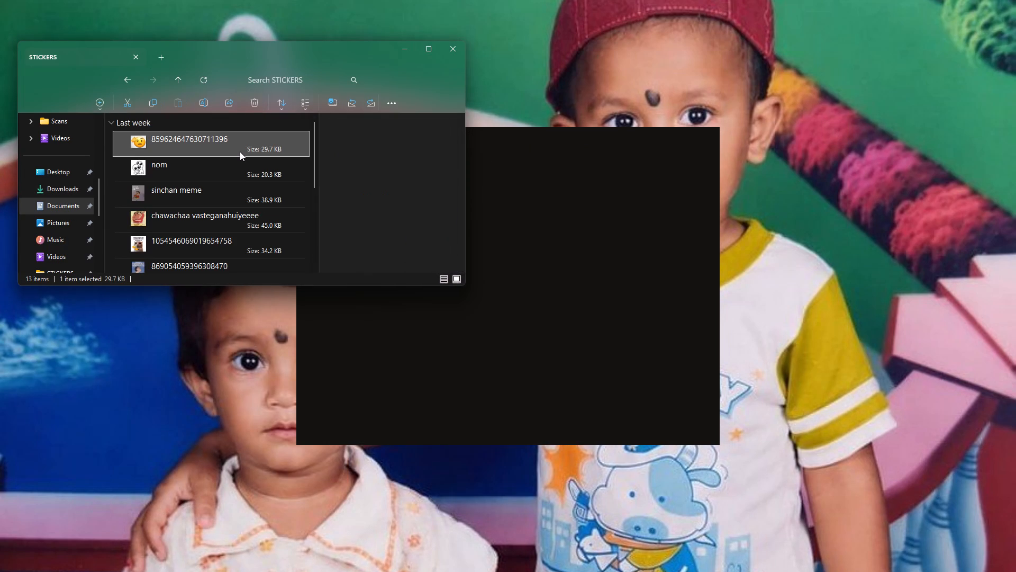
scroll(240, 151, down, 13)
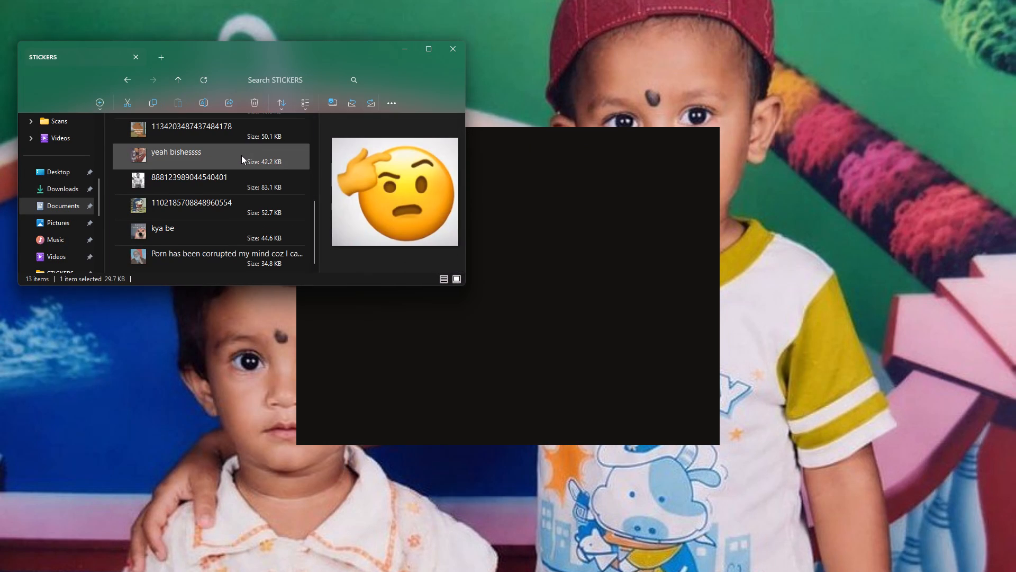
key(ctrl+a)
key(Delete)
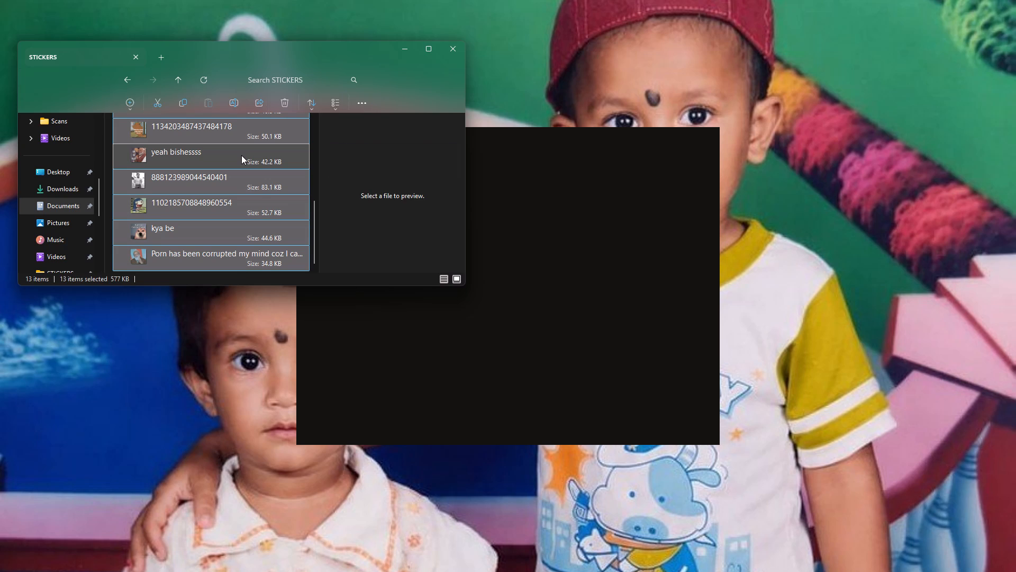